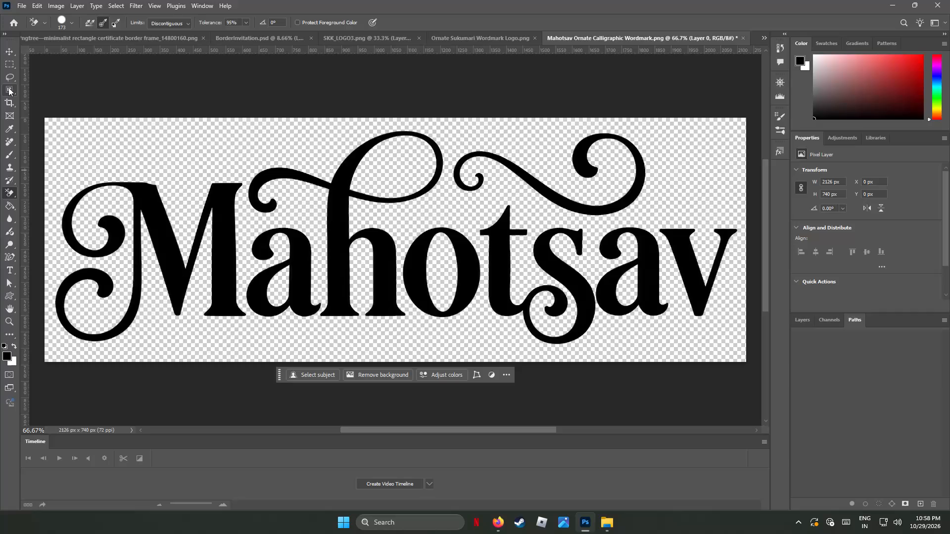
# Select the whole Mahotsav lettering with the Object Selection tool and convert the selection into a work path.
pyautogui.click(9, 88)
pyautogui.moveTo(45, 113); pyautogui.dragTo(722, 329)
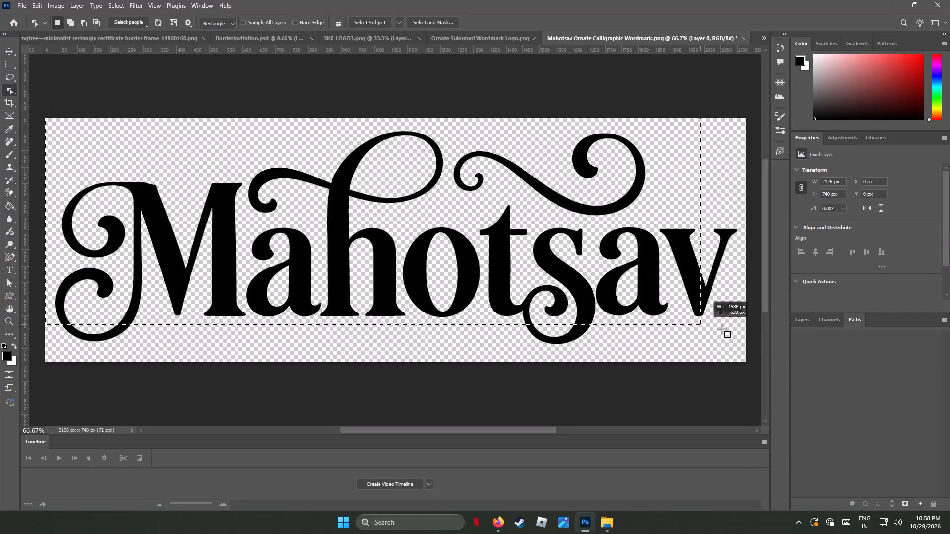
pyautogui.moveTo(722, 329); pyautogui.dragTo(747, 360)
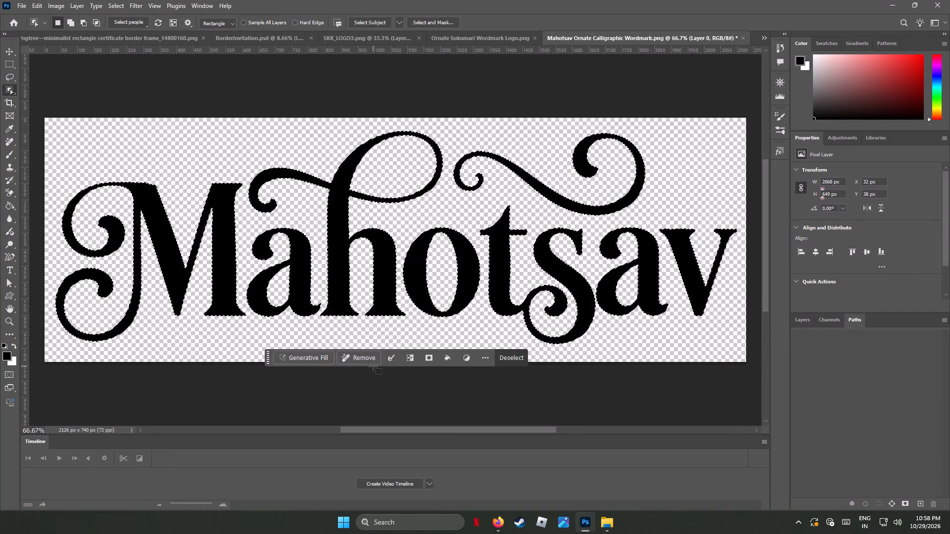
pyautogui.click(890, 501)
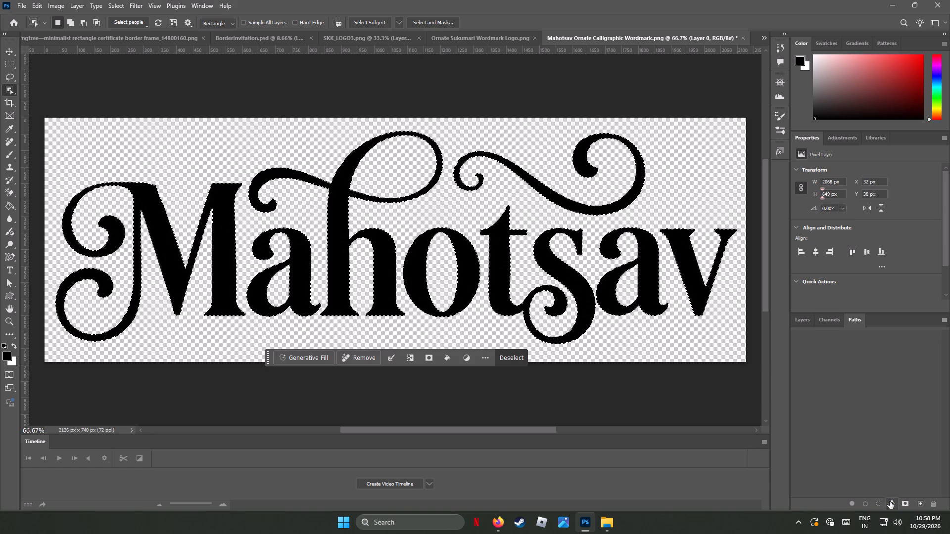
# Define the Mahotsav work path as a custom shape, accepting the suggested name Shape 5089.
pyautogui.click(35, 3)
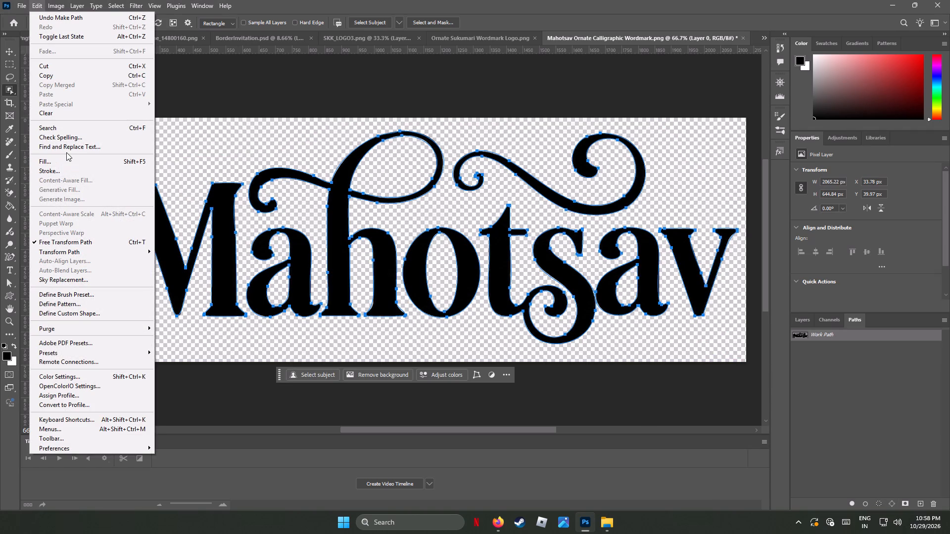
pyautogui.click(88, 312)
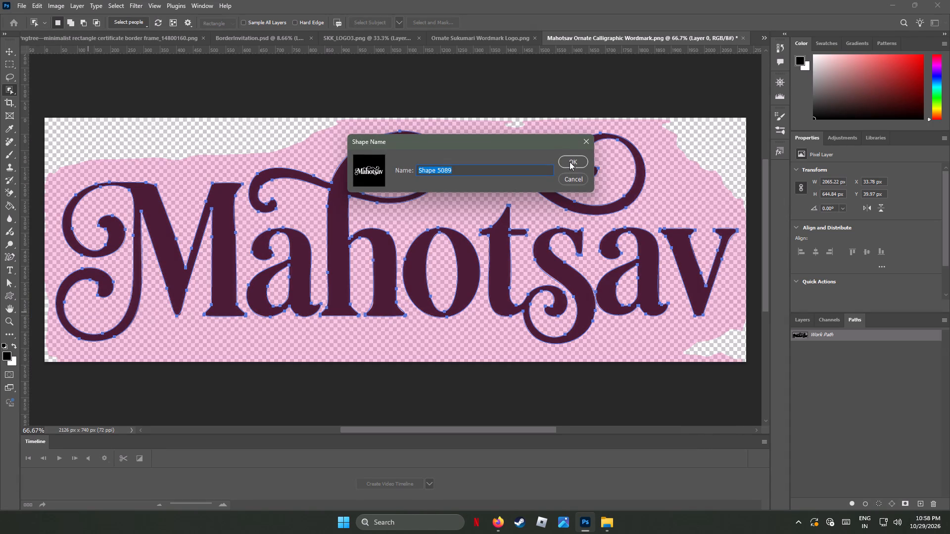
pyautogui.click(570, 162)
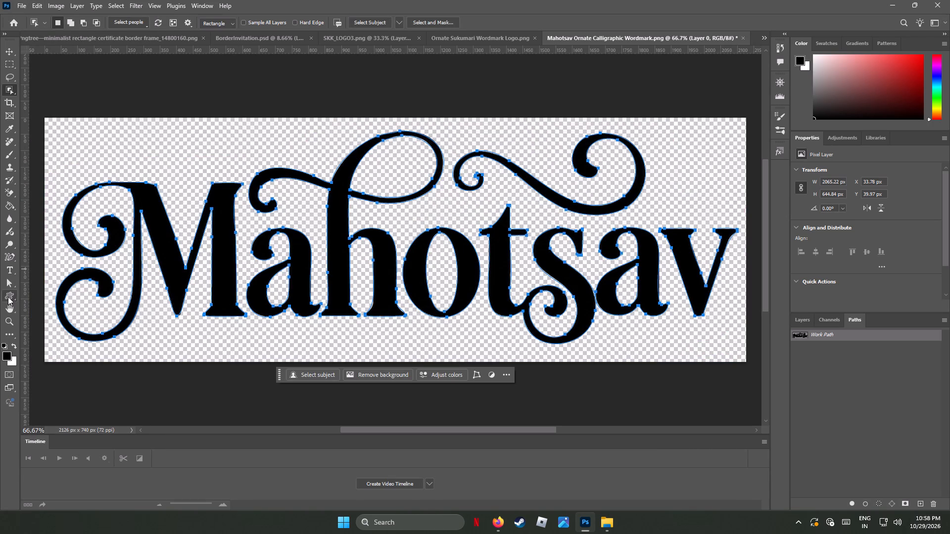
# In the Untitled-1 banner, draw the Sukumari custom shape beside the emblem on its left, about 8396 by 2811 px.
pyautogui.click(8, 296)
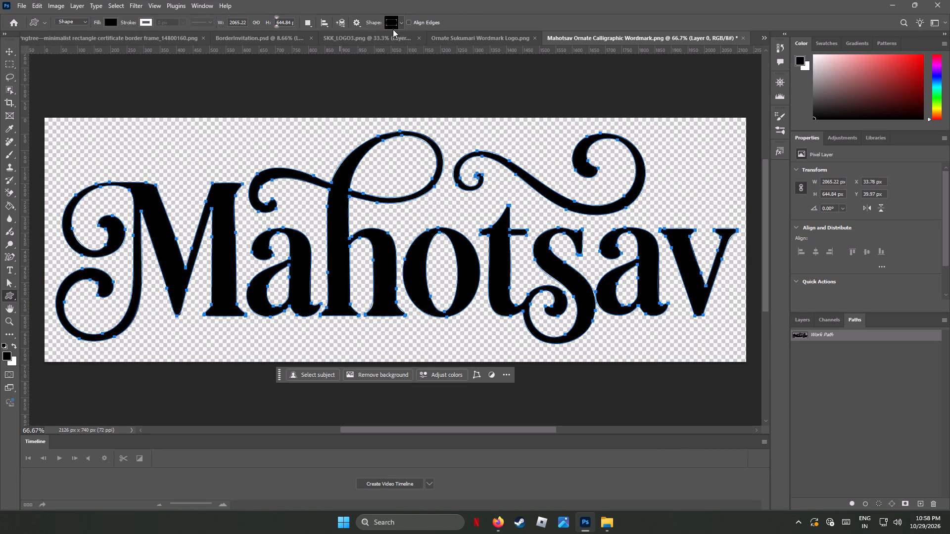
pyautogui.click(402, 23)
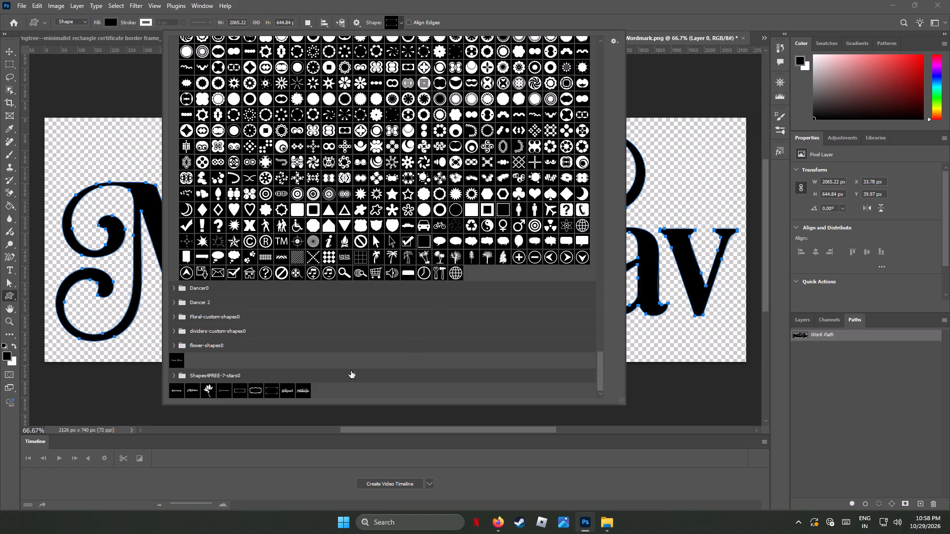
pyautogui.click(287, 388)
pyautogui.click(260, 0)
pyautogui.click(171, 37)
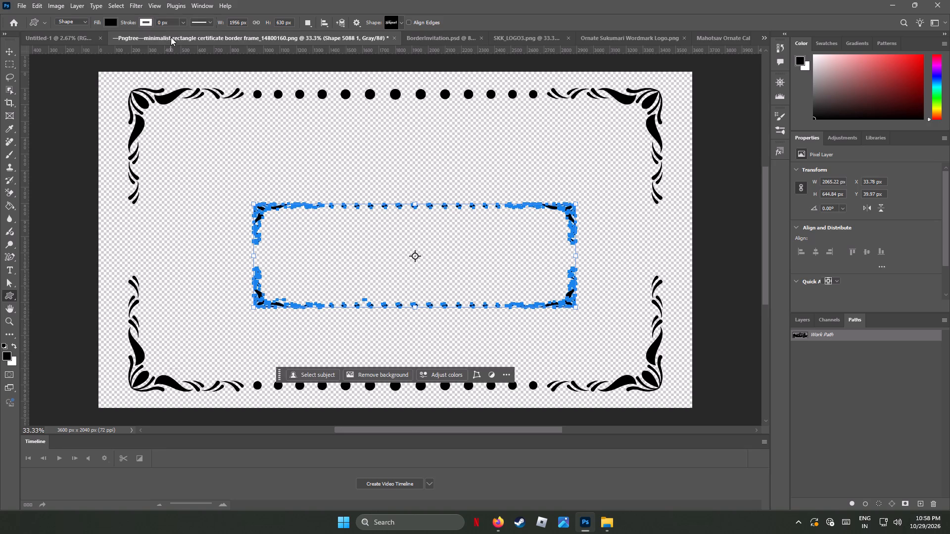
pyautogui.click(75, 37)
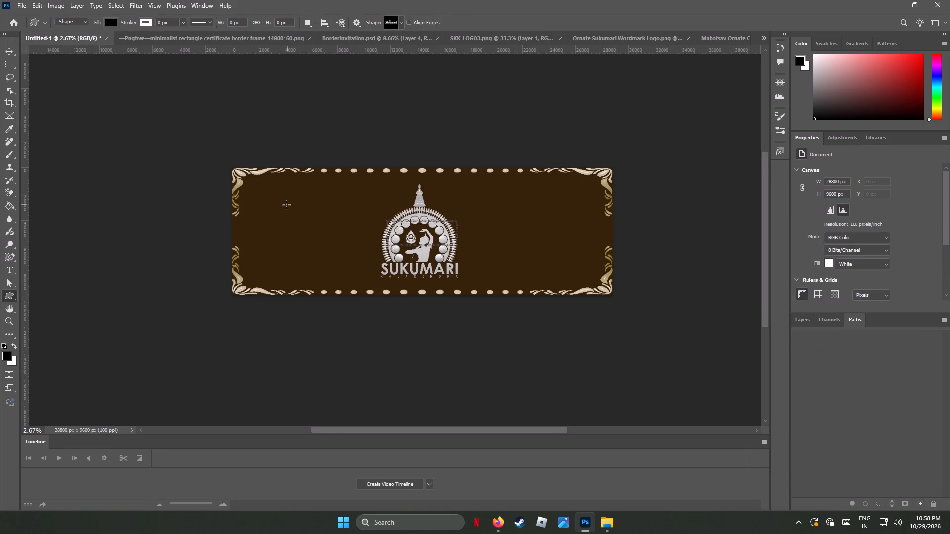
pyautogui.keyDown('shift'); pyautogui.moveTo(269, 198); pyautogui.dragTo(361, 253); pyautogui.keyUp('shift')
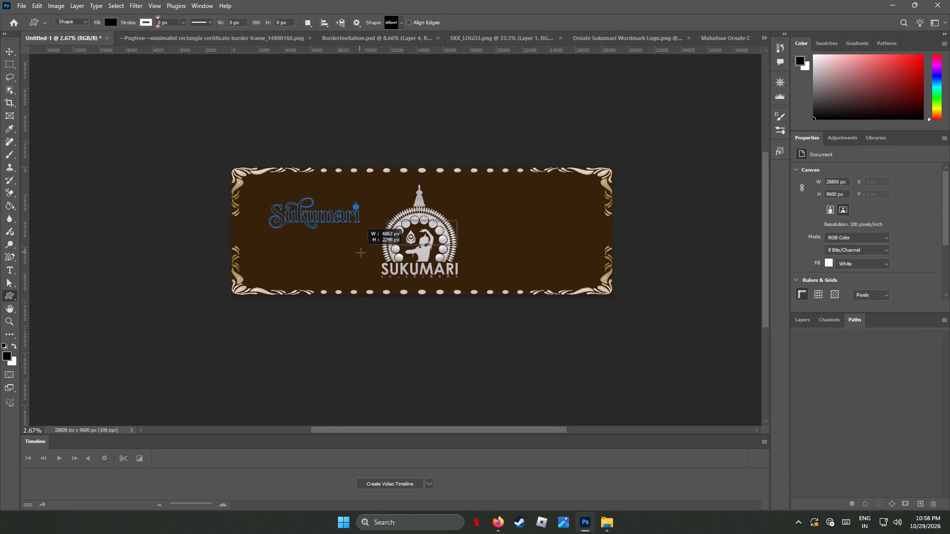
pyautogui.keyDown('shift'); pyautogui.moveTo(361, 253); pyautogui.dragTo(380, 261); pyautogui.keyUp('shift')
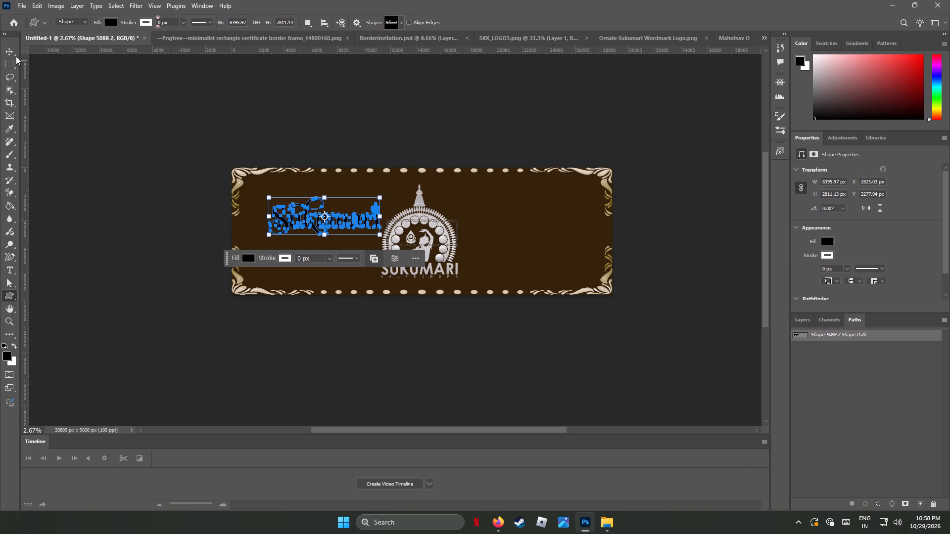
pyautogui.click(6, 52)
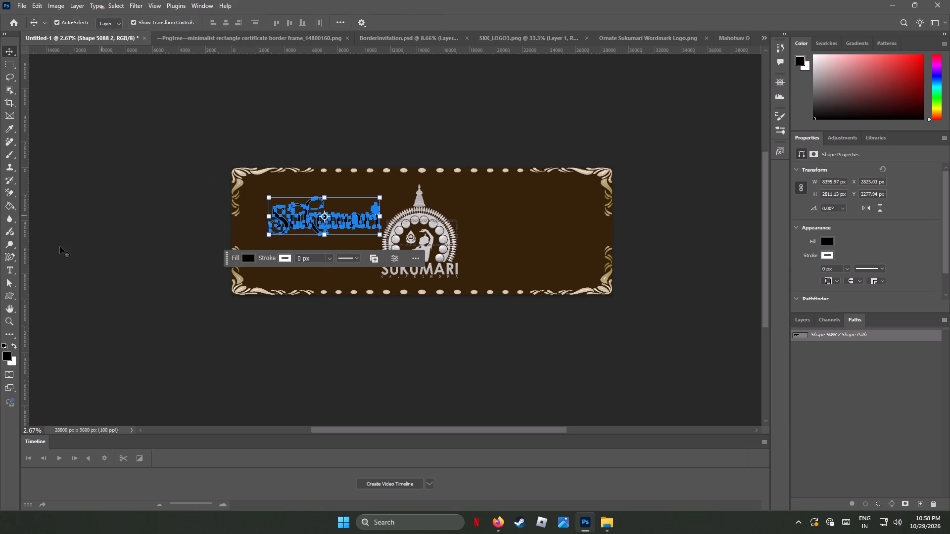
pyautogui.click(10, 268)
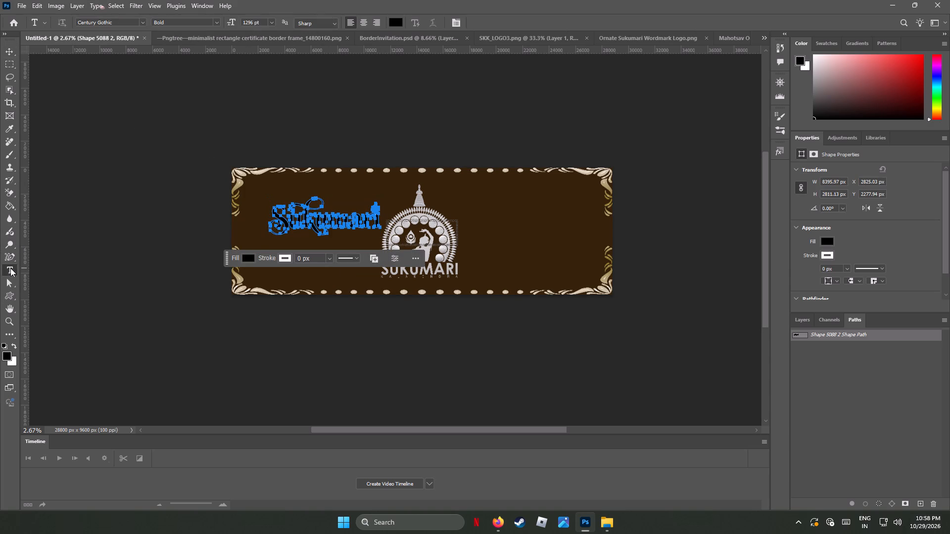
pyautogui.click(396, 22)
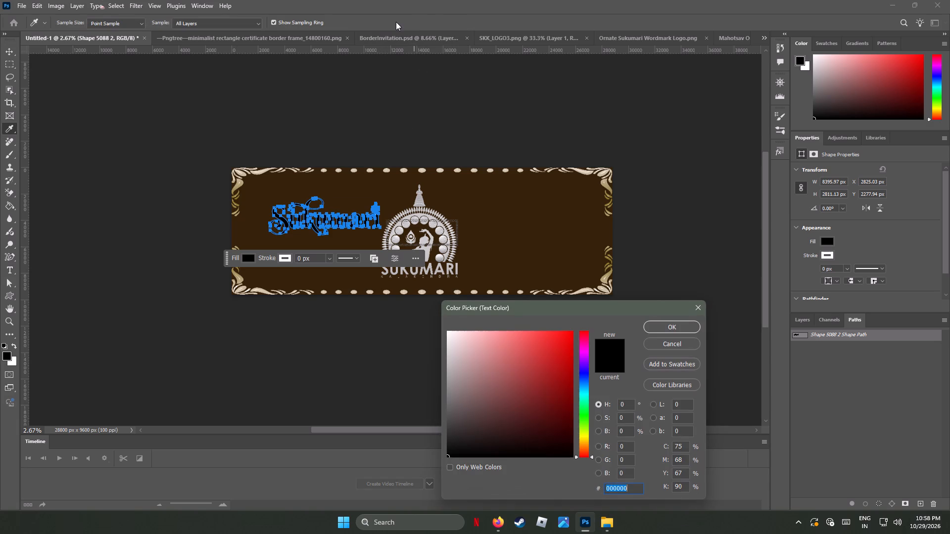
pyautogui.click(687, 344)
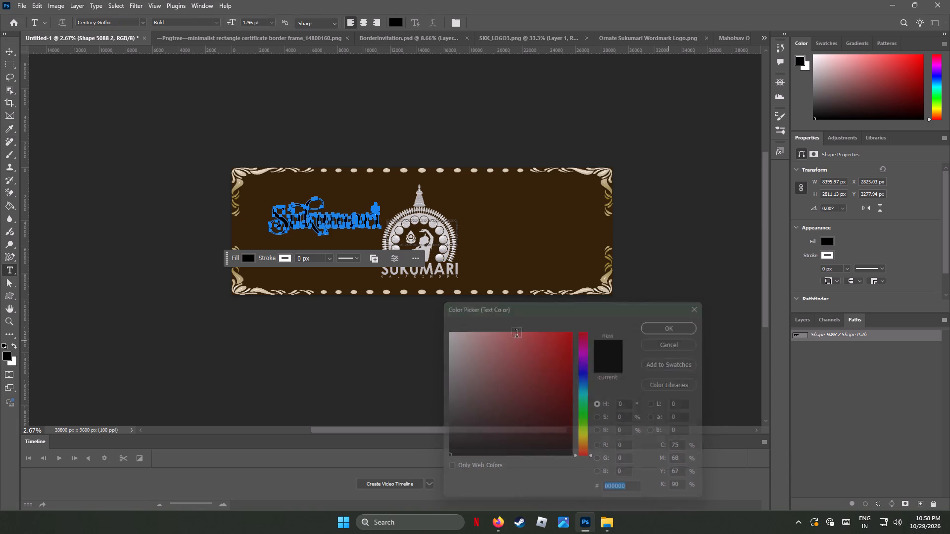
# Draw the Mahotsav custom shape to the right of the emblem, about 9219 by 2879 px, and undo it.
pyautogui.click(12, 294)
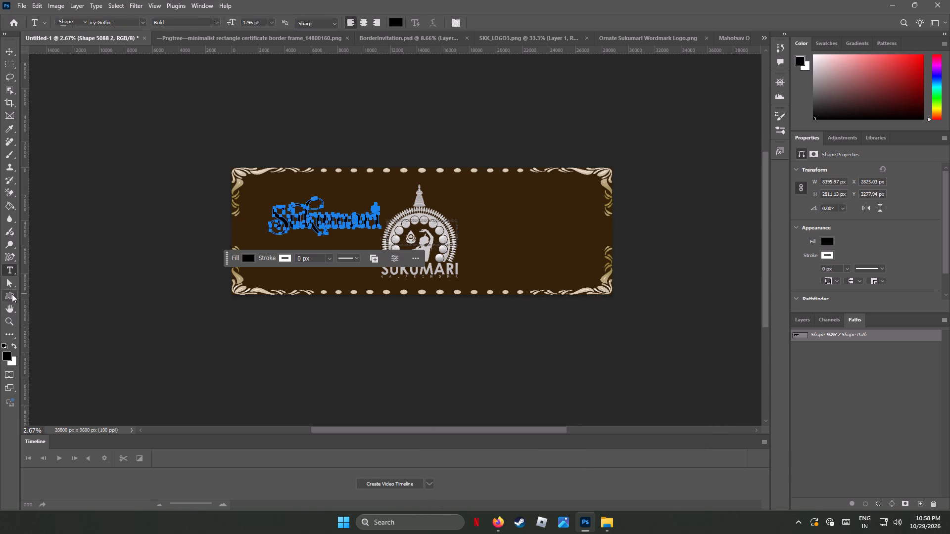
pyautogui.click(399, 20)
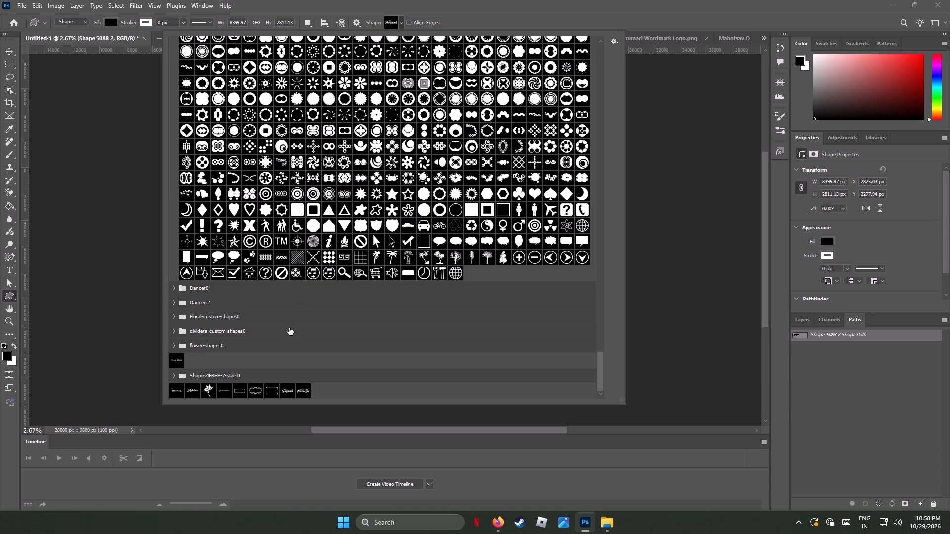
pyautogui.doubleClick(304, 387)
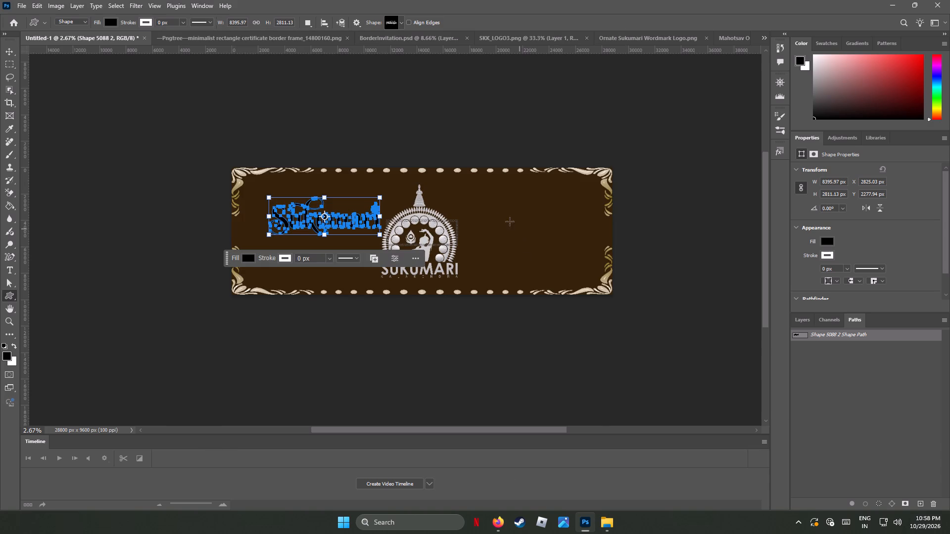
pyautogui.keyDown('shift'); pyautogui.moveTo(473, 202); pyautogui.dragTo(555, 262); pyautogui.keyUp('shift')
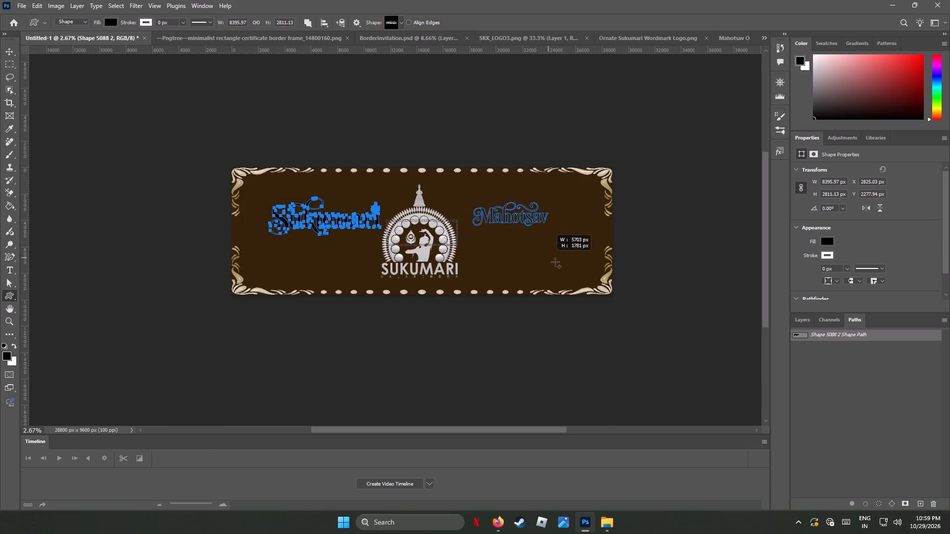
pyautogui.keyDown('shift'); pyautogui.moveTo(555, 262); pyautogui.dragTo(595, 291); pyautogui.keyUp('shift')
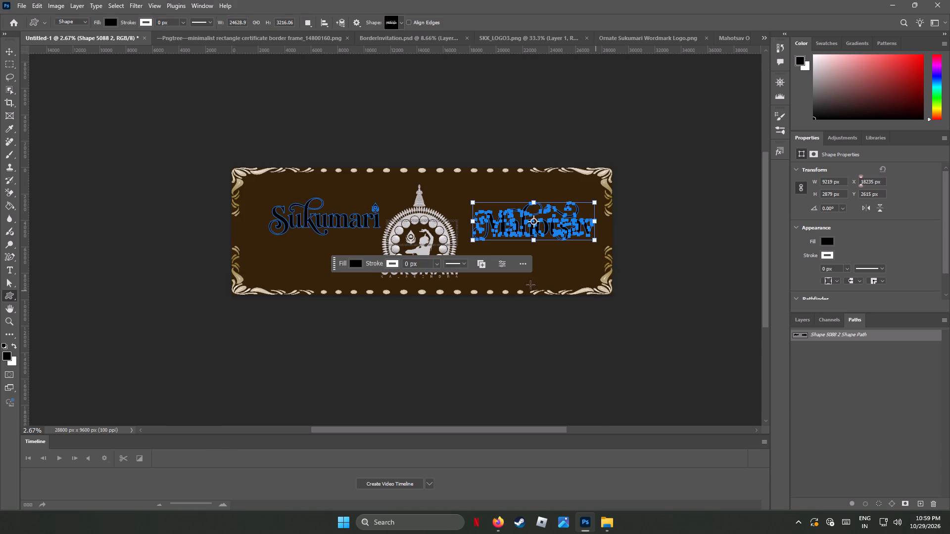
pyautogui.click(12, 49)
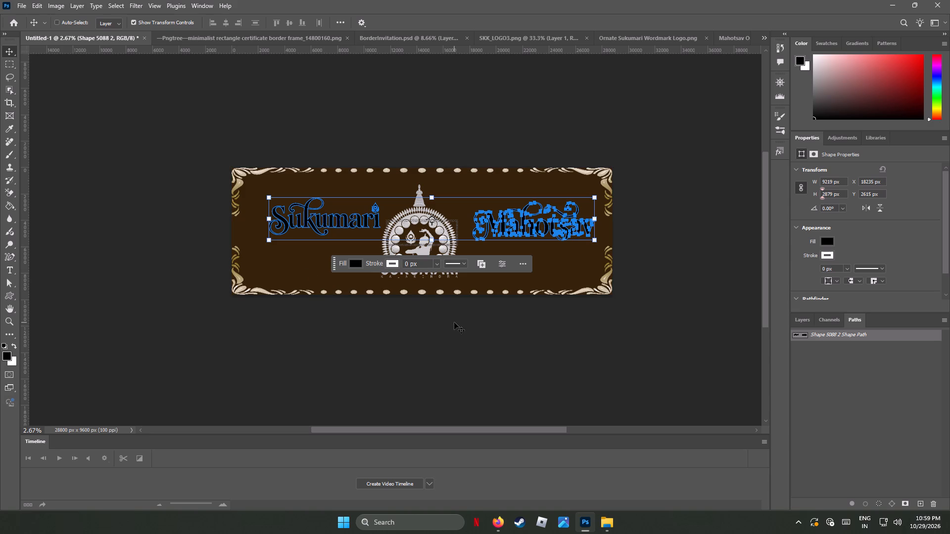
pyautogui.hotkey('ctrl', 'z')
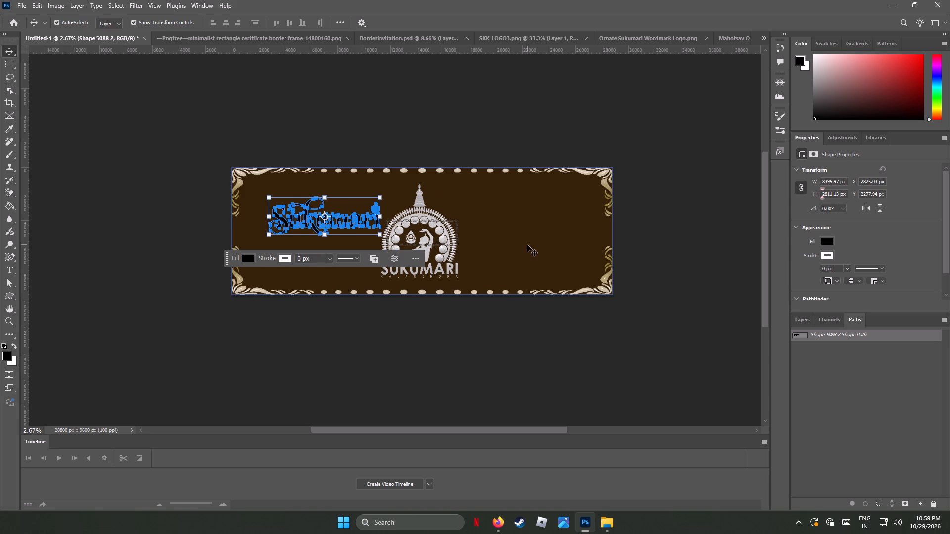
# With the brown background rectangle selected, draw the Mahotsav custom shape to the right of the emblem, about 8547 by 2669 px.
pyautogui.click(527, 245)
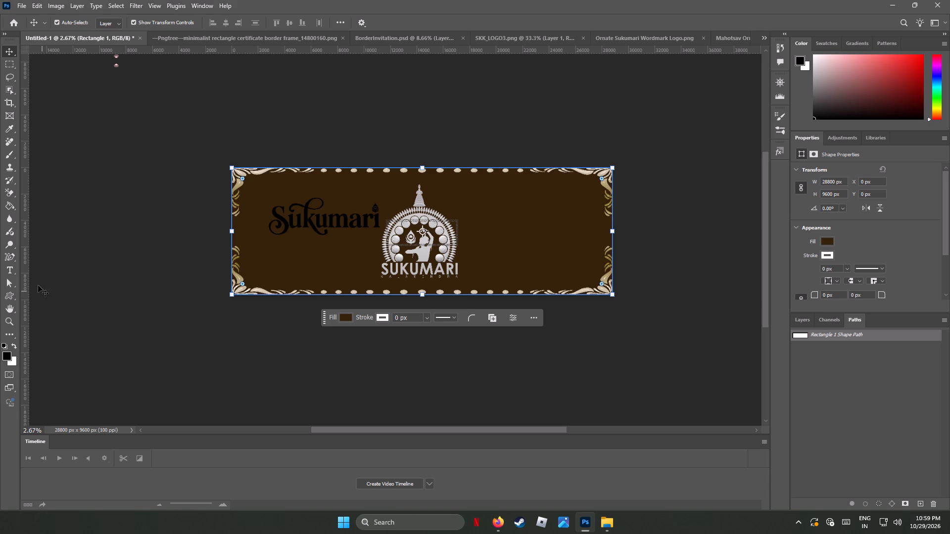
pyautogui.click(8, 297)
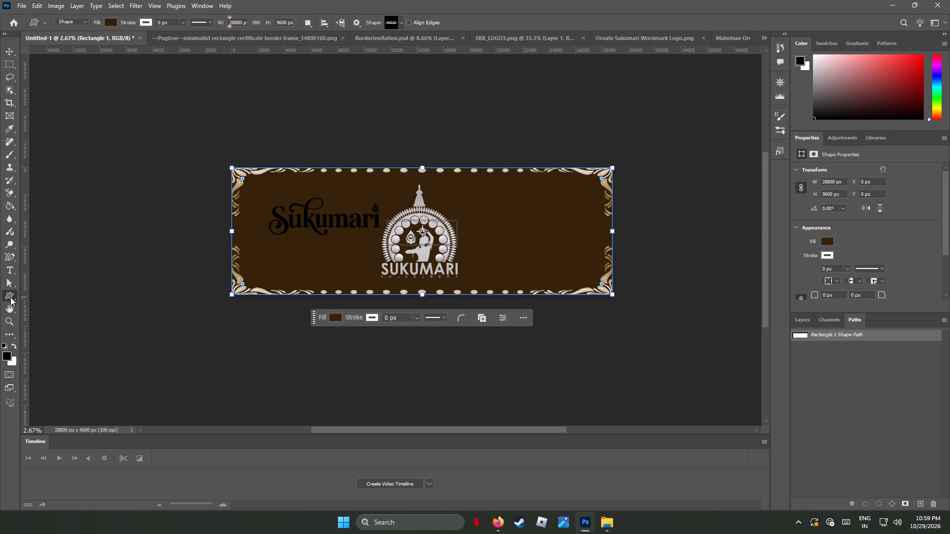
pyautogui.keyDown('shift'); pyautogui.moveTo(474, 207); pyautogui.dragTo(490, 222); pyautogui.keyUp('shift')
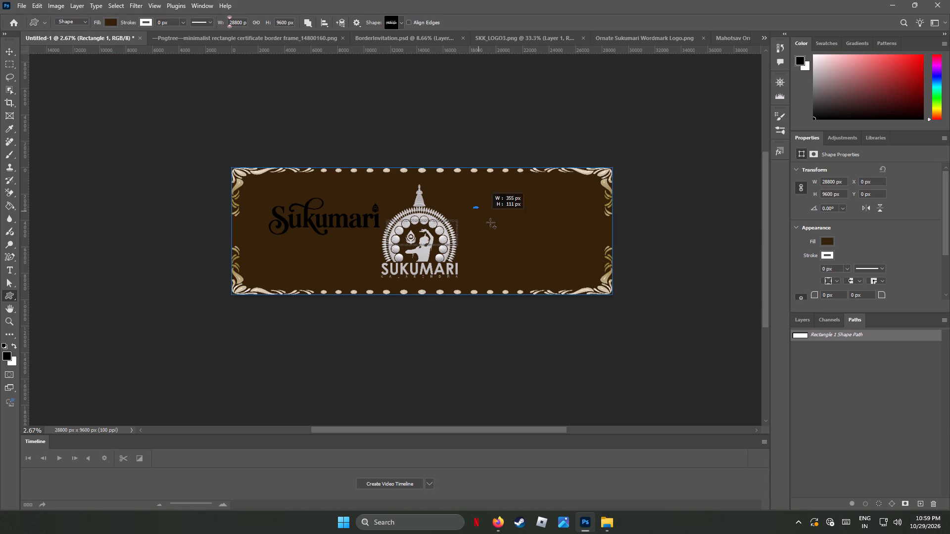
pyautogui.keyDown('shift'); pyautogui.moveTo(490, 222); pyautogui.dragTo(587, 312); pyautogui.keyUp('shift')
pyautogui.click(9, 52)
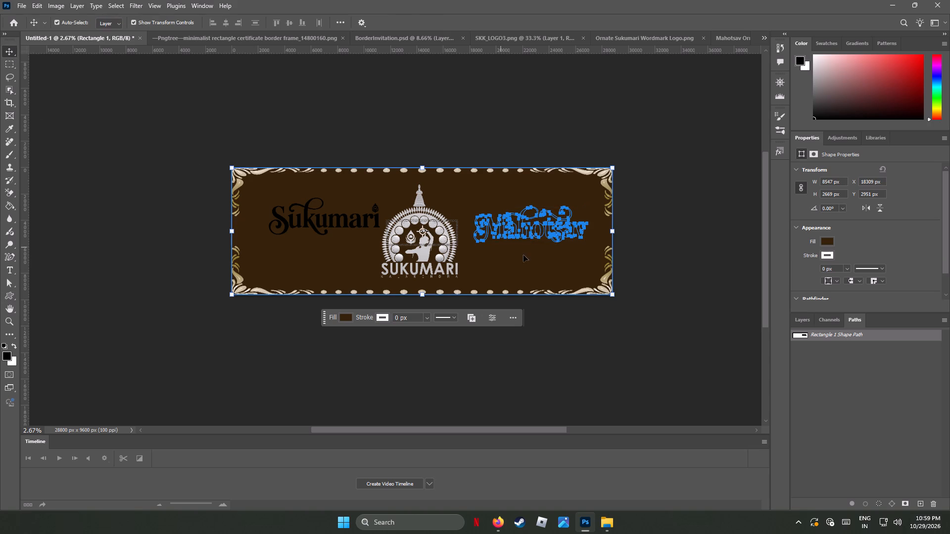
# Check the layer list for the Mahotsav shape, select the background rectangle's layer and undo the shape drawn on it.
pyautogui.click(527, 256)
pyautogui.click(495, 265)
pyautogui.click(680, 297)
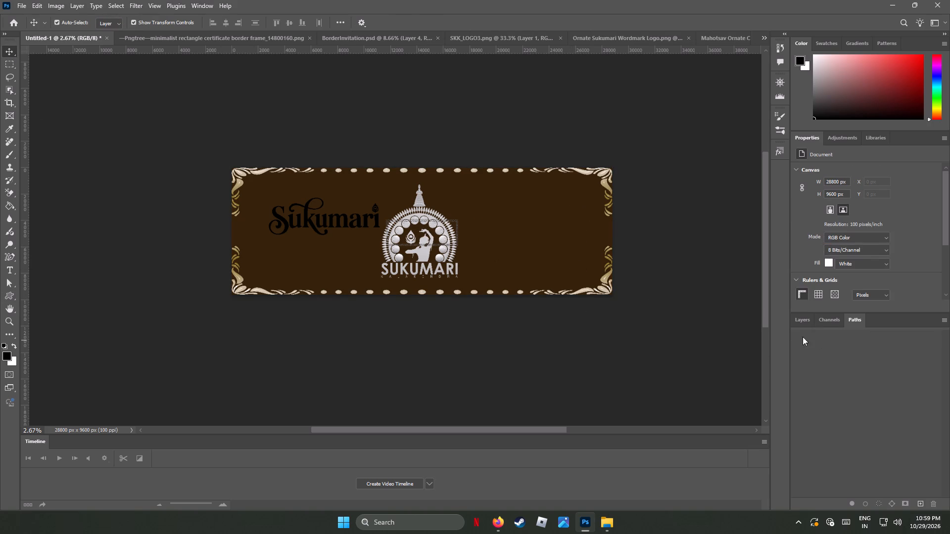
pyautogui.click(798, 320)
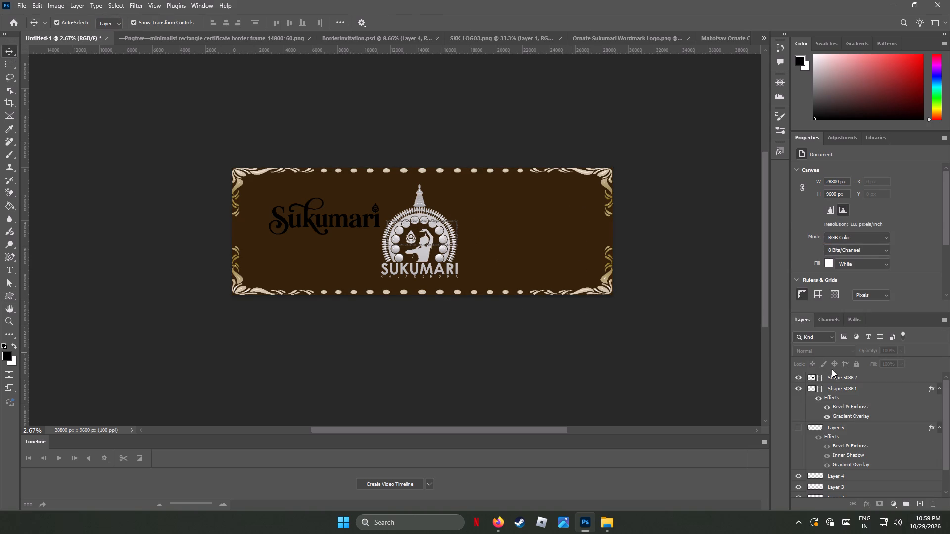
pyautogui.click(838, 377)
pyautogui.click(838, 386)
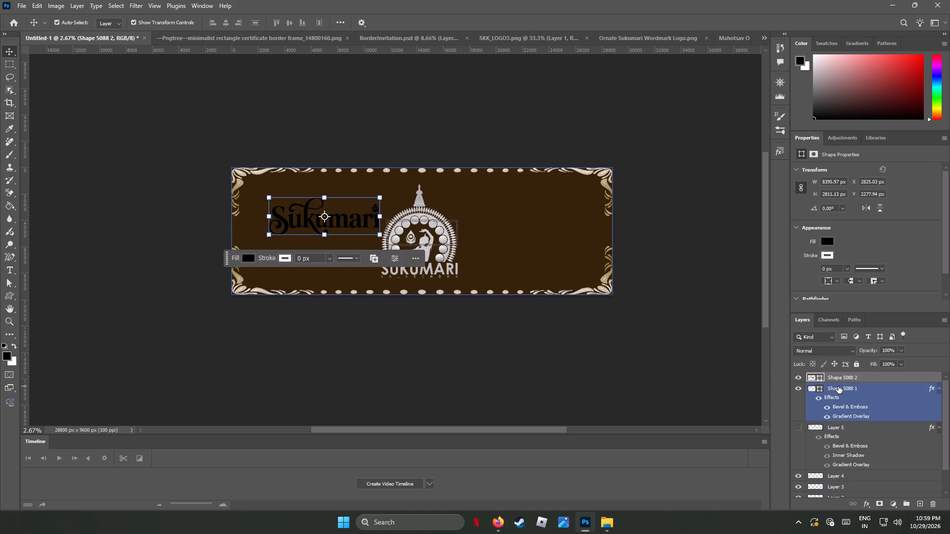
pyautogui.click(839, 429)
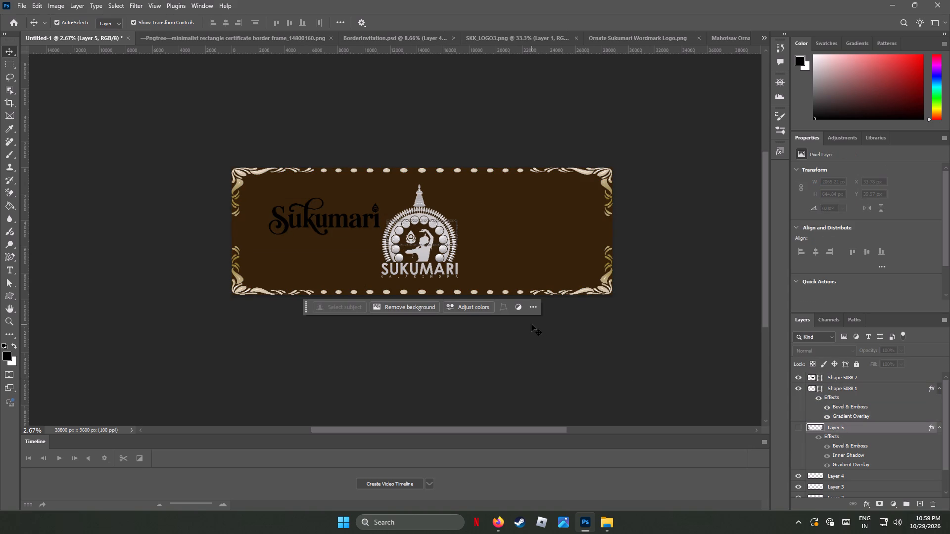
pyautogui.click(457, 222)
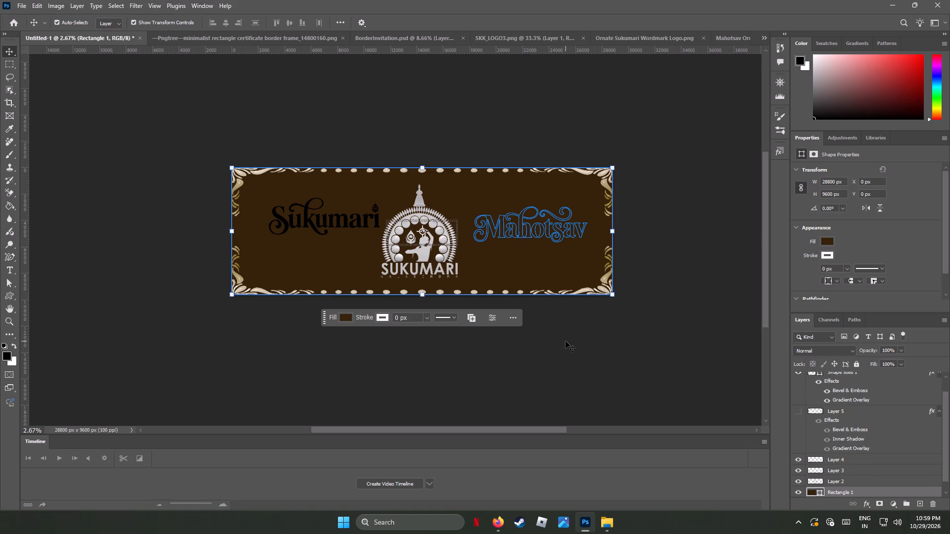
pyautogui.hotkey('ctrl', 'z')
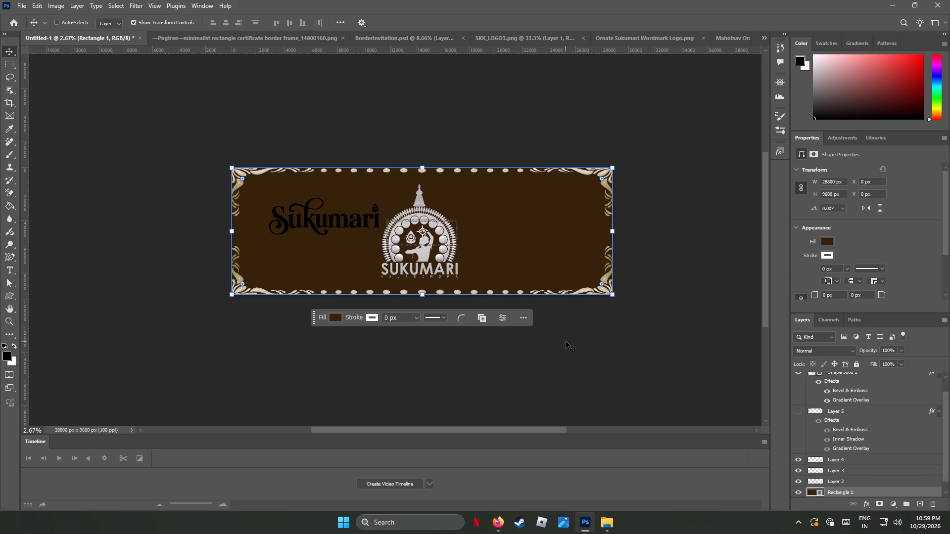
# Undo the recent edits back to before the Sukumari custom shape was drawn beside the emblem.
pyautogui.hotkey('ctrl', 'z')
pyautogui.hotkey('ctrl', 'z')
pyautogui.hotkey('ctrl', 'z')
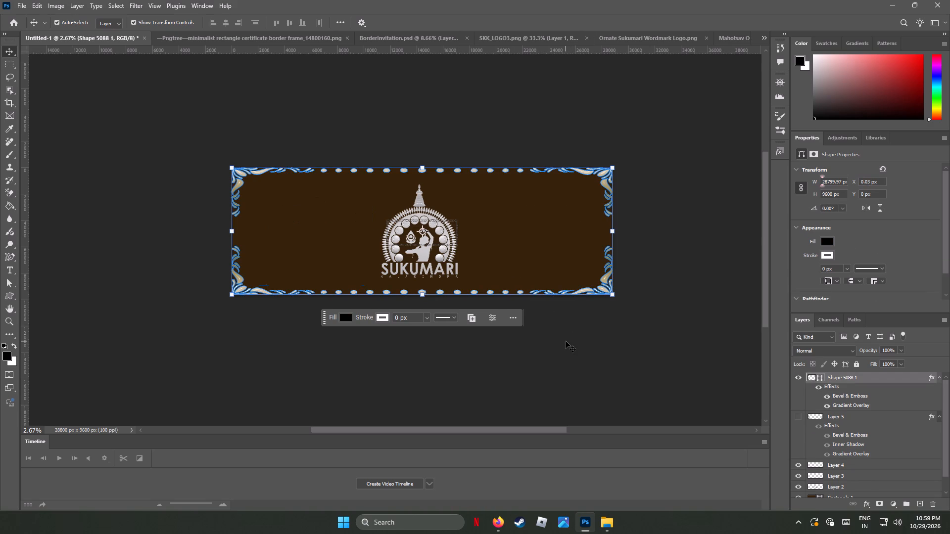
pyautogui.click(39, 5)
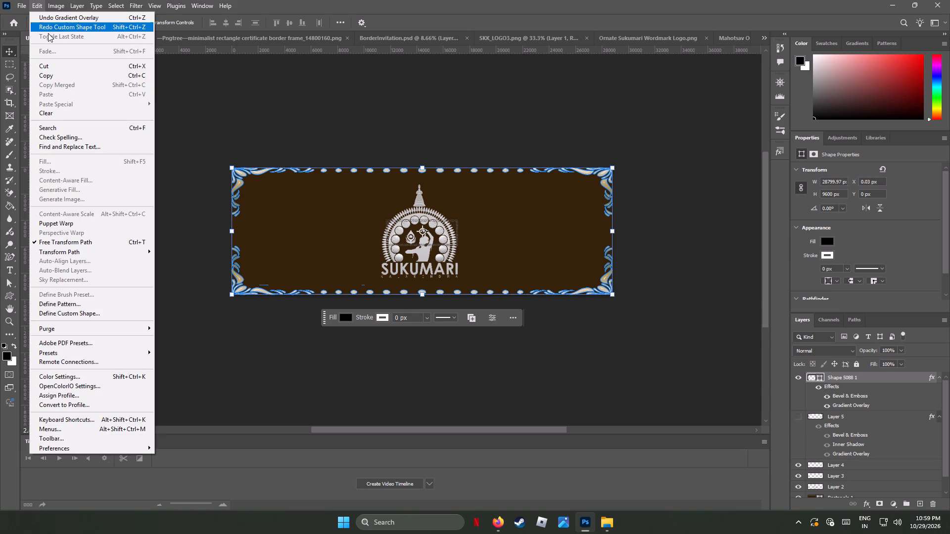
# Toggle the visibility of the border shape and Layers 4, 3 and 2 to check their content, and delete Layers 3 and 4.
pyautogui.click(799, 376)
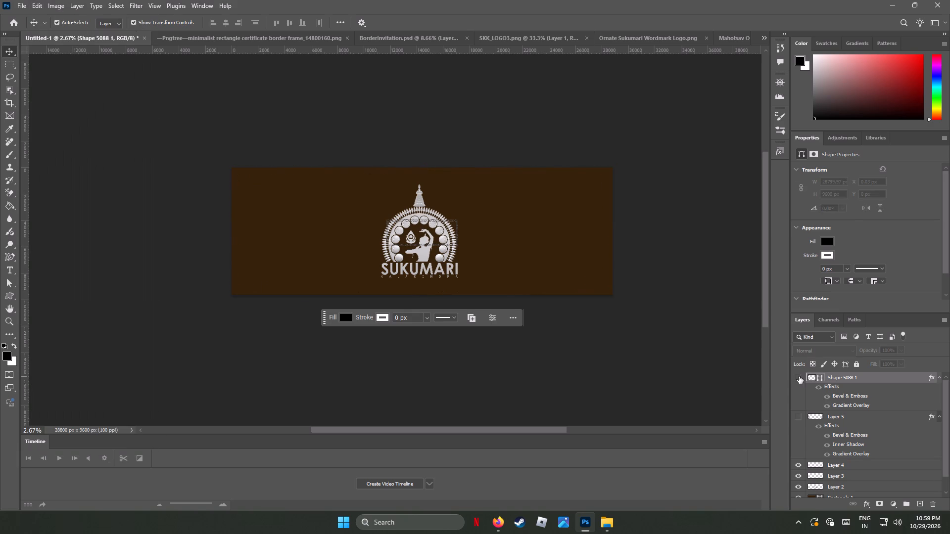
pyautogui.click(799, 376)
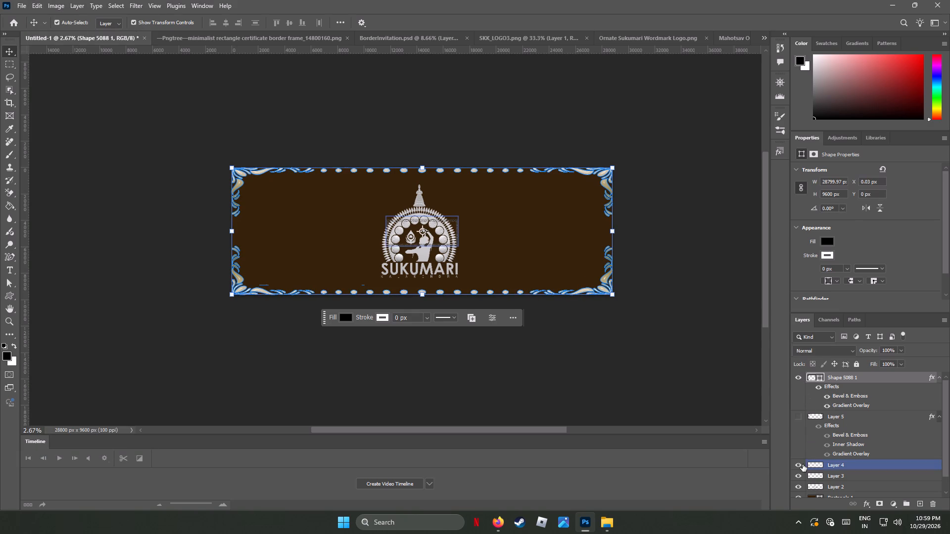
pyautogui.click(802, 464)
pyautogui.click(800, 474)
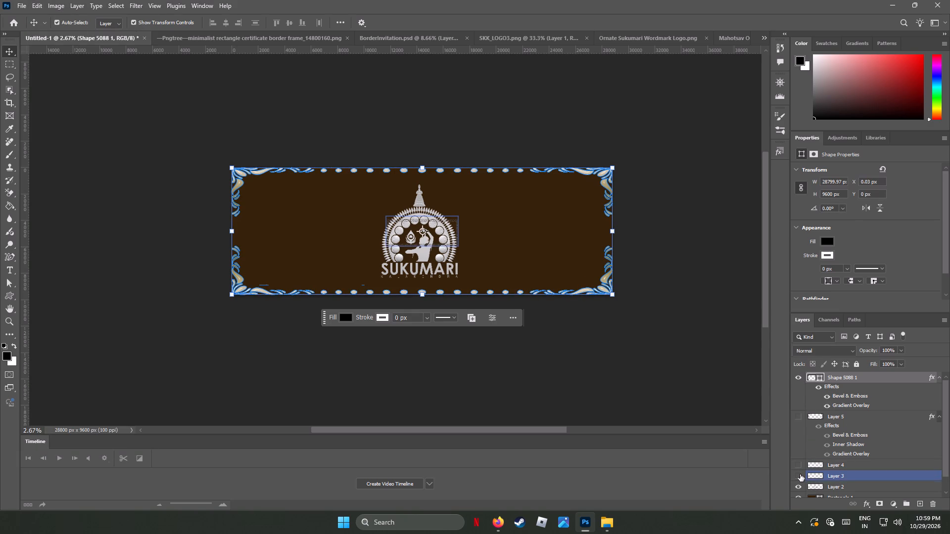
pyautogui.click(799, 486)
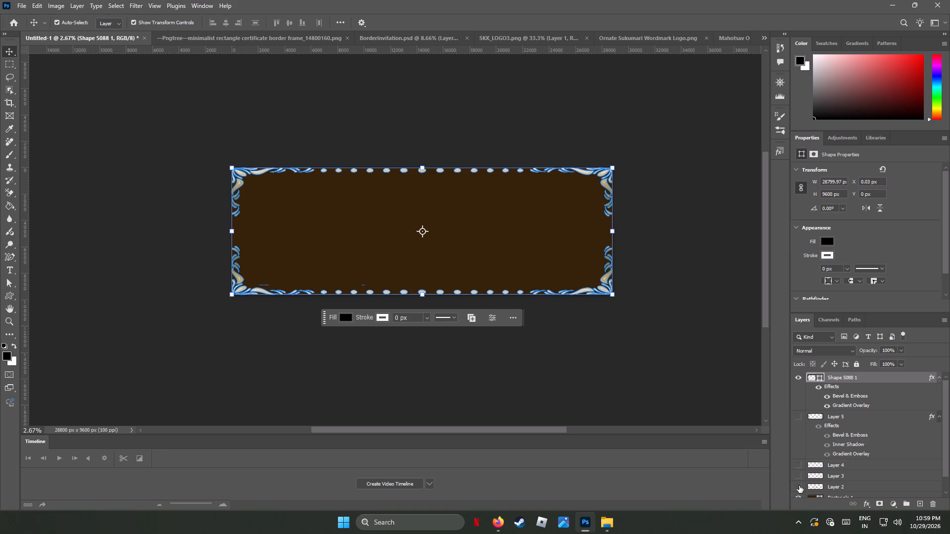
pyautogui.click(799, 486)
pyautogui.click(833, 476)
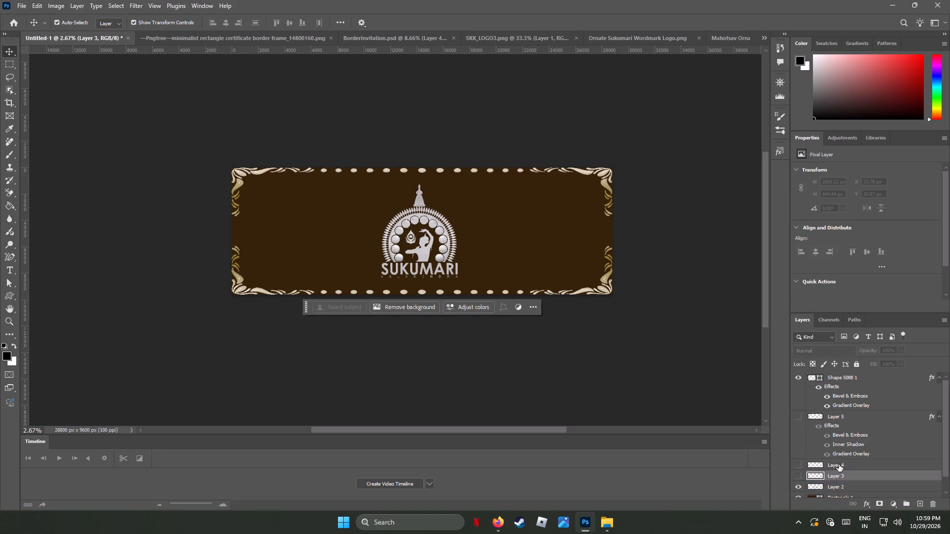
pyautogui.keyDown('shift'); pyautogui.click(839, 462); pyautogui.keyUp('shift')
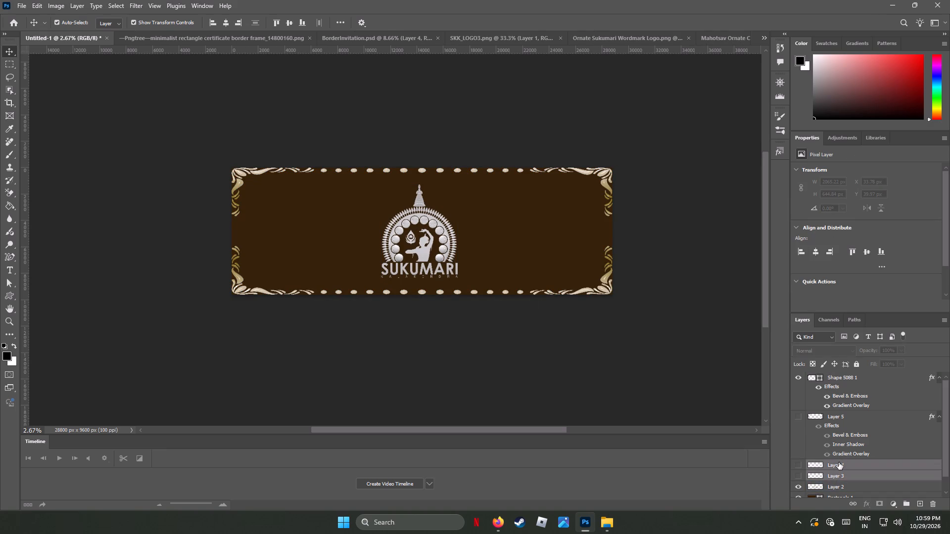
pyautogui.press('Delete')
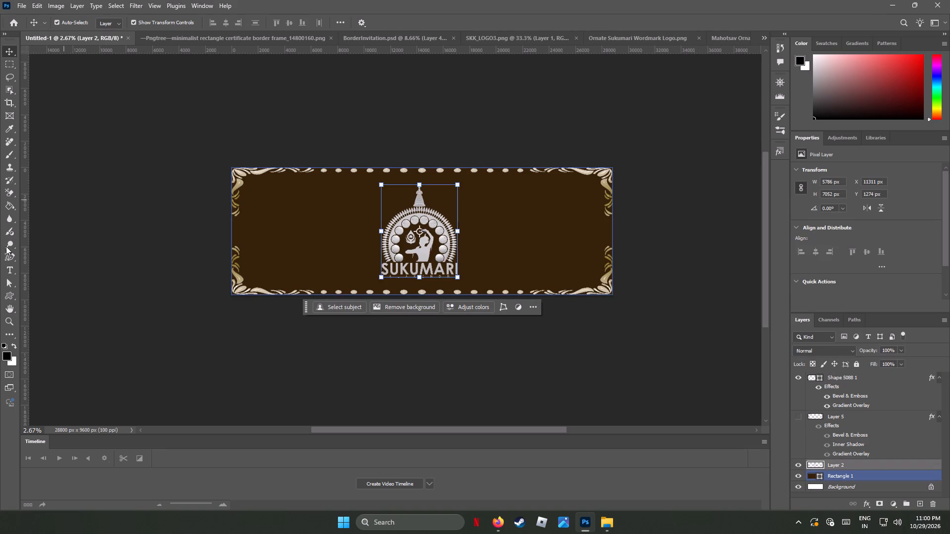
# With the emblem layer selected, draw the Mahotsav custom shape to the right of the emblem, about 8434 by 2633 px.
pyautogui.click(10, 295)
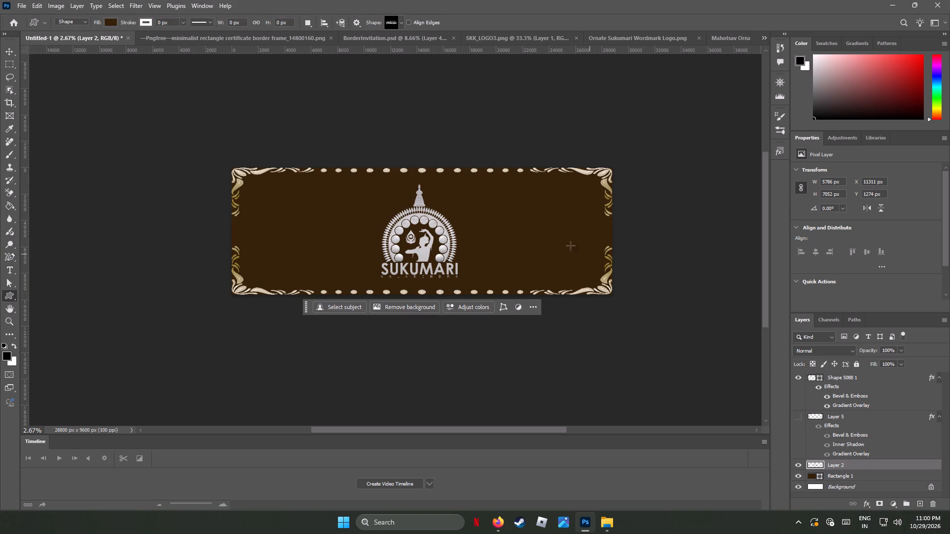
pyautogui.keyDown('shift'); pyautogui.moveTo(483, 205); pyautogui.dragTo(592, 285); pyautogui.keyUp('shift')
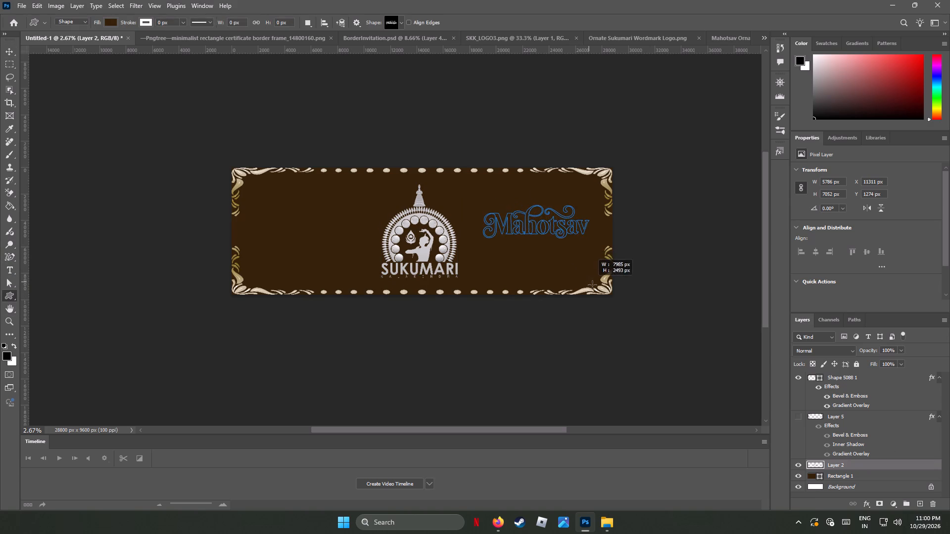
pyautogui.keyDown('shift'); pyautogui.moveTo(592, 285); pyautogui.dragTo(595, 287); pyautogui.keyUp('shift')
pyautogui.click(10, 53)
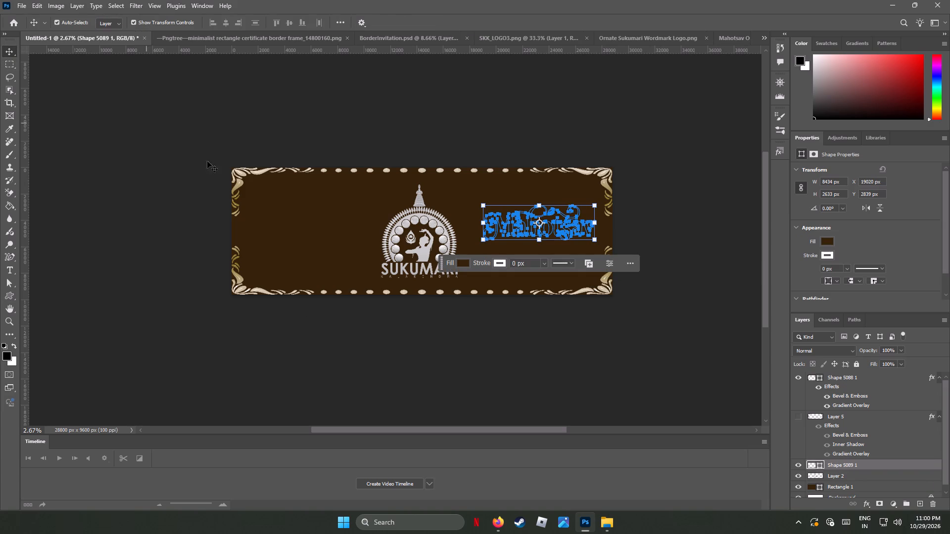
# Find the Mahotsav shape's layer and move it to the top of the layer stack, above the ornamental border.
pyautogui.click(286, 207)
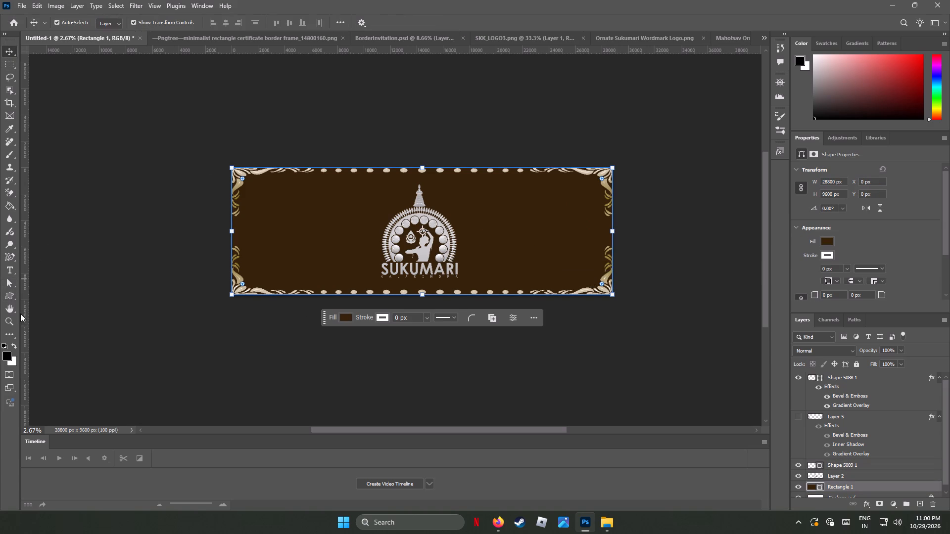
pyautogui.click(9, 295)
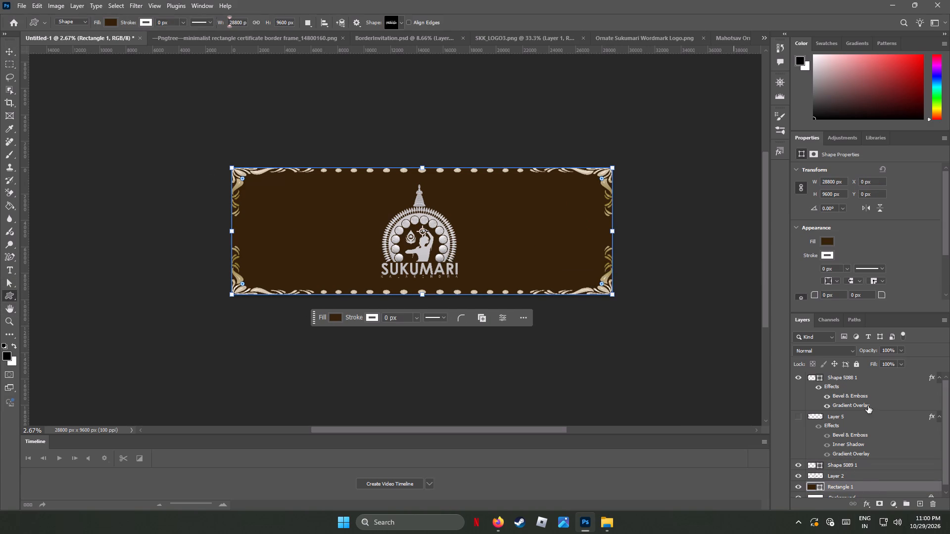
pyautogui.click(842, 376)
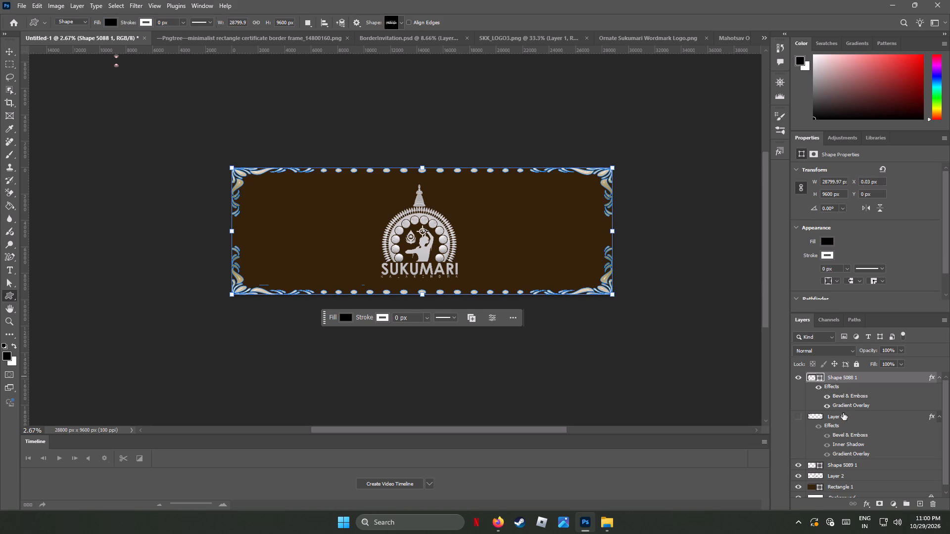
pyautogui.click(843, 417)
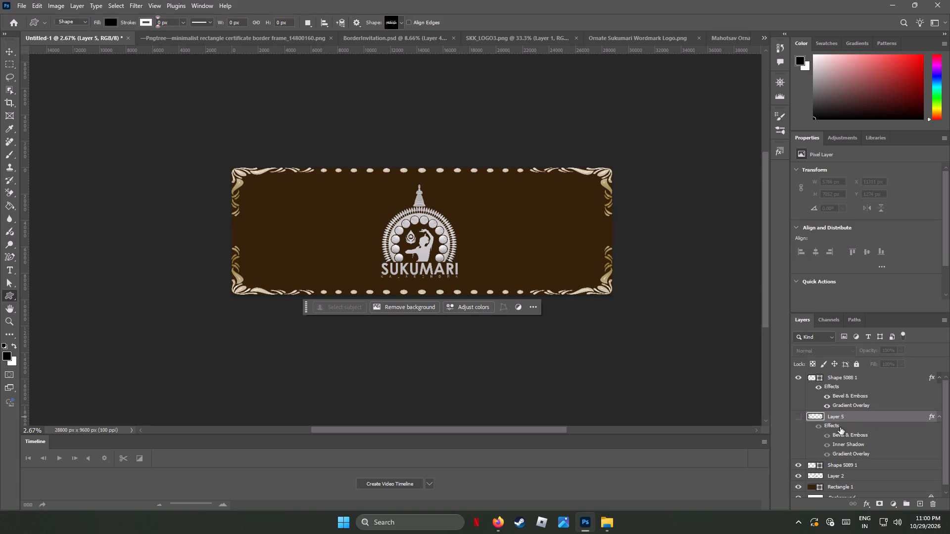
pyautogui.click(842, 461)
pyautogui.click(846, 465)
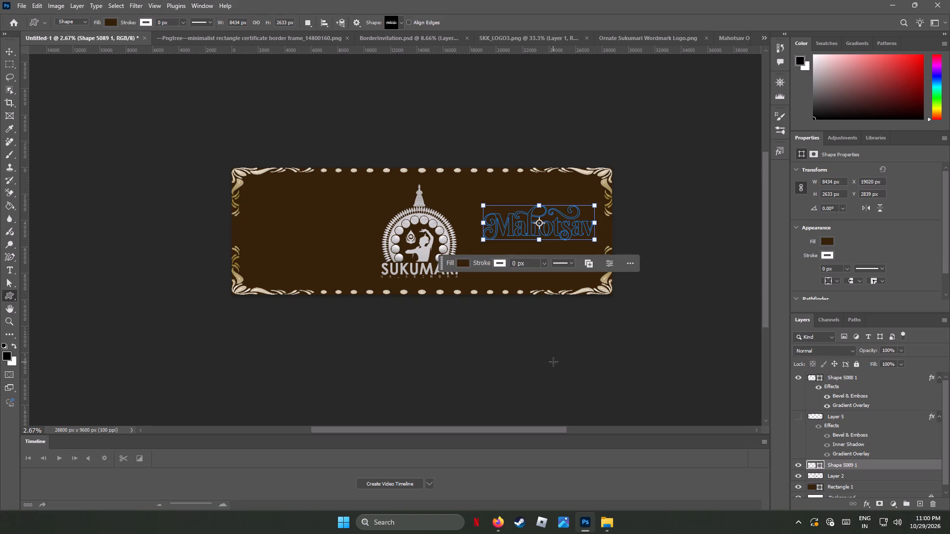
pyautogui.moveTo(858, 463); pyautogui.dragTo(850, 375)
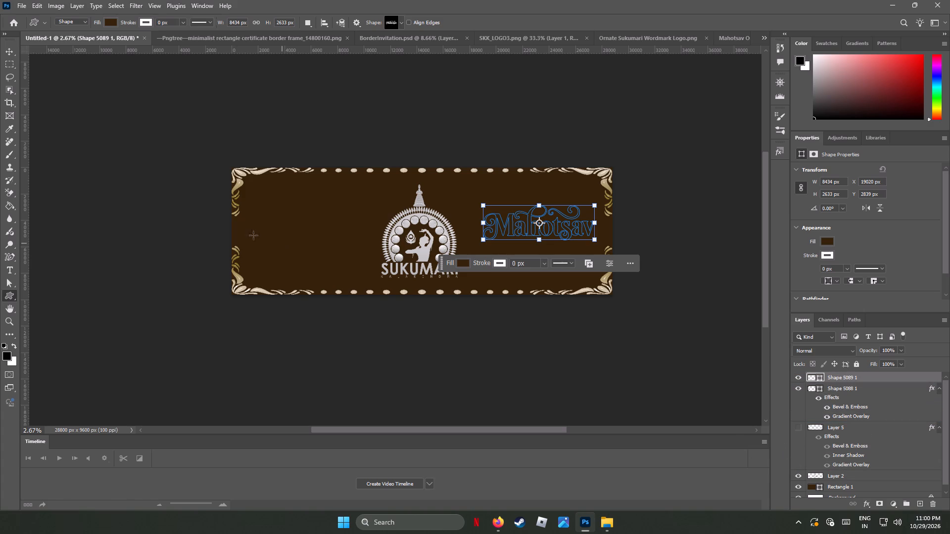
# Set the Mahotsav shape's fill to white and deselect it.
pyautogui.click(9, 51)
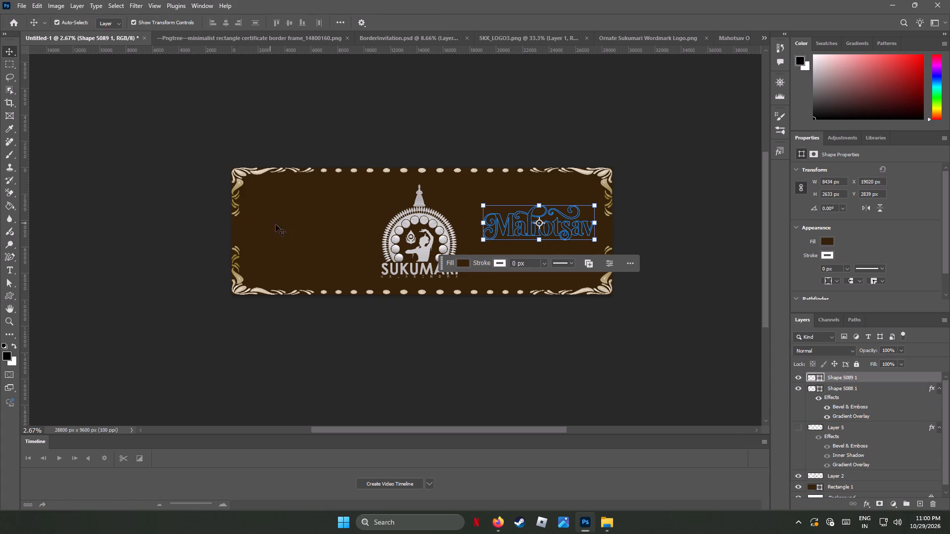
pyautogui.click(281, 226)
pyautogui.click(840, 377)
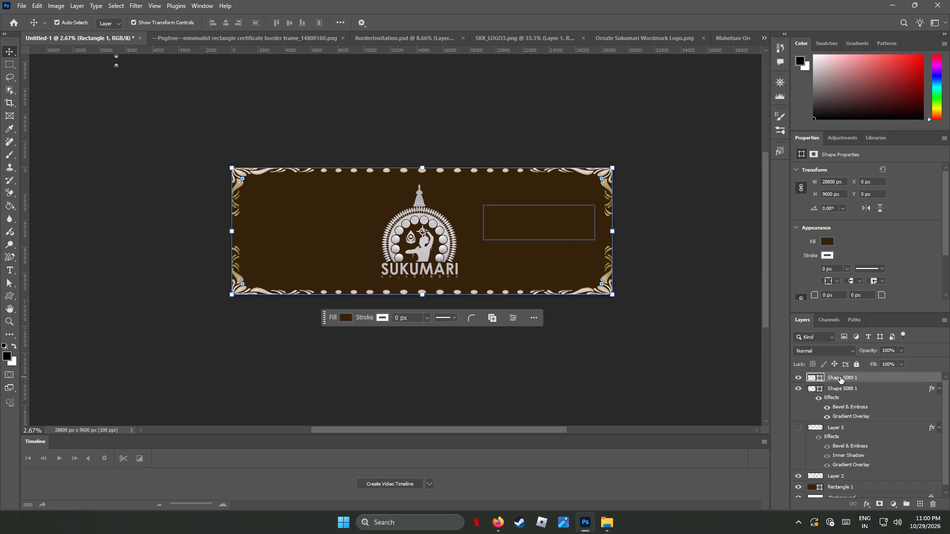
pyautogui.click(825, 241)
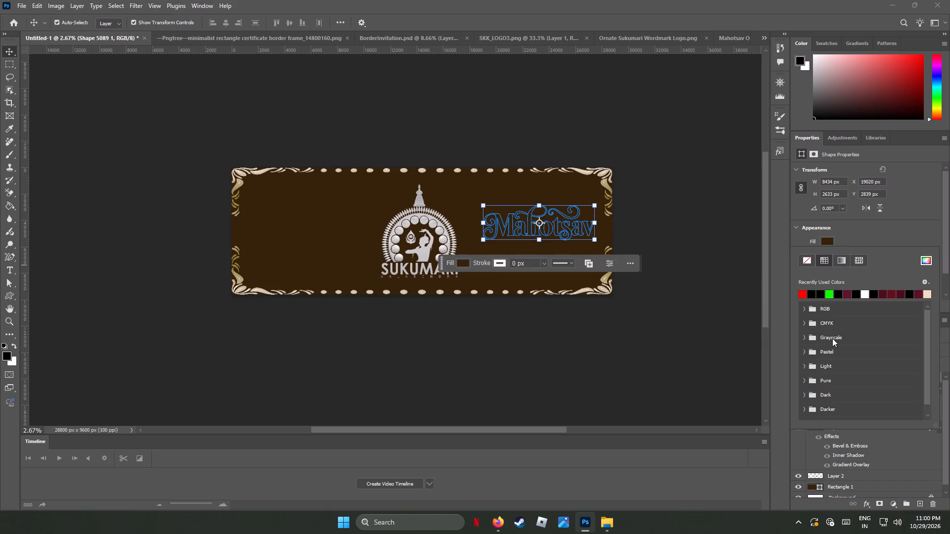
pyautogui.click(866, 294)
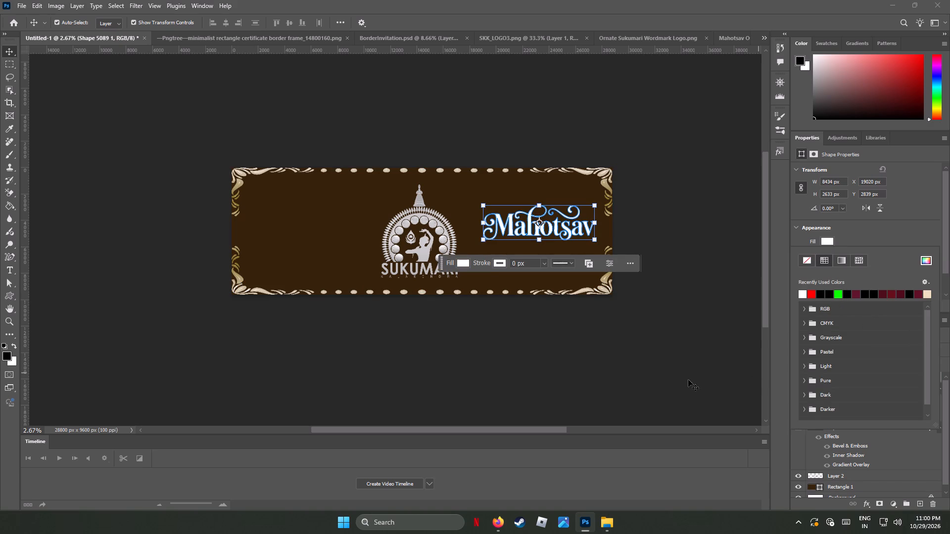
pyautogui.click(683, 376)
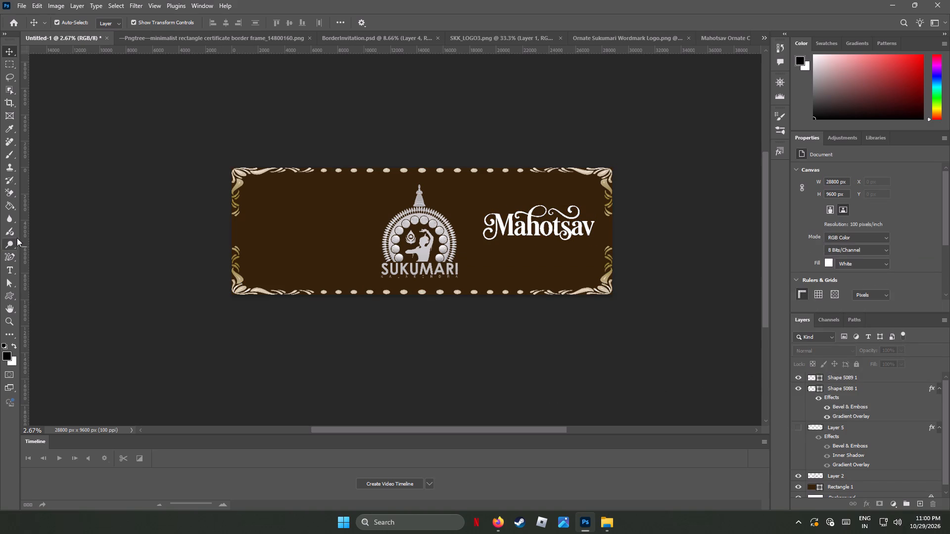
# Pick the Sukumari custom shape and draw it to the left of the emblem, about 9219 by 3087 px.
pyautogui.click(9, 295)
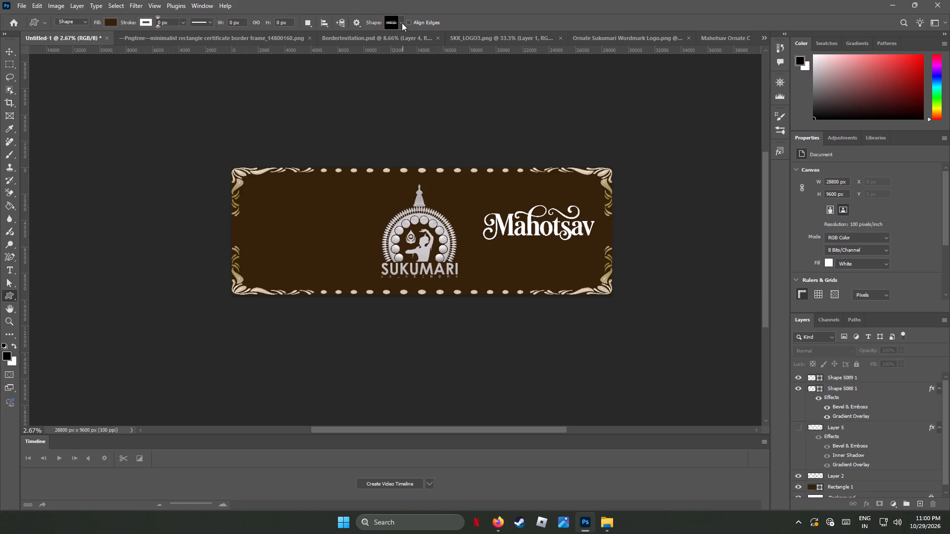
pyautogui.click(402, 23)
pyautogui.click(290, 386)
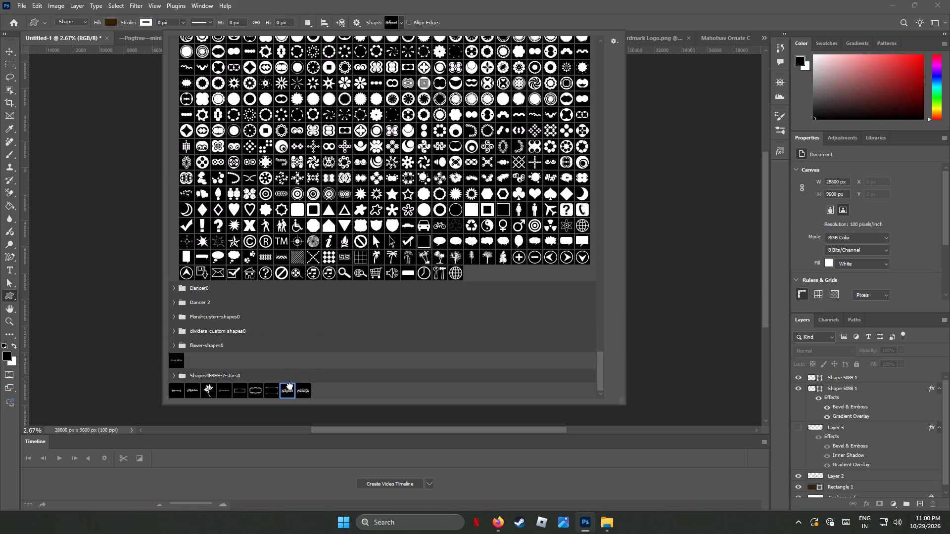
pyautogui.click(290, 388)
pyautogui.click(291, 388)
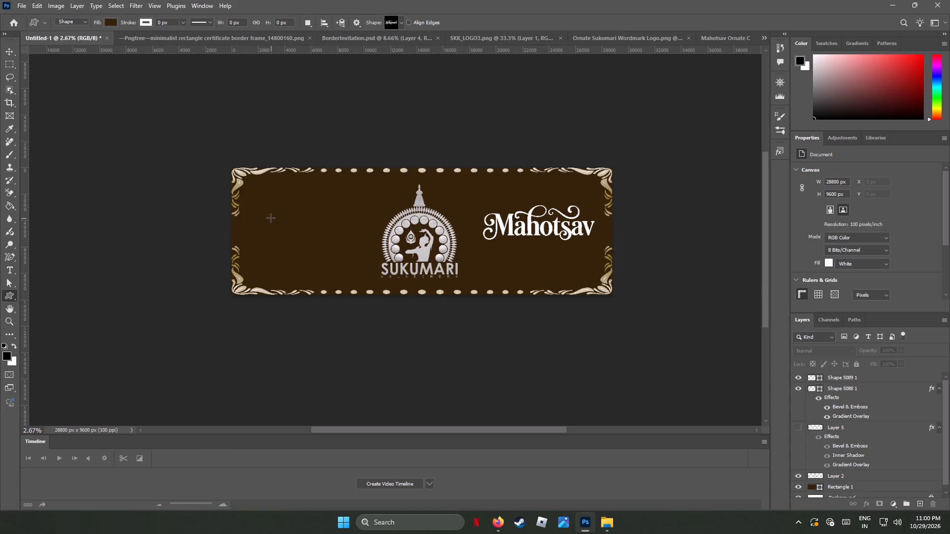
pyautogui.keyDown('shift'); pyautogui.moveTo(271, 216); pyautogui.dragTo(365, 275); pyautogui.keyUp('shift')
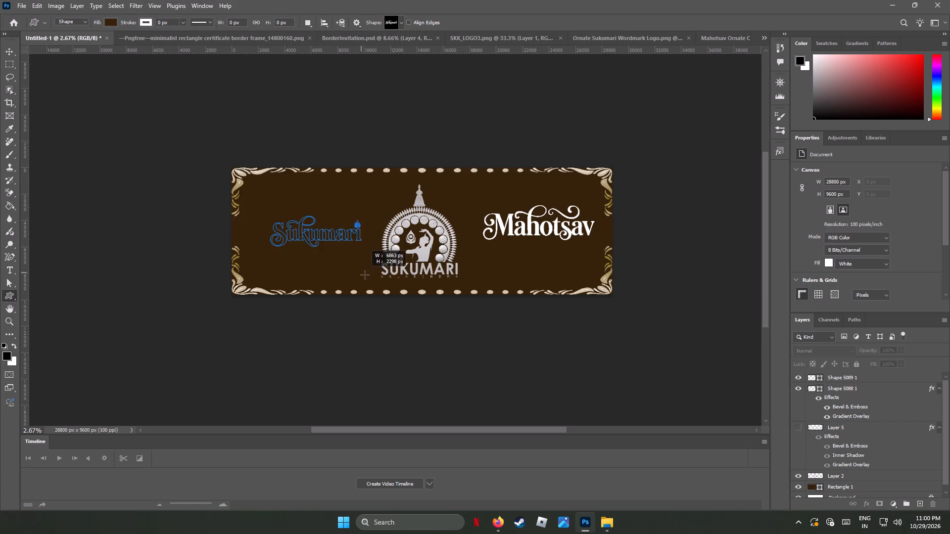
pyautogui.keyDown('shift'); pyautogui.moveTo(365, 275); pyautogui.dragTo(392, 290); pyautogui.keyUp('shift')
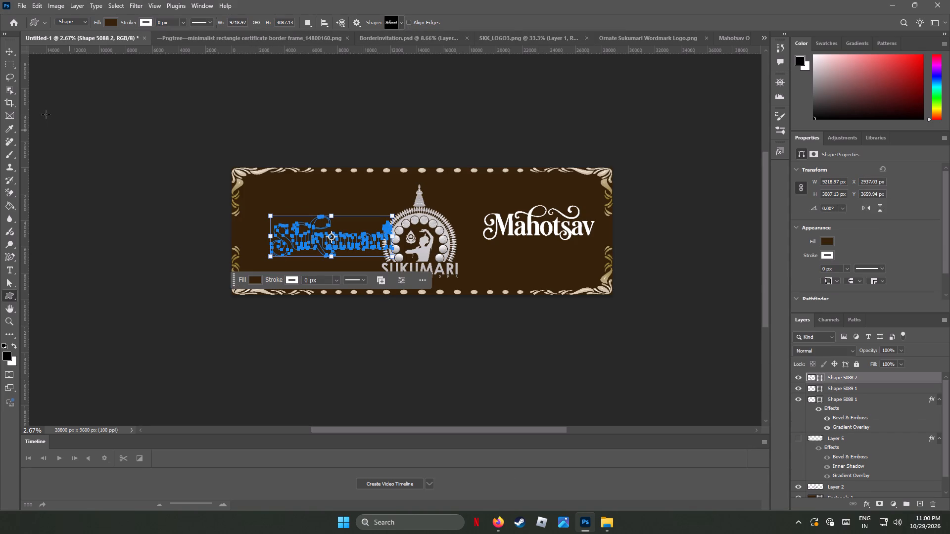
# Set the Sukumari shape's fill to white and deselect it.
pyautogui.click(11, 52)
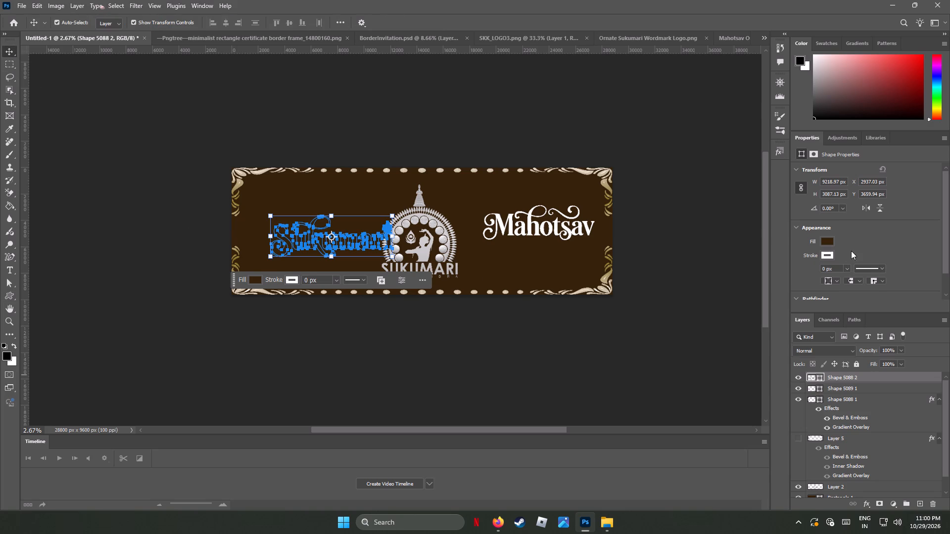
pyautogui.click(827, 243)
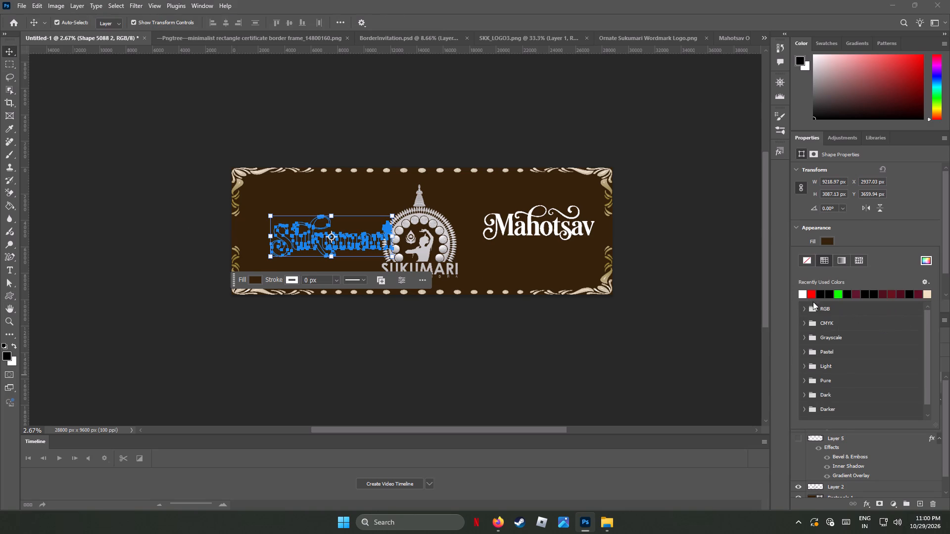
pyautogui.click(803, 295)
pyautogui.click(322, 313)
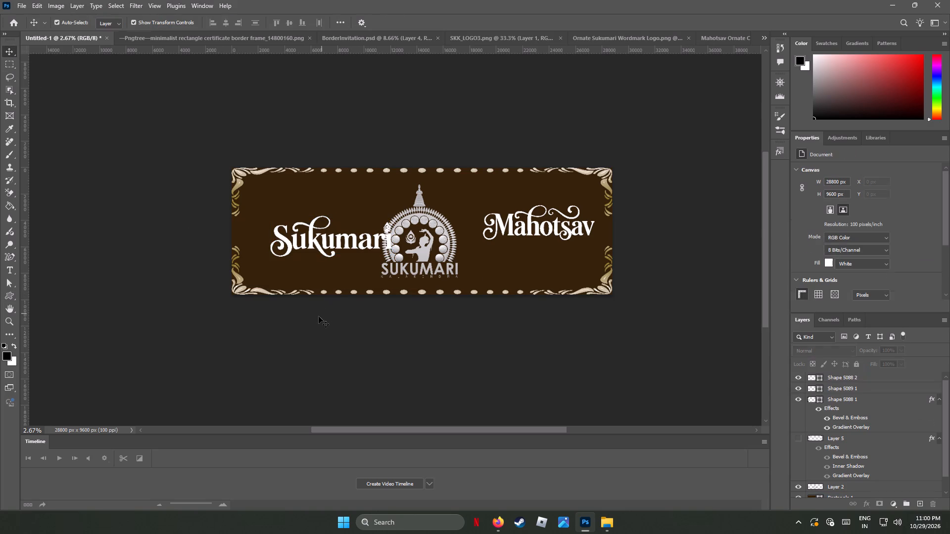
# Move the Sukumari wordmark up and to the left so it clears the emblem.
pyautogui.click(8, 55)
pyautogui.moveTo(316, 243); pyautogui.dragTo(297, 211)
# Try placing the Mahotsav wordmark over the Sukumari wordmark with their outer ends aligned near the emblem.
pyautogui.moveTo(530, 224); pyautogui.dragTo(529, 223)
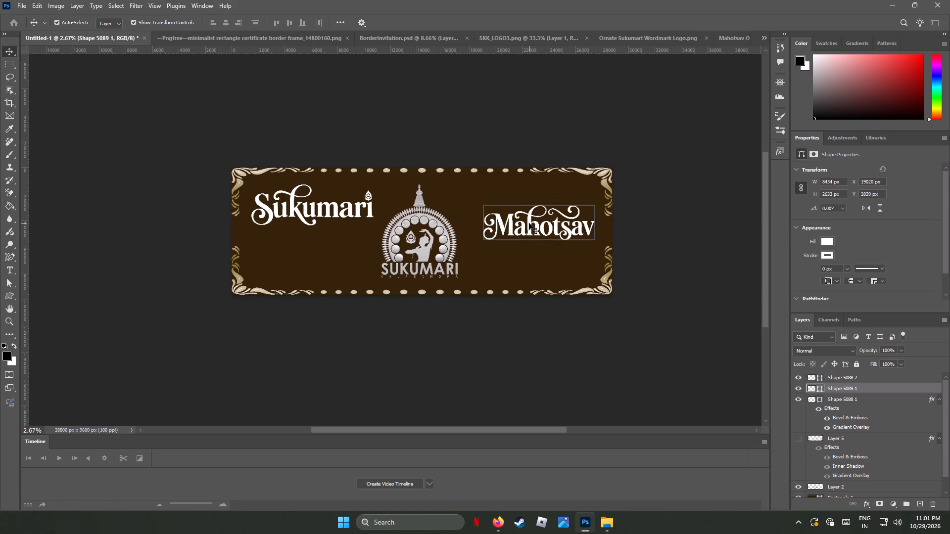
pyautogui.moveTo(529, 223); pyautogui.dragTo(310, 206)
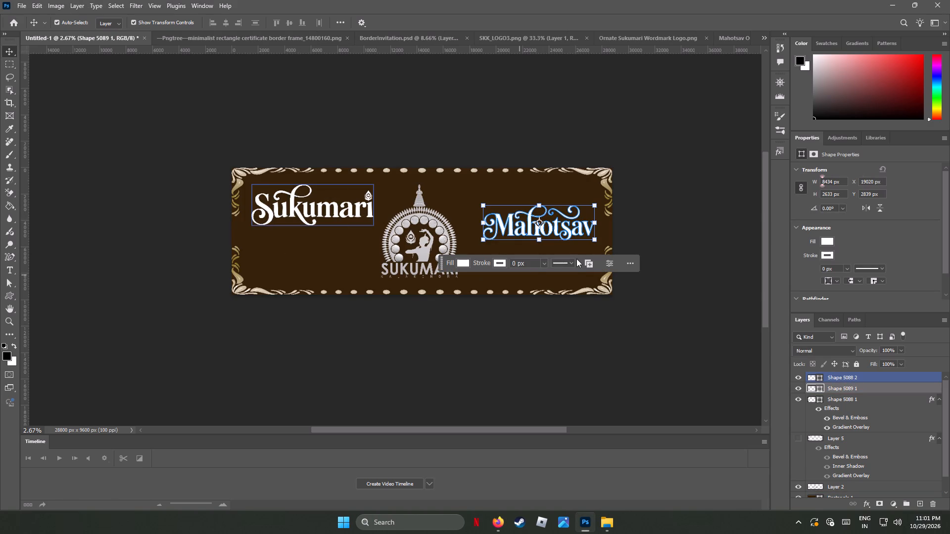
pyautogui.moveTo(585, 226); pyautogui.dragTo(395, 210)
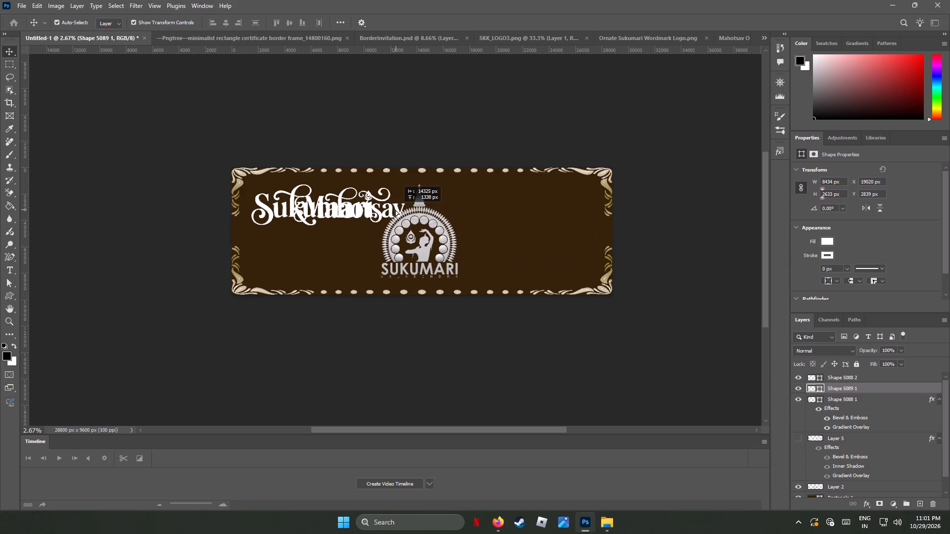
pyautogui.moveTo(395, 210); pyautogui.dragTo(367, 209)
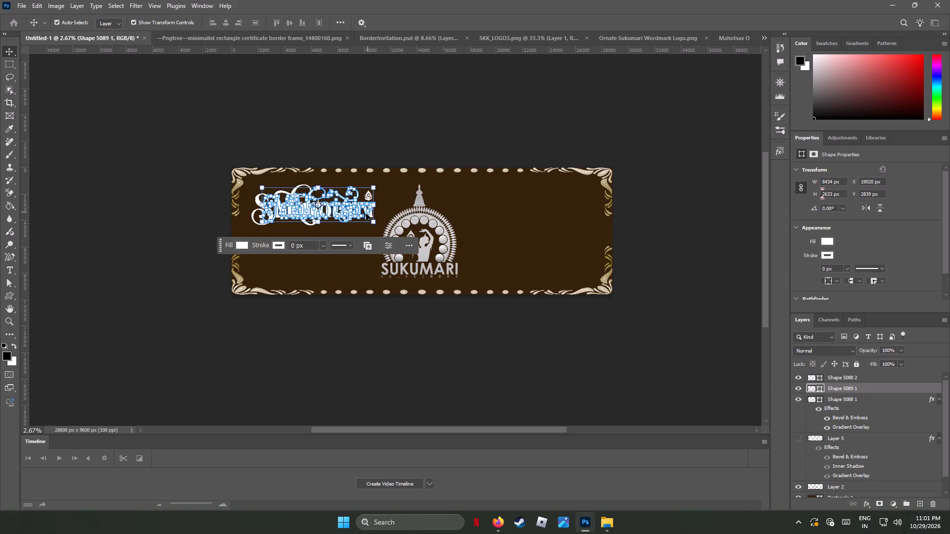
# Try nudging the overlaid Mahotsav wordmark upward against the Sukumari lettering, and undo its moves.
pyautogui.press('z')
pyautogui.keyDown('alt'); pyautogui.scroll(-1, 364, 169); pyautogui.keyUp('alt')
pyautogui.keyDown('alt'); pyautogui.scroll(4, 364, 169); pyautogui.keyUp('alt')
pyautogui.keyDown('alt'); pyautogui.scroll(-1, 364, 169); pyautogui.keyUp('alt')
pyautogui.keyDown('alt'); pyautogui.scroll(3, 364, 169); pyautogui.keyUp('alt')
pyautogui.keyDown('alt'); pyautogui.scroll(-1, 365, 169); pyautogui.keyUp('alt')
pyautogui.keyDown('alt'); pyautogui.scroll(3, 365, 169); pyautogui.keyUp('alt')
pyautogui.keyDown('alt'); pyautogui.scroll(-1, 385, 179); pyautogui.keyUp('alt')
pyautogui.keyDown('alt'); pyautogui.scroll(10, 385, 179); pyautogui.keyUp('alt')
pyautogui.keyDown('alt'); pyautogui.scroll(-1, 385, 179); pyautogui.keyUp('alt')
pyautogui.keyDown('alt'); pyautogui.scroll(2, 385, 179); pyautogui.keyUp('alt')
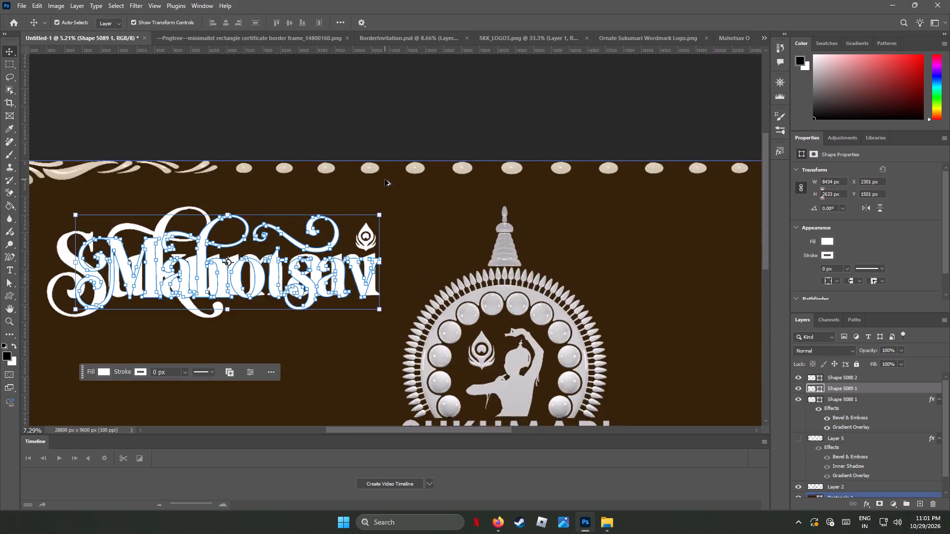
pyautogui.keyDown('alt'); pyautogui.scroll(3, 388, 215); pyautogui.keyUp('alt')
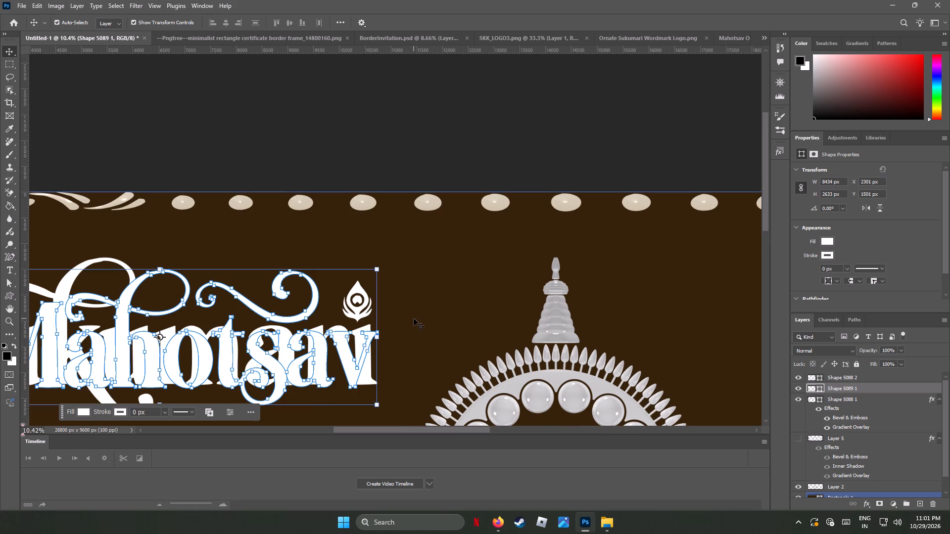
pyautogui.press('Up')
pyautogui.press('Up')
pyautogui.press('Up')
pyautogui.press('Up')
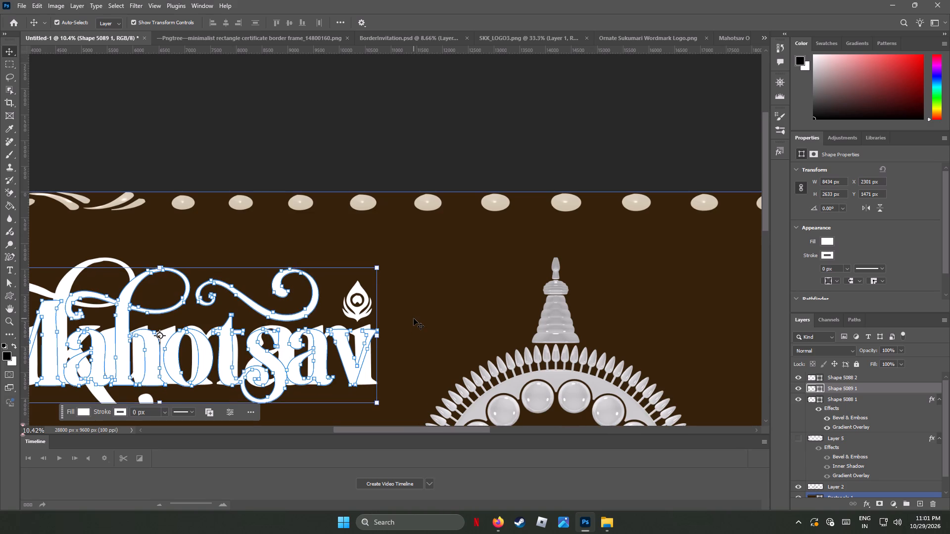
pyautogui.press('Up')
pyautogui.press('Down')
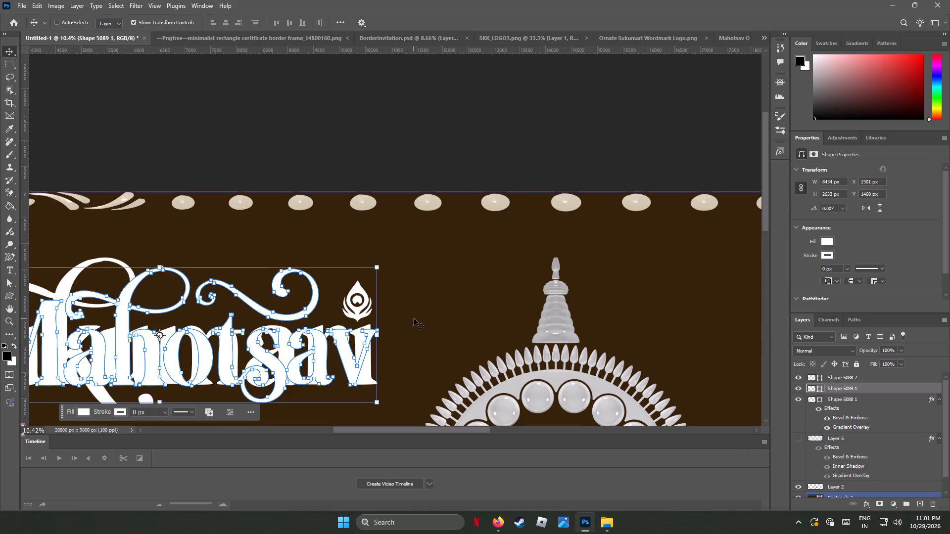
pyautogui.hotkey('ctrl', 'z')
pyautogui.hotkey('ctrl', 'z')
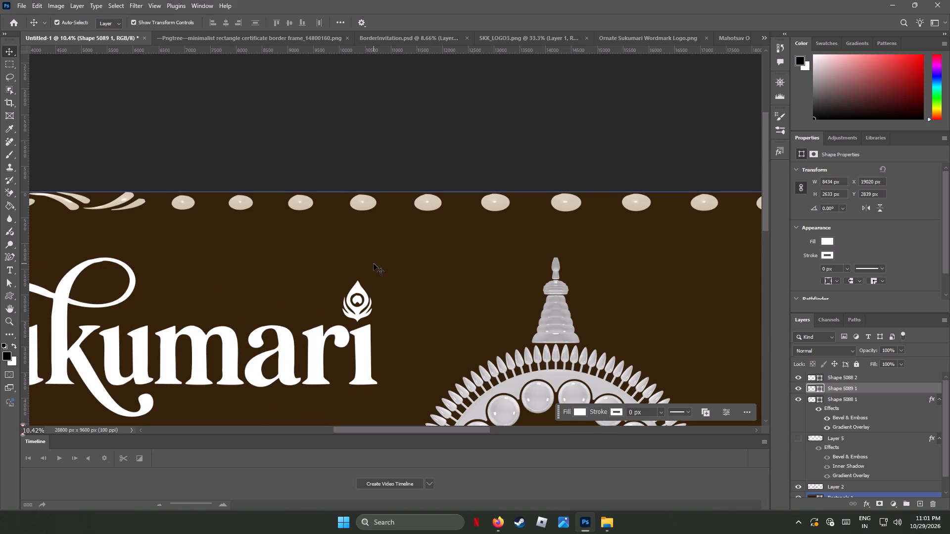
# Move the Mahotsav wordmark up near the banner's top border, to about X 18754 px, Y 1051 px.
pyautogui.keyDown('alt'); pyautogui.scroll(-12, 374, 264); pyautogui.keyUp('alt')
pyautogui.keyDown('alt'); pyautogui.scroll(4, 374, 261); pyautogui.keyUp('alt')
pyautogui.keyDown('alt'); pyautogui.scroll(-3, 374, 261); pyautogui.keyUp('alt')
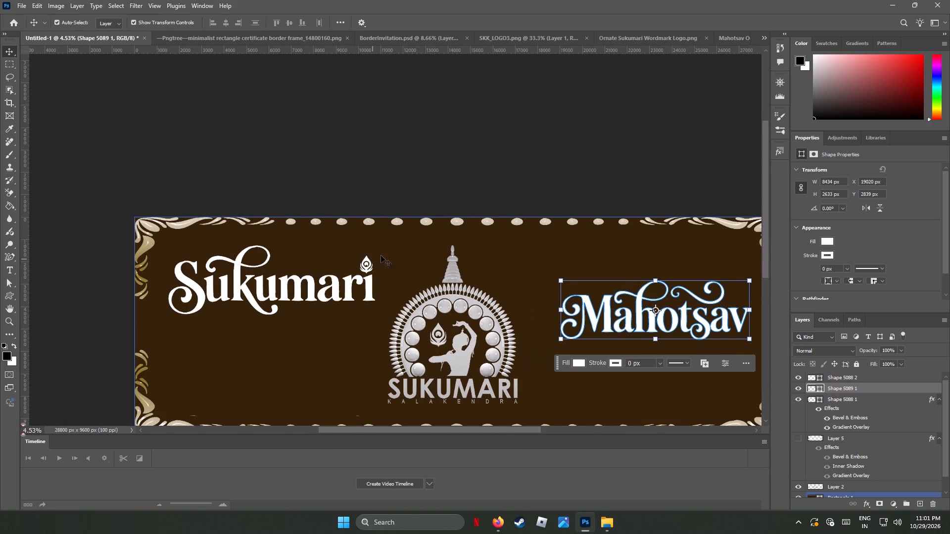
pyautogui.moveTo(640, 318); pyautogui.dragTo(636, 301)
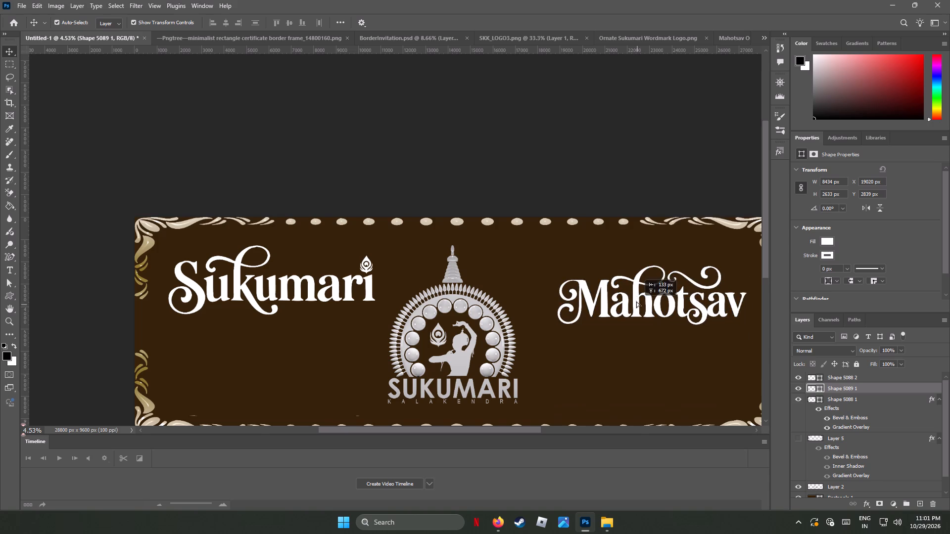
pyautogui.moveTo(636, 301); pyautogui.dragTo(634, 278)
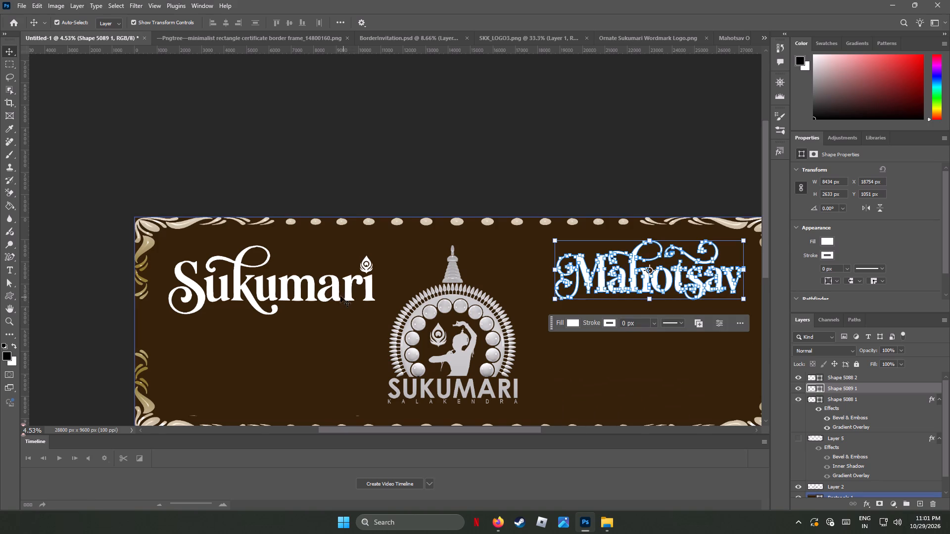
# Move the Sukumari wordmark up and slightly toward the emblem, to about X 1759 px, Y 824 px, and deselect it.
pyautogui.moveTo(335, 293); pyautogui.dragTo(336, 281)
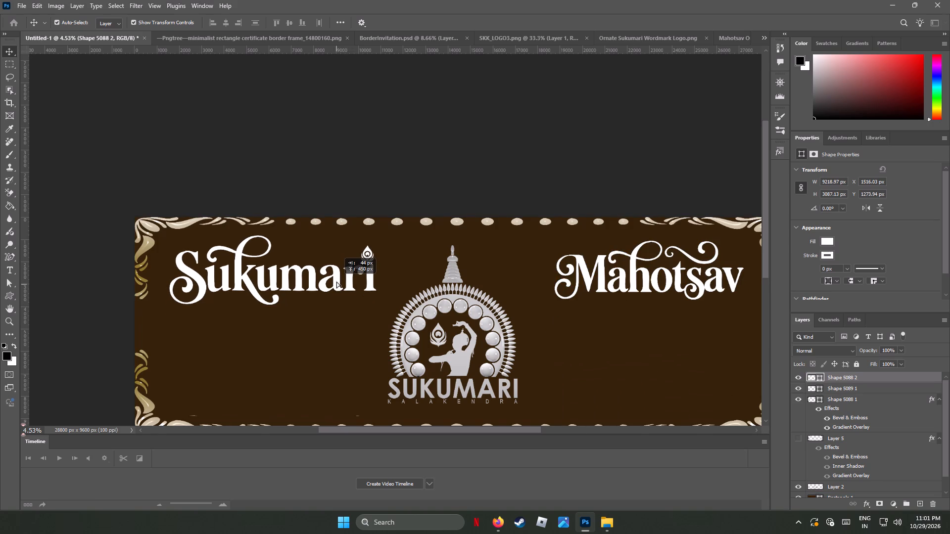
pyautogui.moveTo(336, 281); pyautogui.dragTo(341, 281)
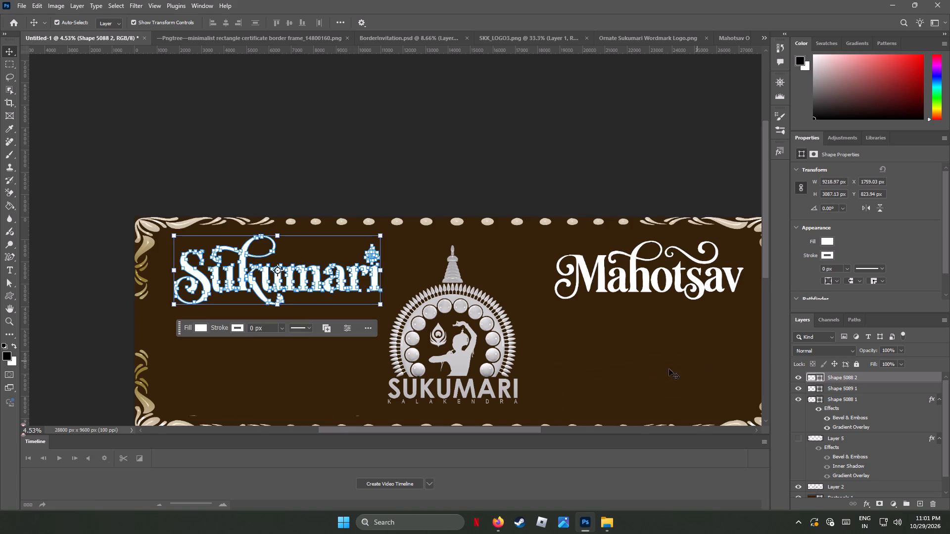
pyautogui.keyDown('alt'); pyautogui.scroll(-4, 512, 359); pyautogui.keyUp('alt')
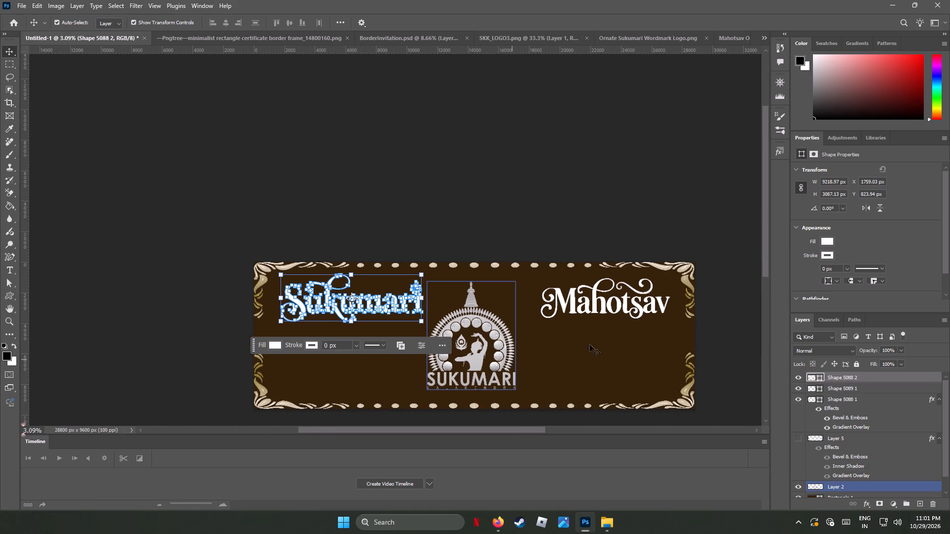
pyautogui.click(662, 222)
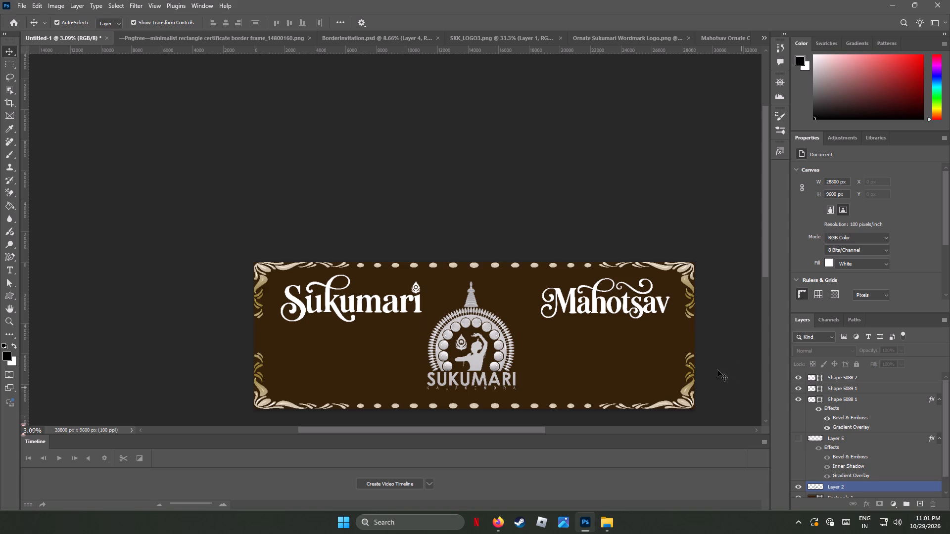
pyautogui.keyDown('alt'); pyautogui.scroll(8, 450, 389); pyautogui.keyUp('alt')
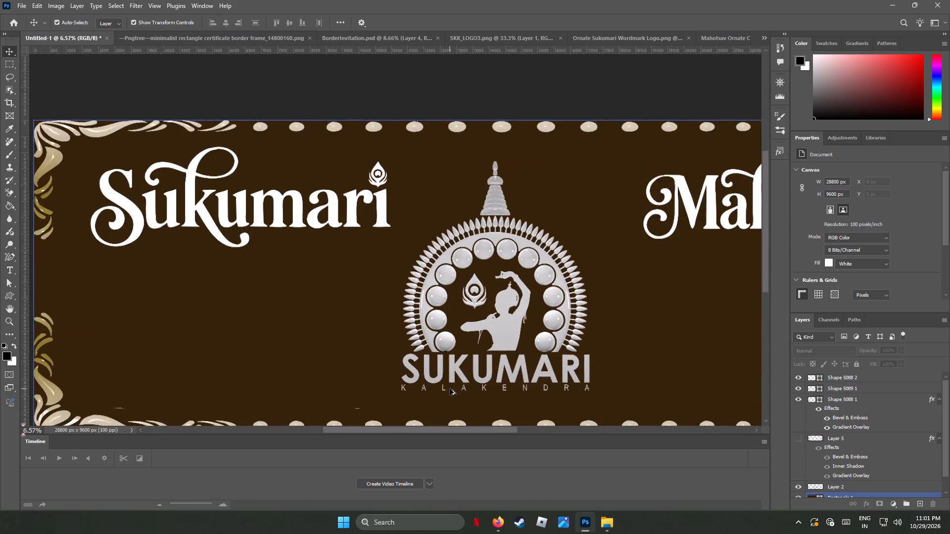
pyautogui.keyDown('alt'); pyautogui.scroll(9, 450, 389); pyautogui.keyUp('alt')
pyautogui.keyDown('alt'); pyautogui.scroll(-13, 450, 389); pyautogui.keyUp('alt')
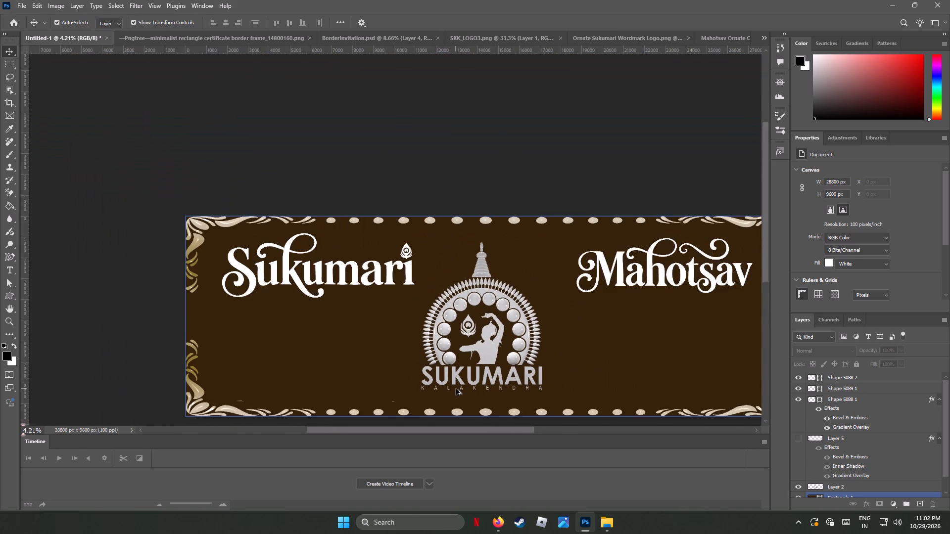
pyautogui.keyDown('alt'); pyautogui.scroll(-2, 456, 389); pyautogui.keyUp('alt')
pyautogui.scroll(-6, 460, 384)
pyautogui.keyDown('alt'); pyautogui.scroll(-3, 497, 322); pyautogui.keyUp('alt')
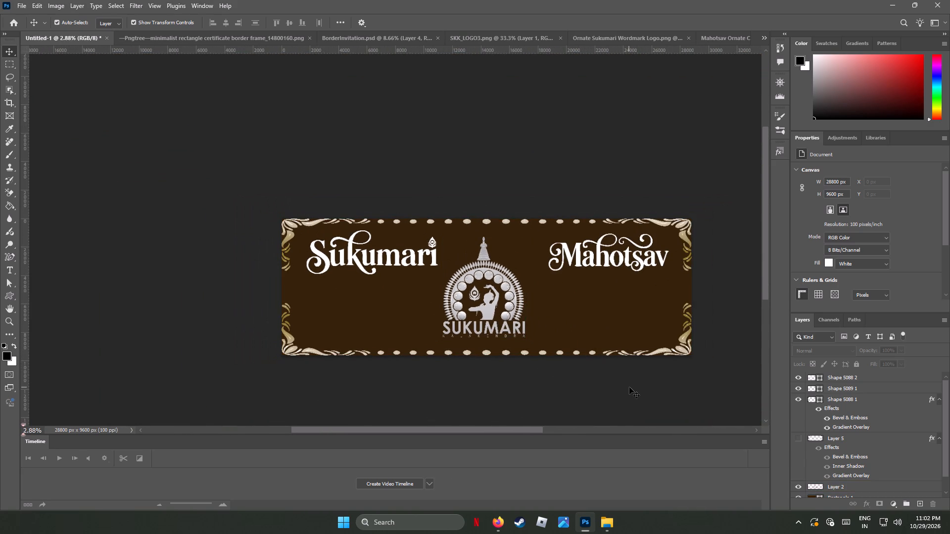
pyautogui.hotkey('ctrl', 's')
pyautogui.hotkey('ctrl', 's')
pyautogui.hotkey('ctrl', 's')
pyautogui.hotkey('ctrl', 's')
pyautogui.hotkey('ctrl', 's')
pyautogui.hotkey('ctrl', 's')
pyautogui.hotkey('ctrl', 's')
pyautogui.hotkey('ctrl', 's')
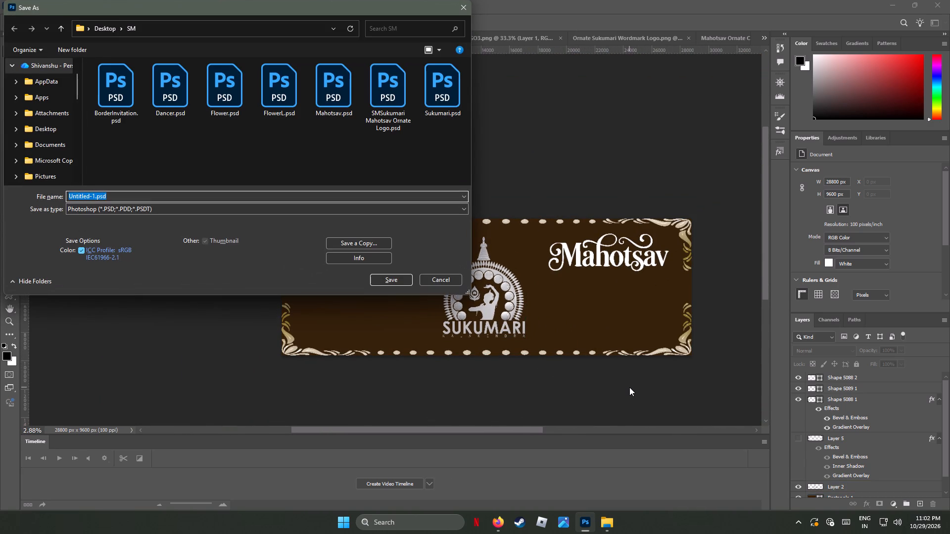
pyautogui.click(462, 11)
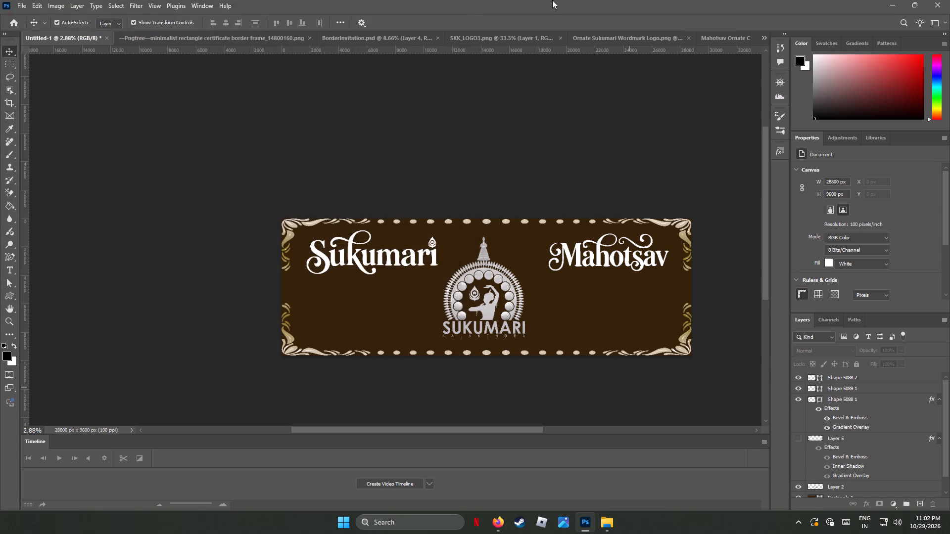
# Save the banner as a Photoshop file named Backdrop in the SM folder on the Desktop.
pyautogui.hotkey('ctrl', 's')
pyautogui.hotkey('ctrl', 's')
pyautogui.hotkey('ctrl', 's')
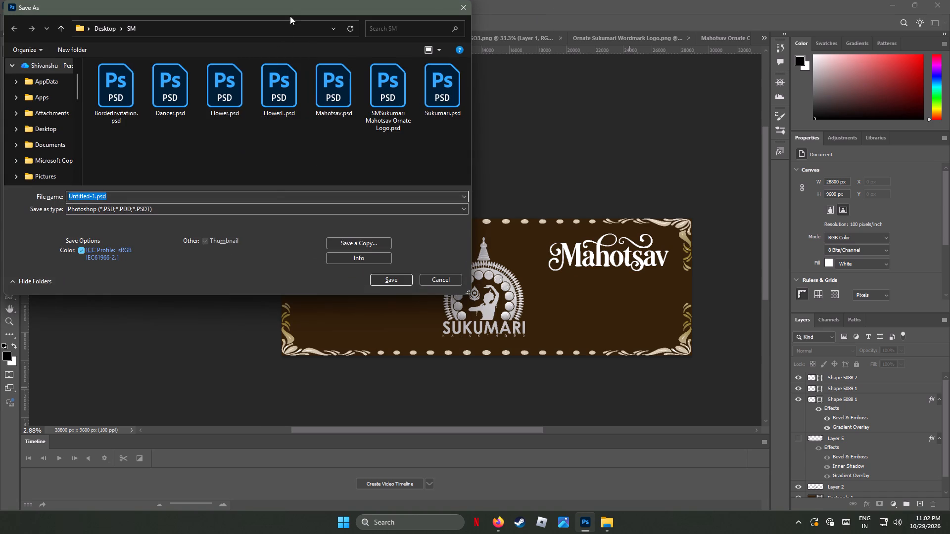
pyautogui.moveTo(292, 9); pyautogui.dragTo(370, 106)
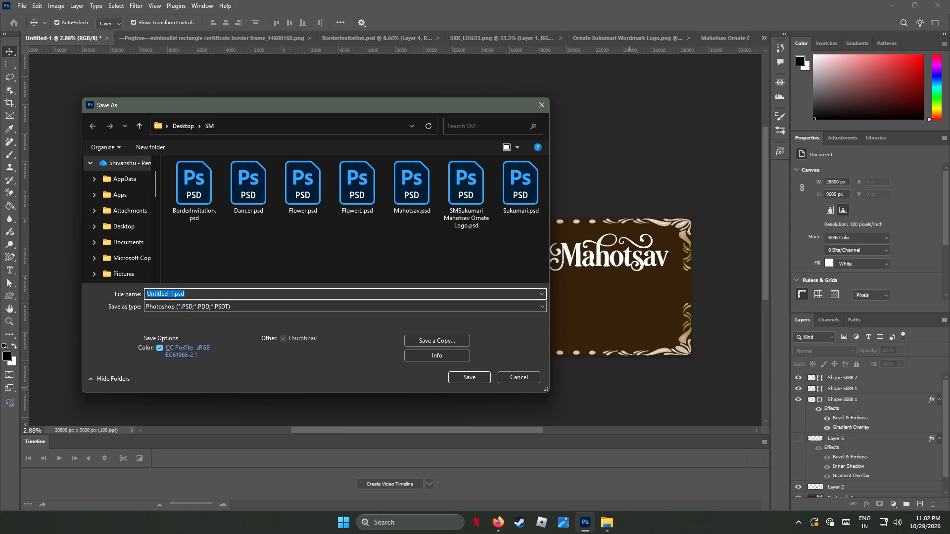
pyautogui.write('Bac')
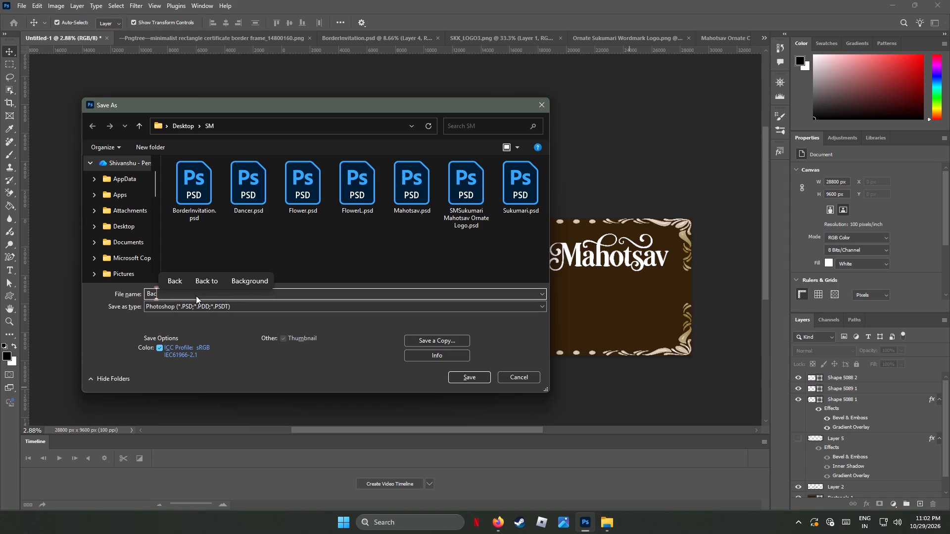
pyautogui.press('k')
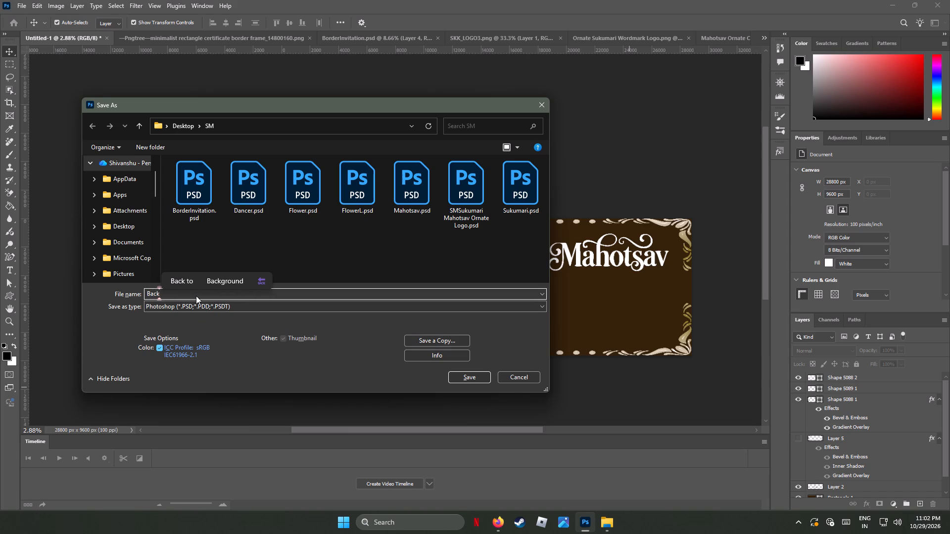
pyautogui.write('drop')
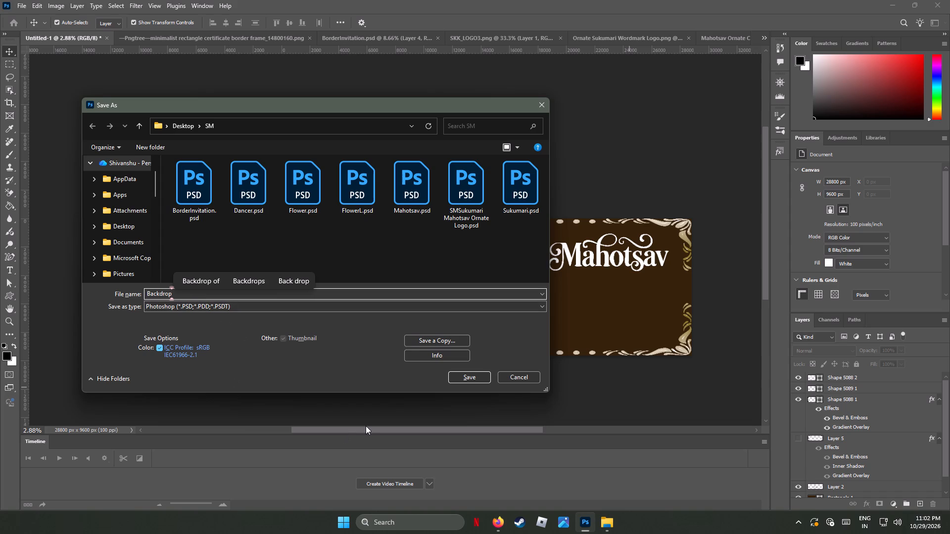
pyautogui.click(475, 375)
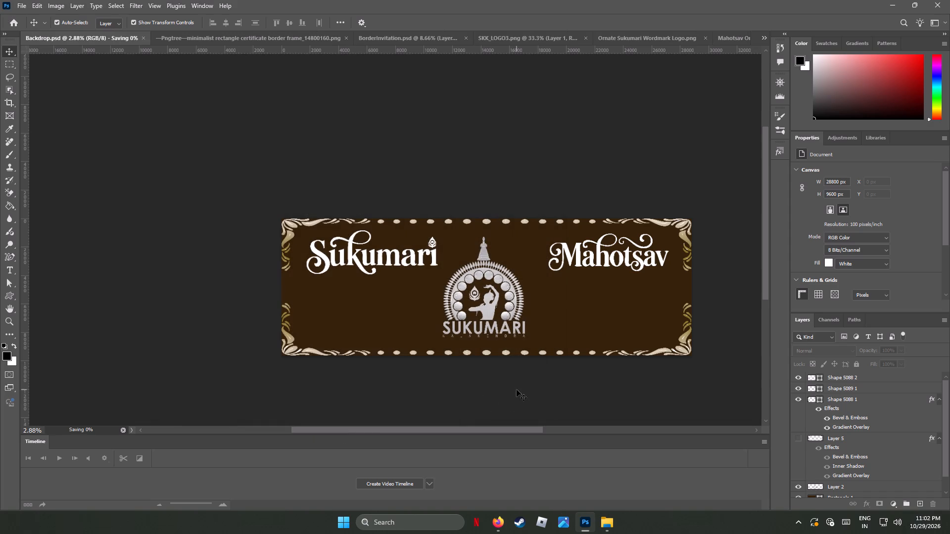
pyautogui.click(517, 390)
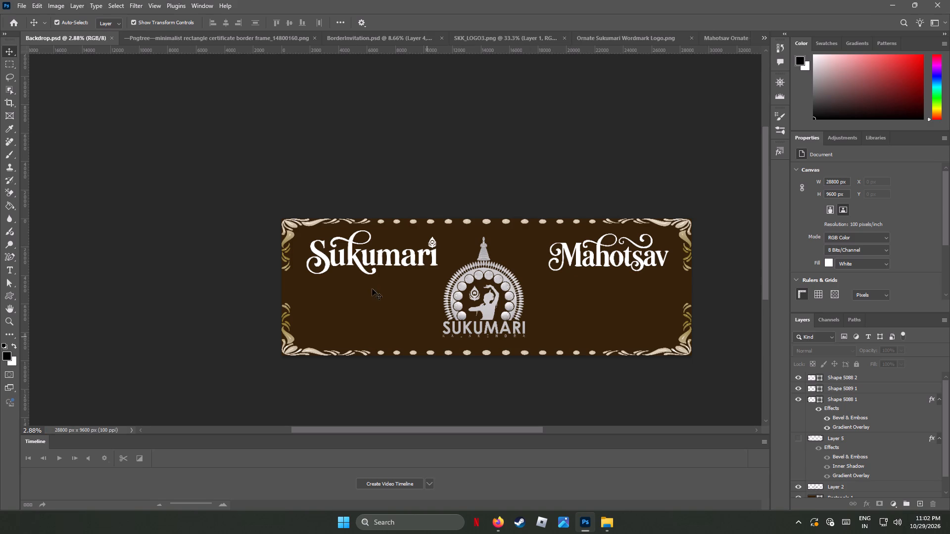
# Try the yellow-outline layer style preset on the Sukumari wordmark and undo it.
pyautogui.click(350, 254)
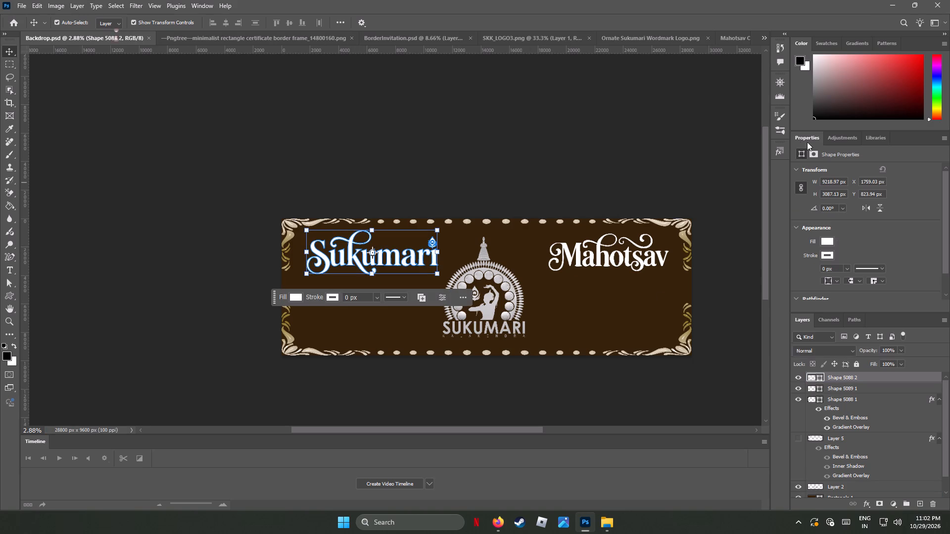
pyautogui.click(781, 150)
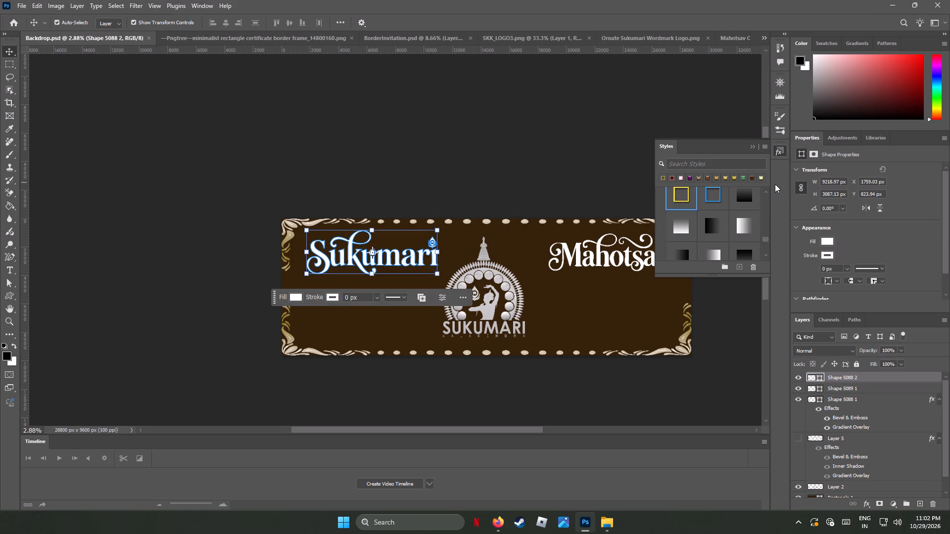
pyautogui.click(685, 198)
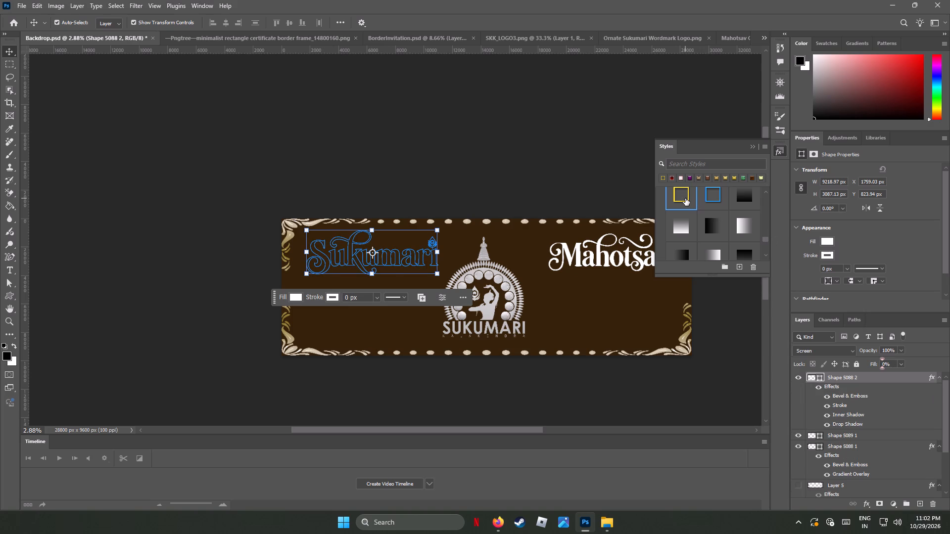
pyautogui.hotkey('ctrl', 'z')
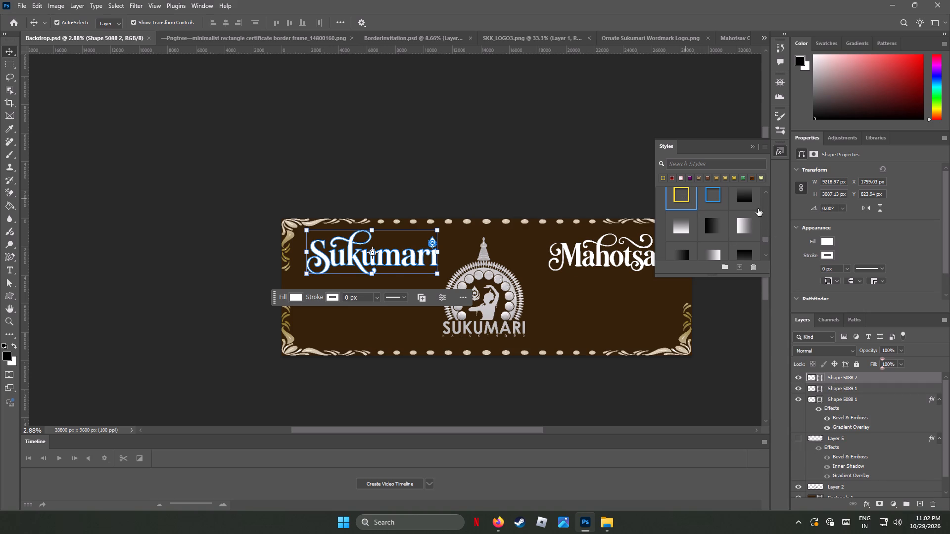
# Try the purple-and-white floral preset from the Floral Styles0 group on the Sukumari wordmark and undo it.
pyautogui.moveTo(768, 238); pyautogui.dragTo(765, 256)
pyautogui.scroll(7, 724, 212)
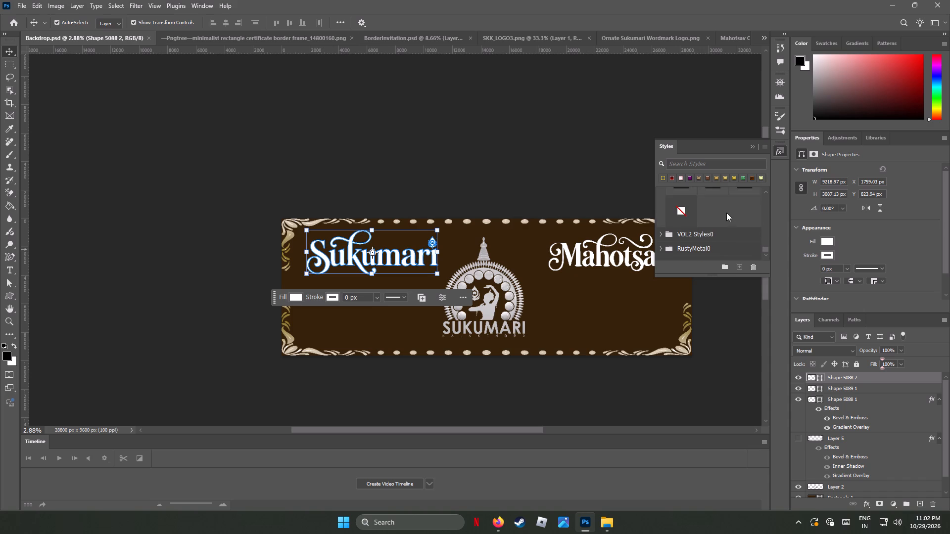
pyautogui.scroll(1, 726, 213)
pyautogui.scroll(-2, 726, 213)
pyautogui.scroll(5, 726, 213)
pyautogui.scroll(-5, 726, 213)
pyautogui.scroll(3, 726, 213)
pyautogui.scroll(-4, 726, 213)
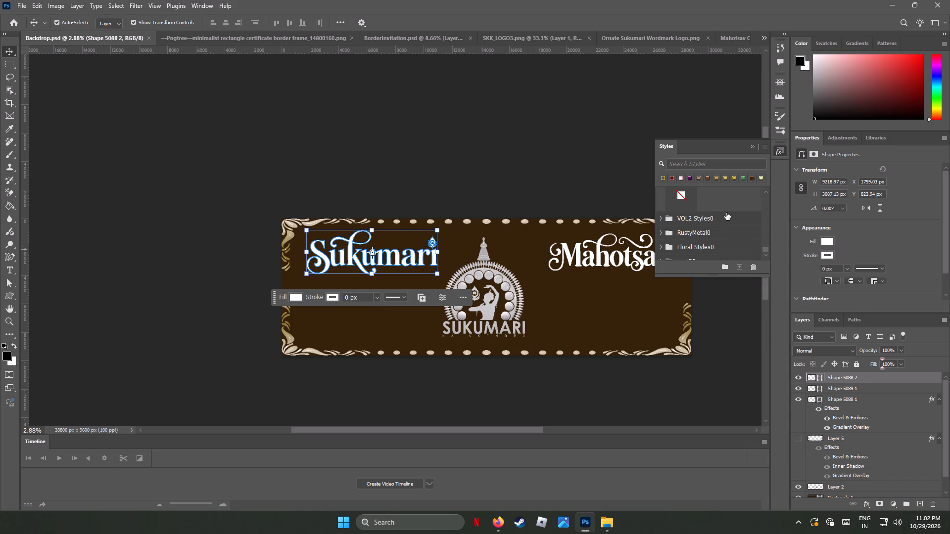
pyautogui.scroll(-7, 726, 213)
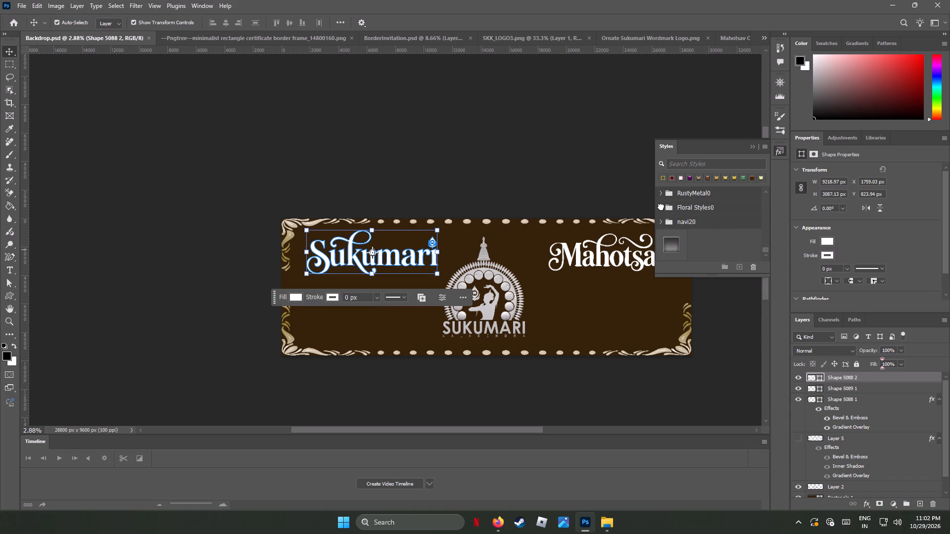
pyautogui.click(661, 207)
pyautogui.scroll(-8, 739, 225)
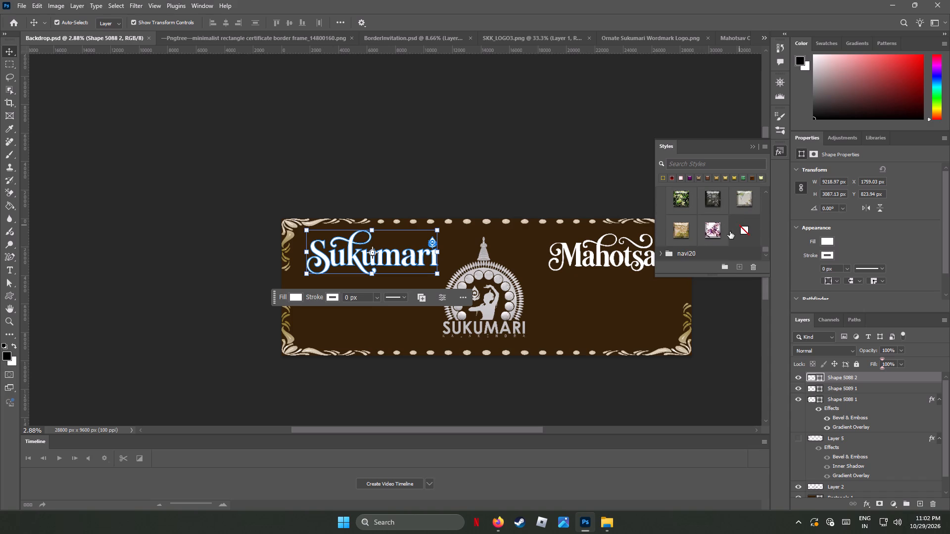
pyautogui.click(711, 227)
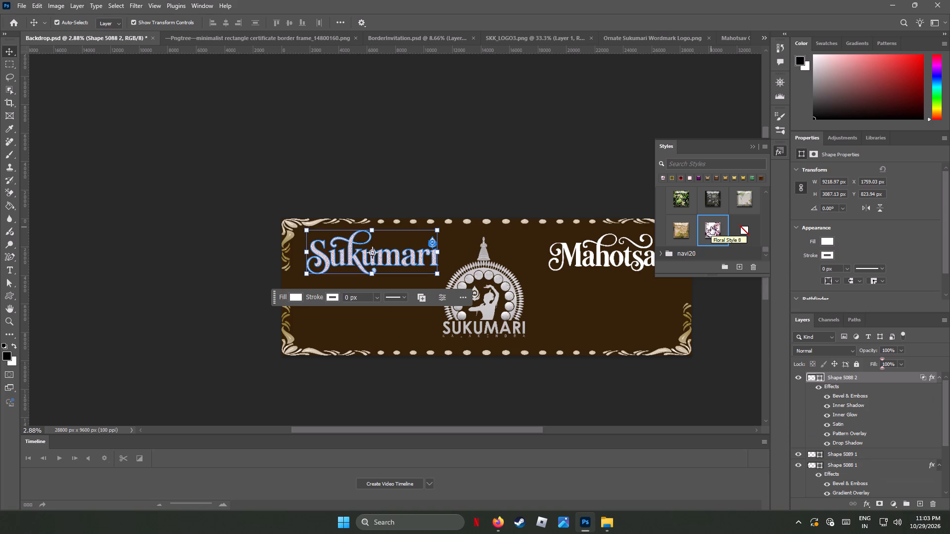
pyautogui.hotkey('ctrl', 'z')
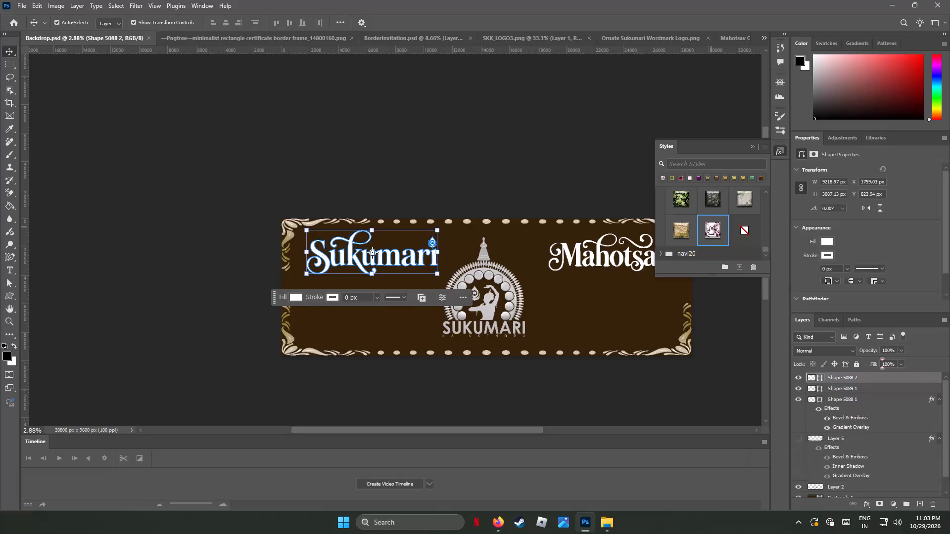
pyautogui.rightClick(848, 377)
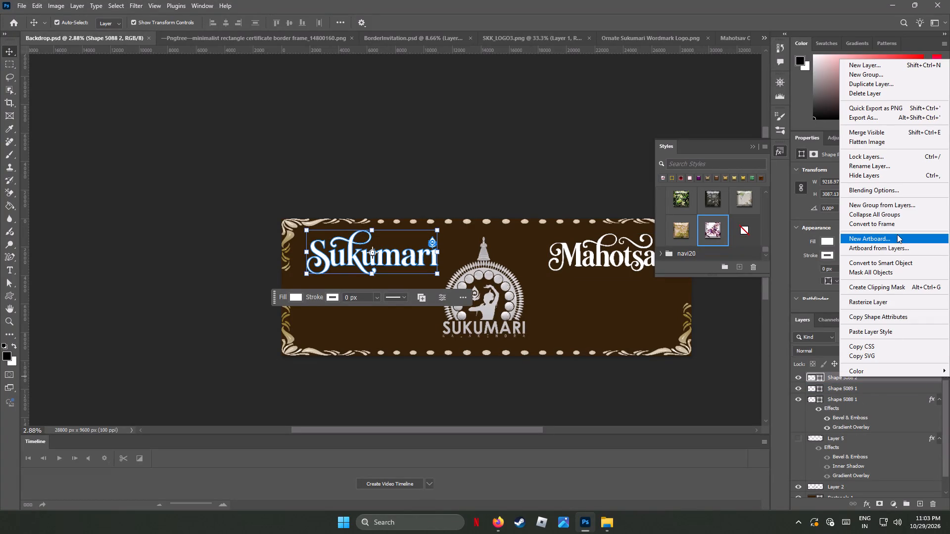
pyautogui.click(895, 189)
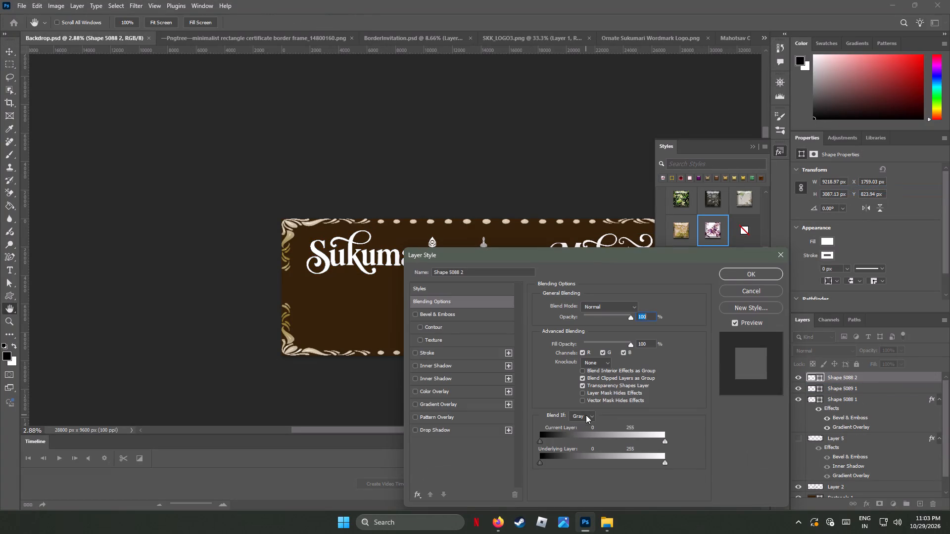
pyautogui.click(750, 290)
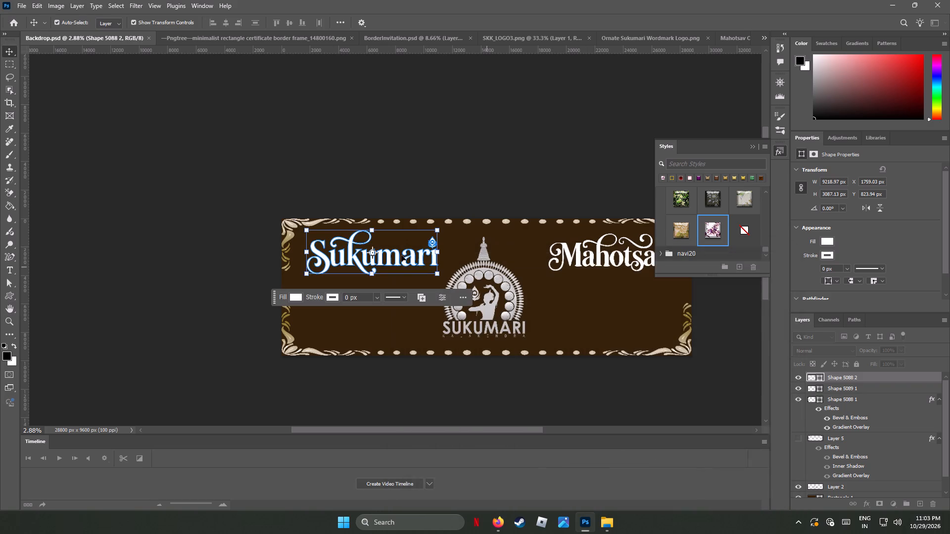
# Add a Bevel & Emboss effect to the Sukumari wordmark's layer, Shape 5088 2.
pyautogui.keyDown('alt'); pyautogui.scroll(3, 372, 240); pyautogui.keyUp('alt')
pyautogui.keyDown('alt'); pyautogui.scroll(-1, 372, 240); pyautogui.keyUp('alt')
pyautogui.keyDown('alt'); pyautogui.scroll(4, 372, 240); pyautogui.keyUp('alt')
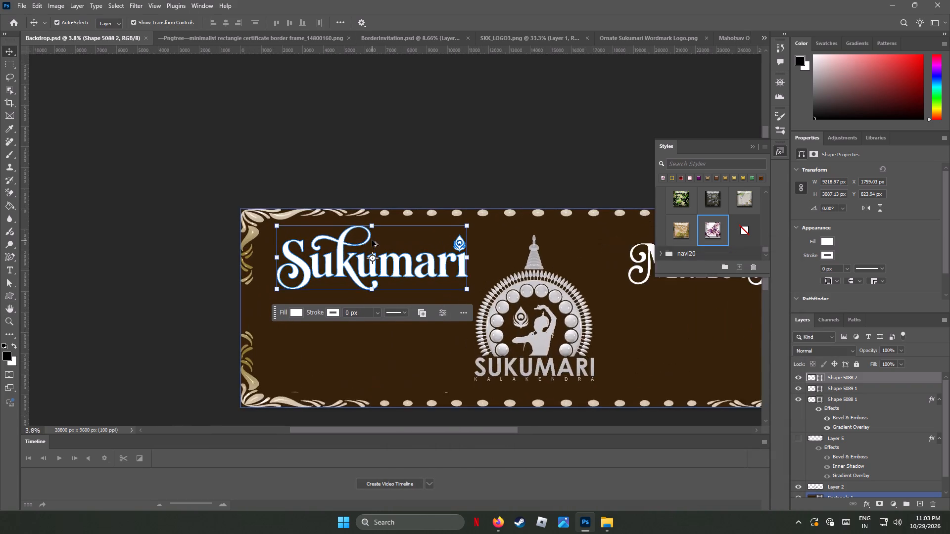
pyautogui.keyDown('alt'); pyautogui.scroll(3, 372, 240); pyautogui.keyUp('alt')
pyautogui.keyDown('alt'); pyautogui.scroll(-2, 372, 240); pyautogui.keyUp('alt')
pyautogui.keyDown('alt'); pyautogui.scroll(6, 372, 240); pyautogui.keyUp('alt')
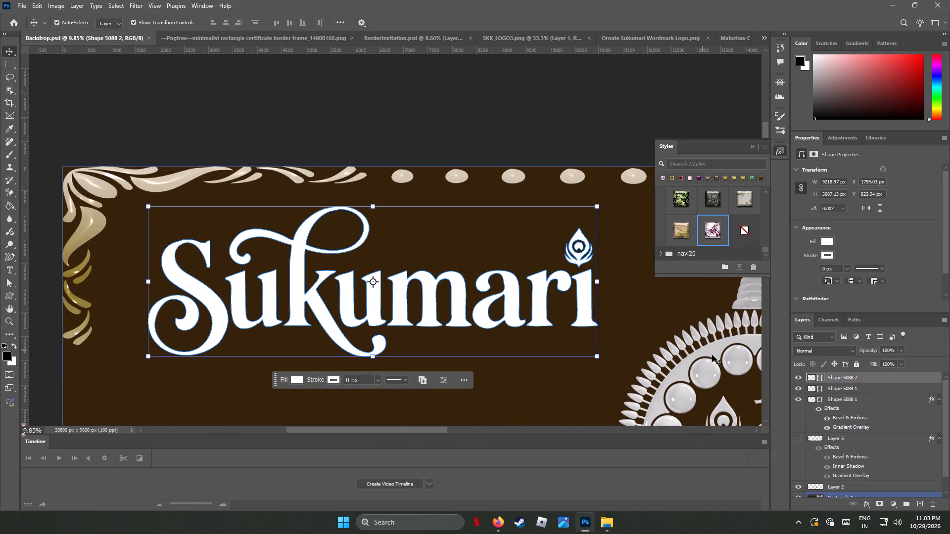
pyautogui.rightClick(842, 376)
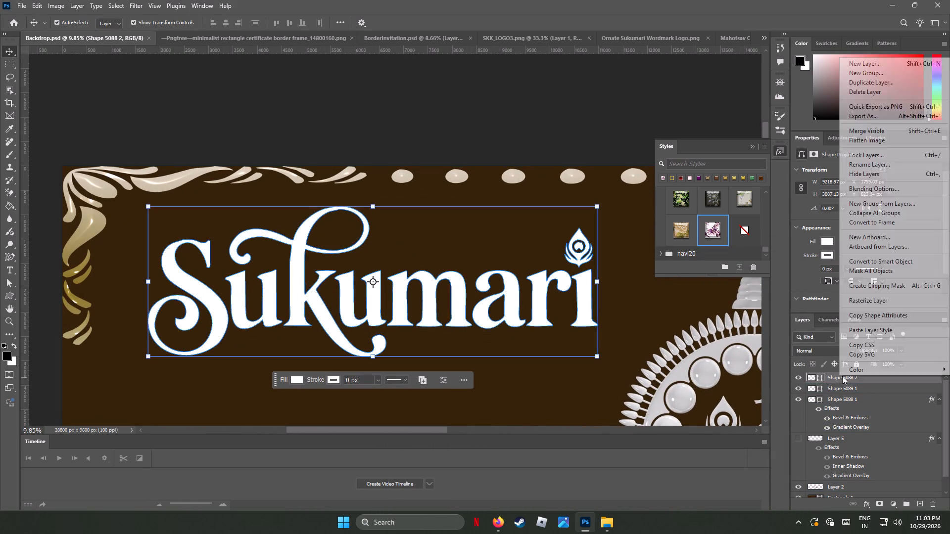
pyautogui.click(890, 187)
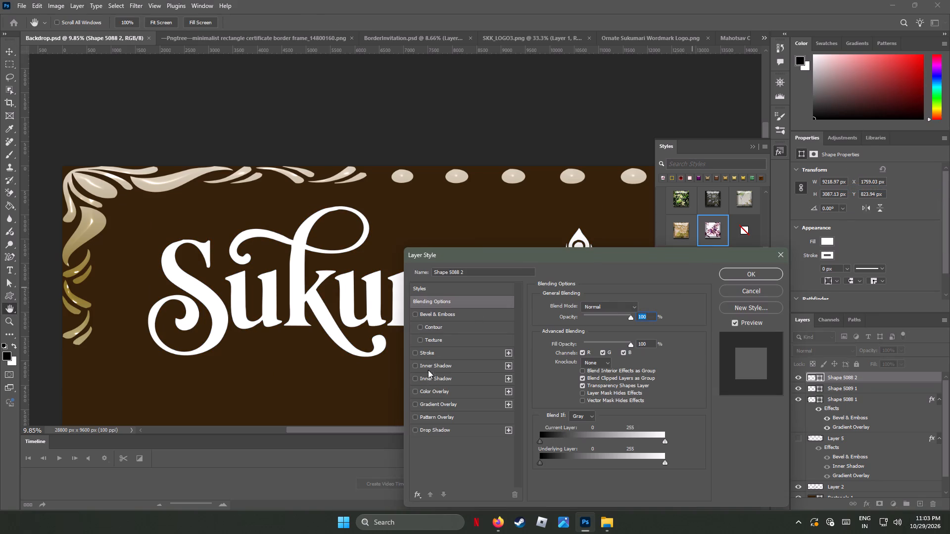
pyautogui.click(423, 312)
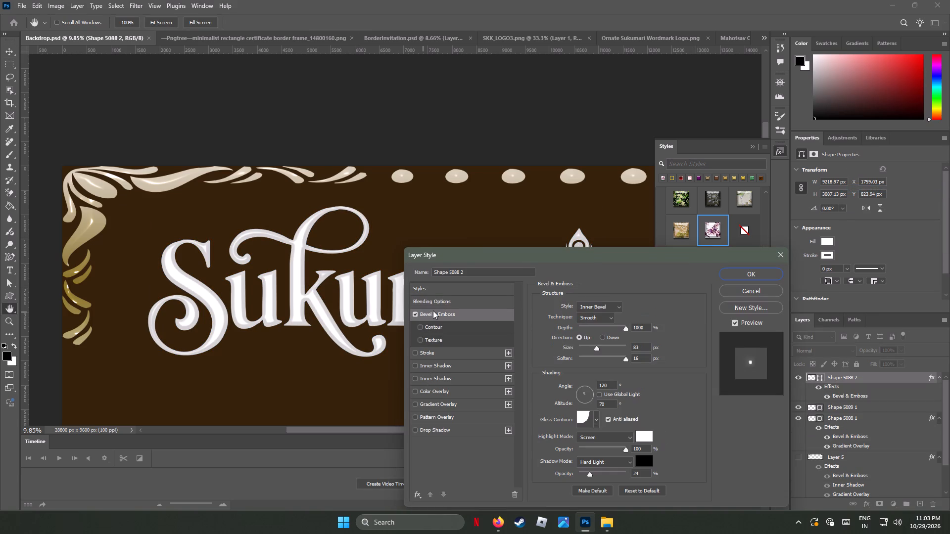
pyautogui.click(433, 311)
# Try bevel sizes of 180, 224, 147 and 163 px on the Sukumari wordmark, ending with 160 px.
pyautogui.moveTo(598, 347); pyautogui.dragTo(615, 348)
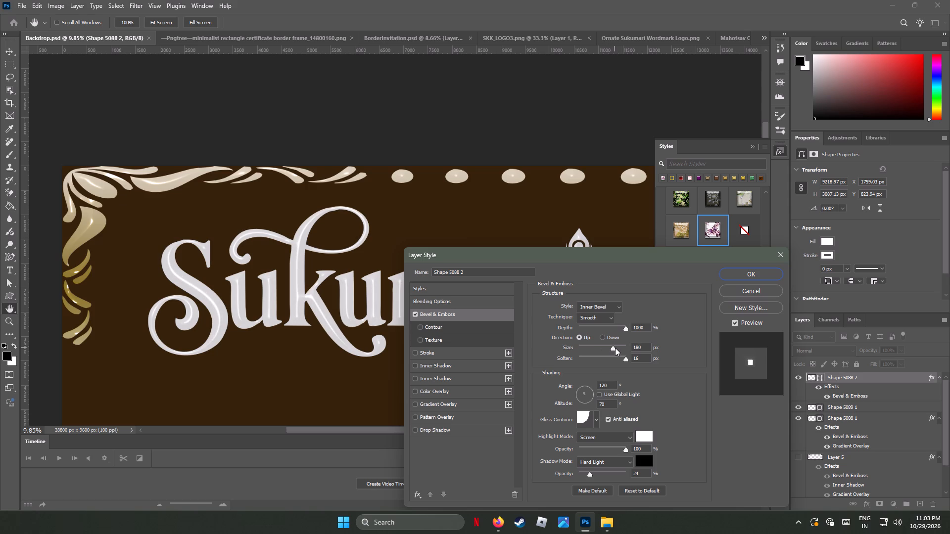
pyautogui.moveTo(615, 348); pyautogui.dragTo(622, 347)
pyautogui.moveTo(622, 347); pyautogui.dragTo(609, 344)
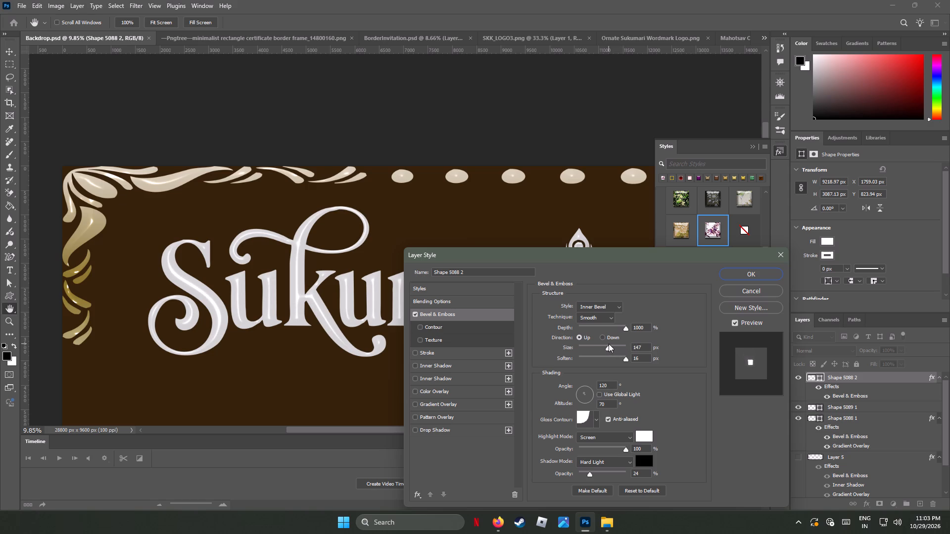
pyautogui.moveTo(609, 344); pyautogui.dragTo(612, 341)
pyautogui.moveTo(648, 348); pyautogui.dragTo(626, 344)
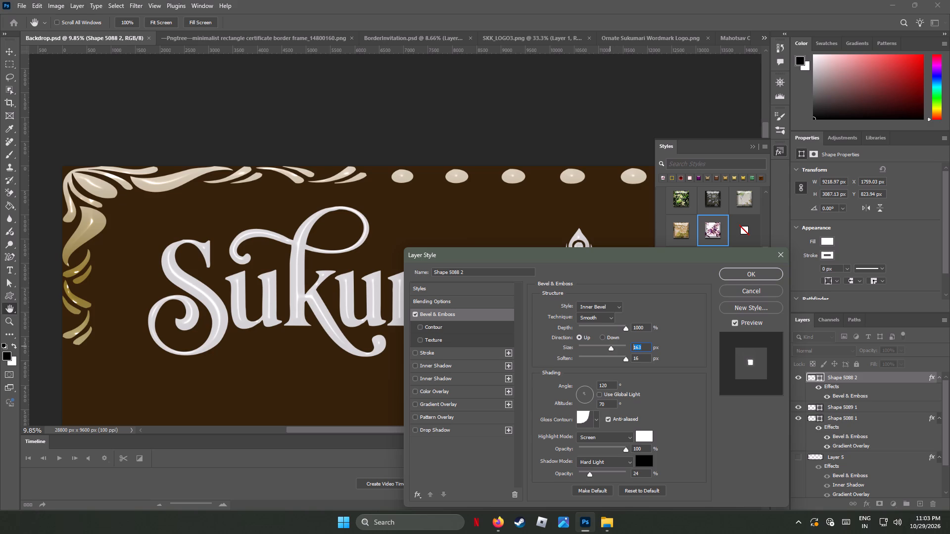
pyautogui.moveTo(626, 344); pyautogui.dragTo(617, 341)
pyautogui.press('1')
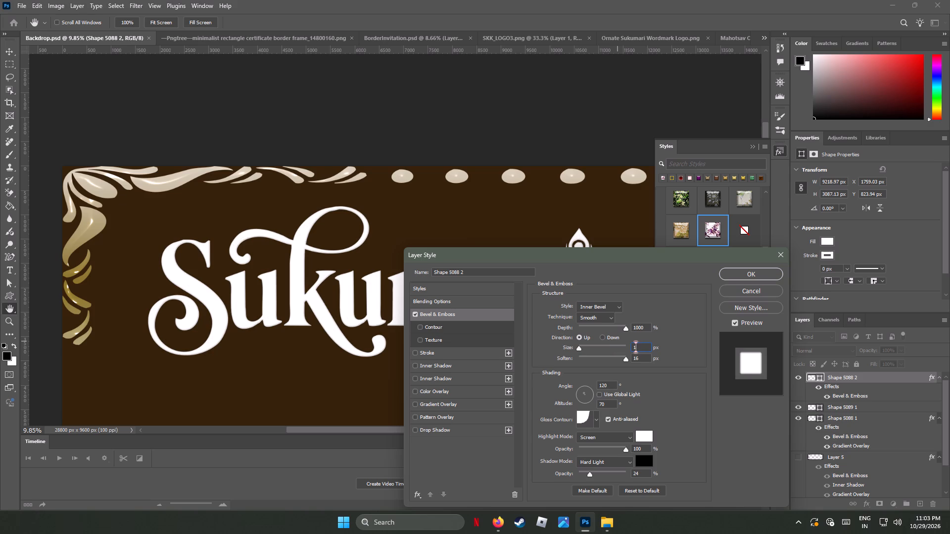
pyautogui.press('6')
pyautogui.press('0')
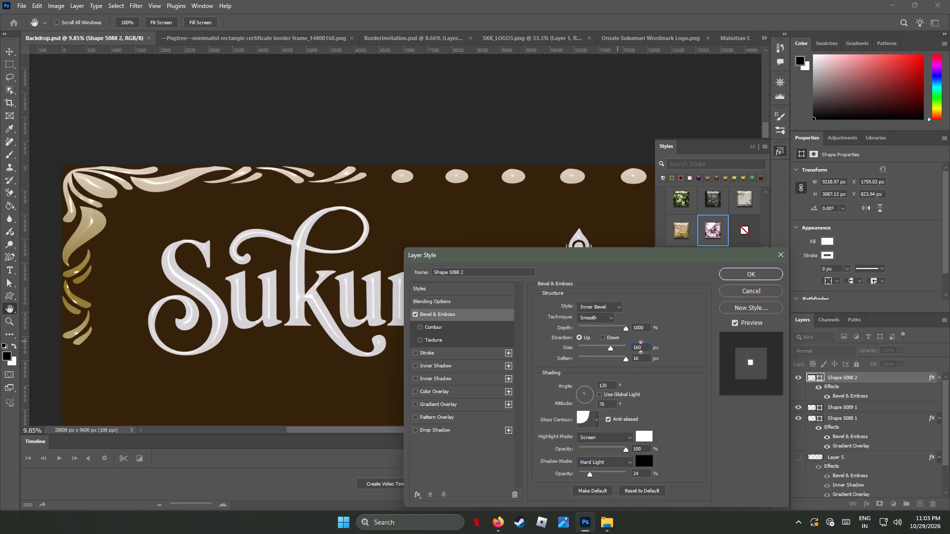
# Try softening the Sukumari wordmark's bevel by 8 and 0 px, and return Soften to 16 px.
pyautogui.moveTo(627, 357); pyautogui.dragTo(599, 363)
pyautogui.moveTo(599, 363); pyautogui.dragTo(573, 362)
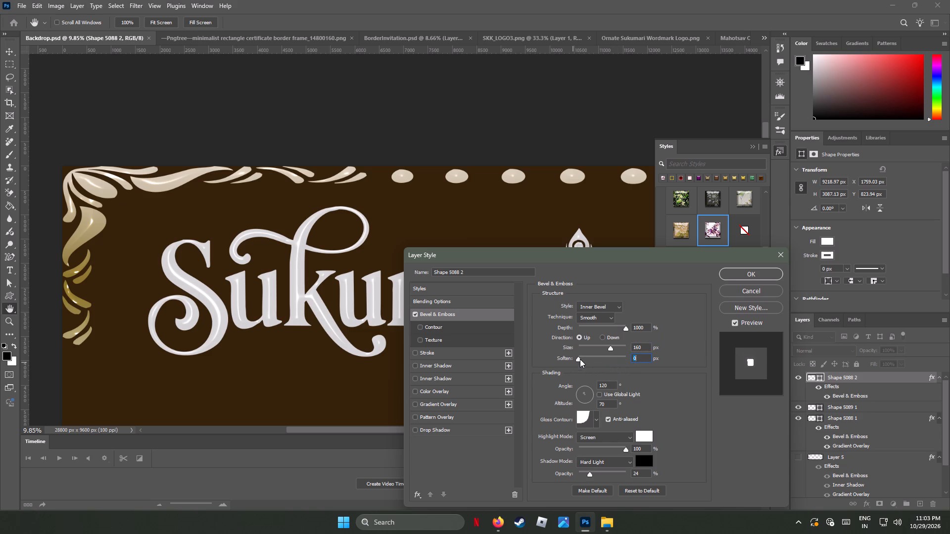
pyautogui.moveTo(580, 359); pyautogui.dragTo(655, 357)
# Set the Sukumari wordmark's bevel size to 250 px.
pyautogui.moveTo(611, 348); pyautogui.dragTo(650, 345)
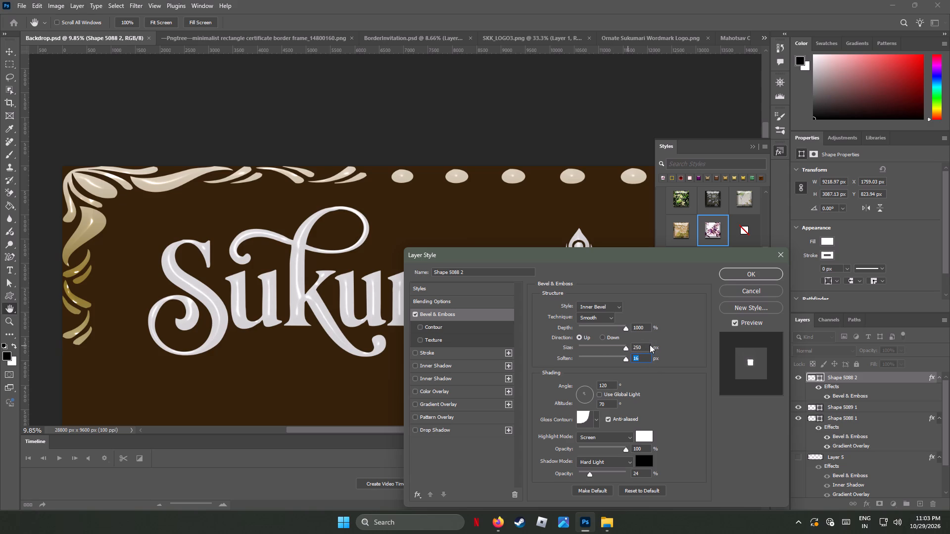
pyautogui.moveTo(650, 345); pyautogui.dragTo(734, 345)
# Enable Contour for the Sukumari wordmark's bevel, try several contour shapes and choose the rounded stair-step one.
pyautogui.click(418, 326)
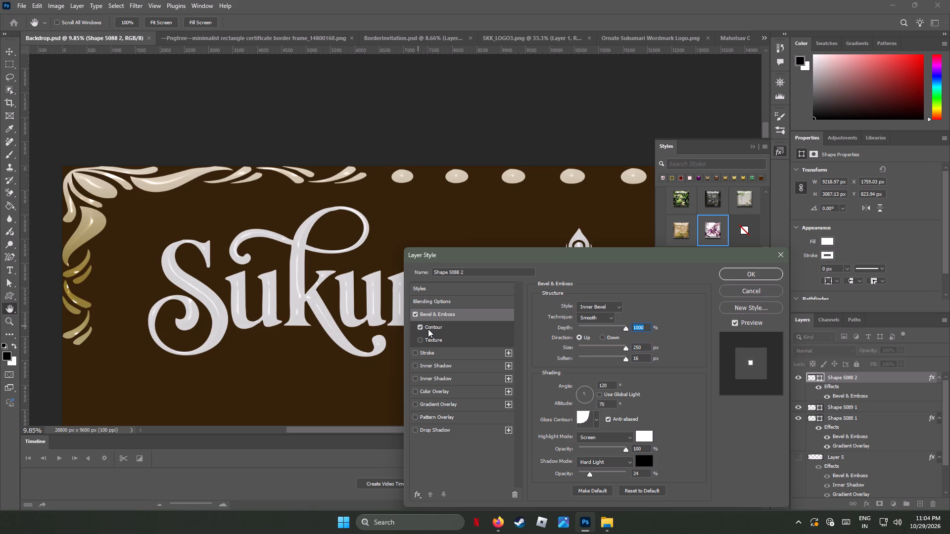
pyautogui.click(428, 326)
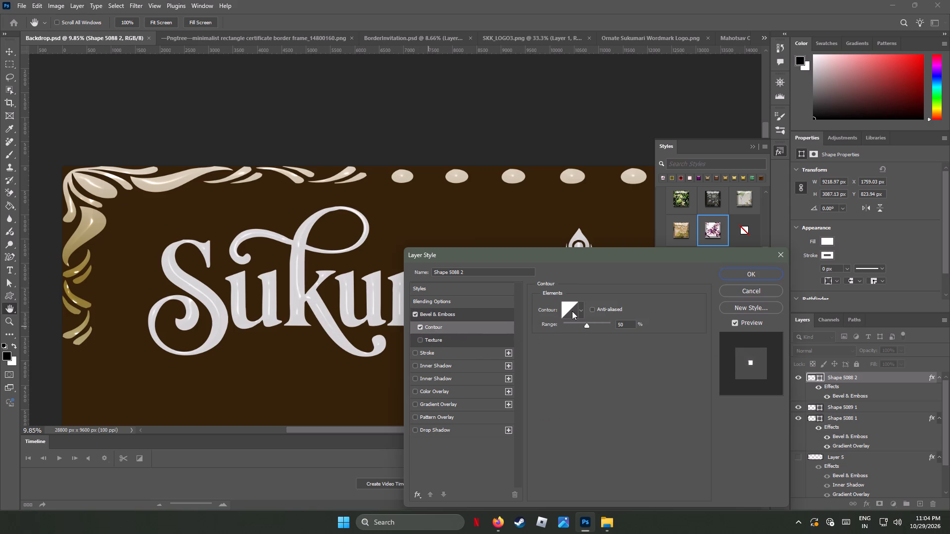
pyautogui.click(580, 310)
pyautogui.click(540, 332)
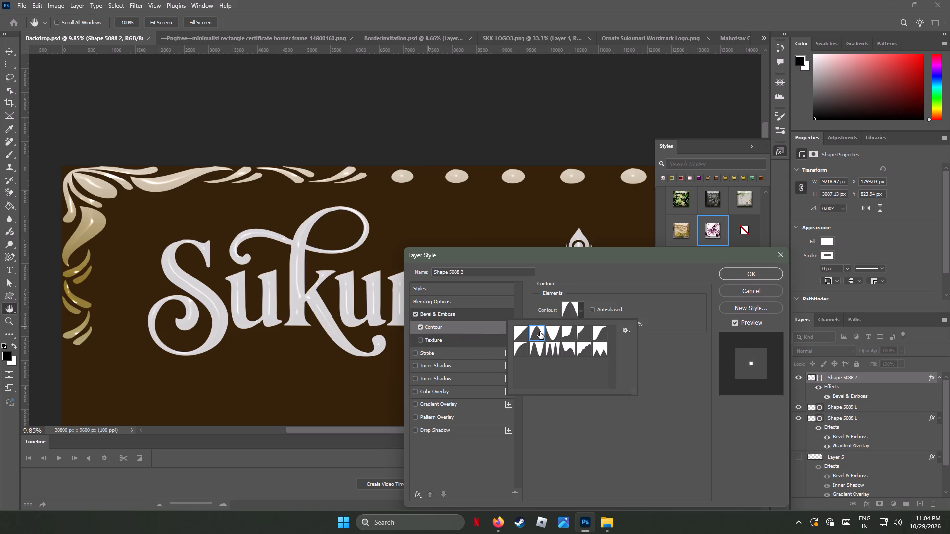
pyautogui.click(566, 348)
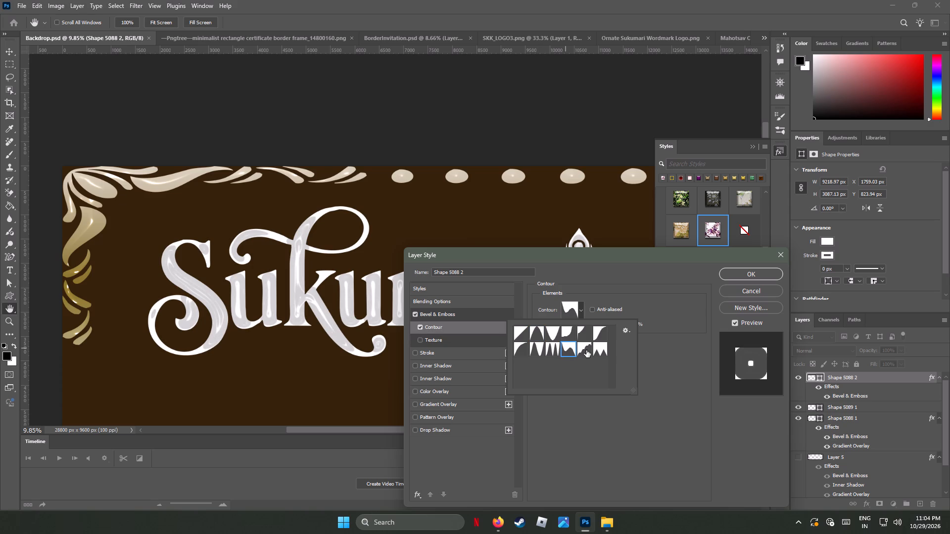
pyautogui.click(586, 350)
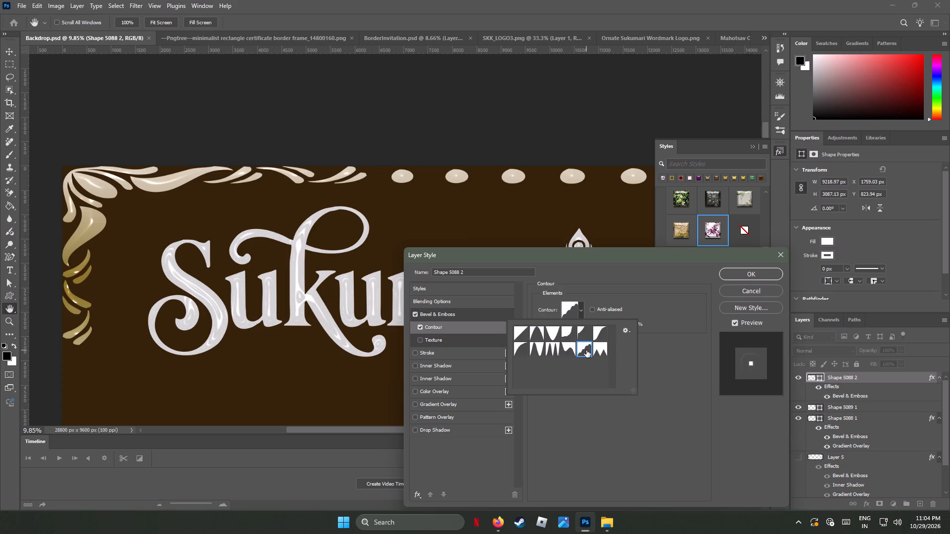
pyautogui.click(643, 296)
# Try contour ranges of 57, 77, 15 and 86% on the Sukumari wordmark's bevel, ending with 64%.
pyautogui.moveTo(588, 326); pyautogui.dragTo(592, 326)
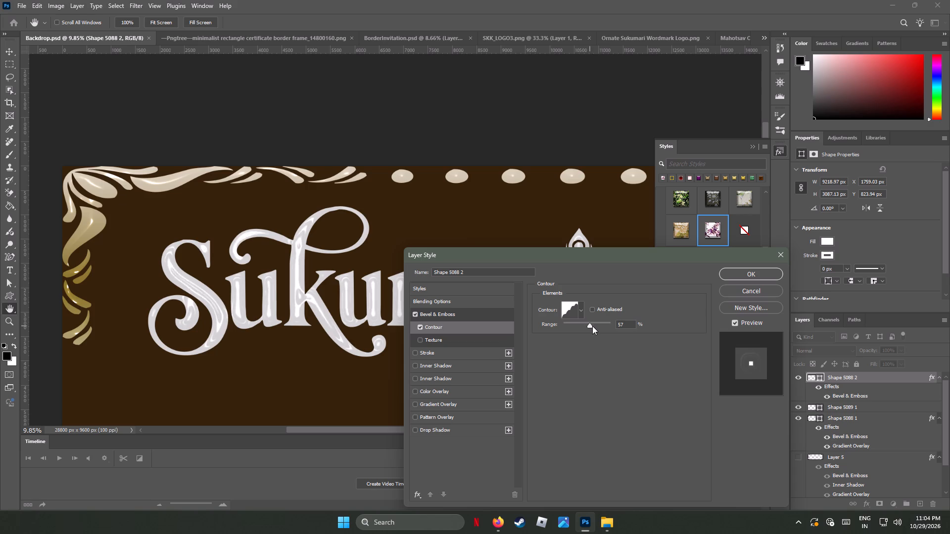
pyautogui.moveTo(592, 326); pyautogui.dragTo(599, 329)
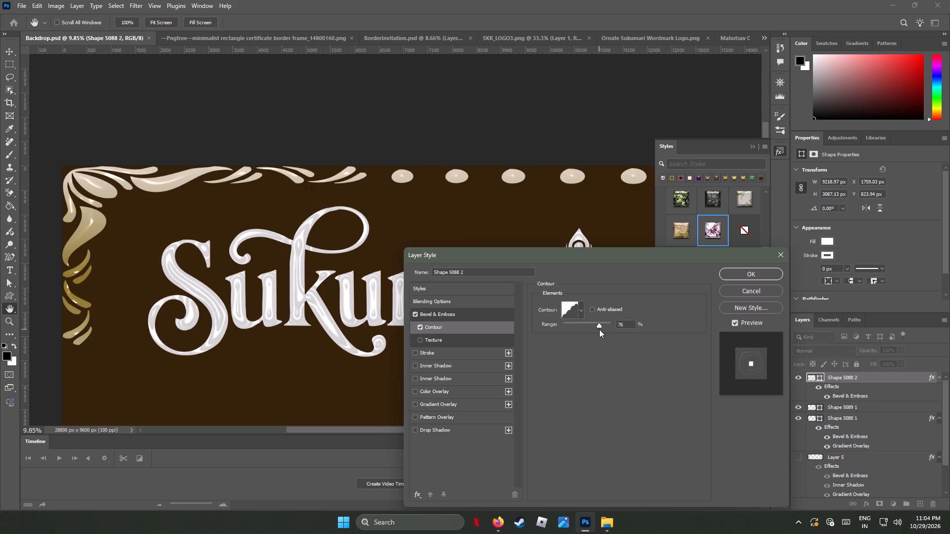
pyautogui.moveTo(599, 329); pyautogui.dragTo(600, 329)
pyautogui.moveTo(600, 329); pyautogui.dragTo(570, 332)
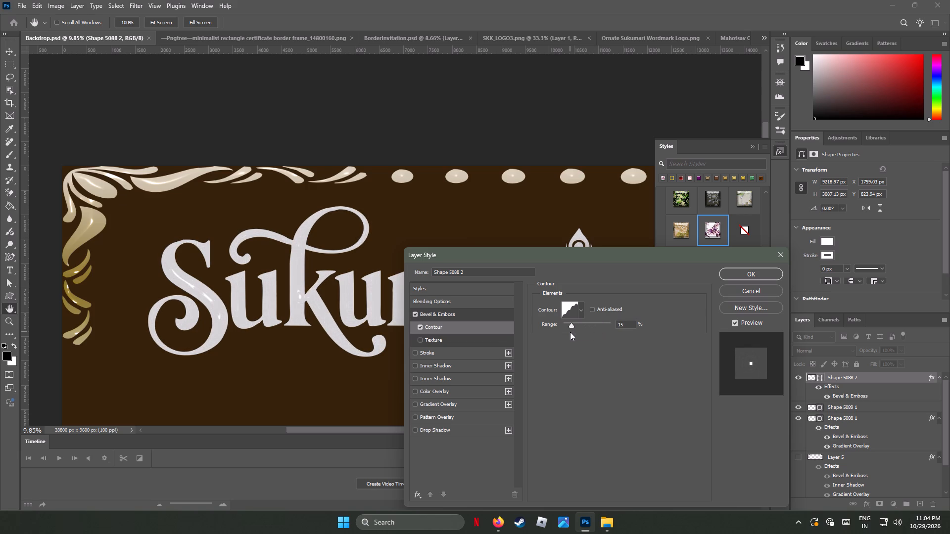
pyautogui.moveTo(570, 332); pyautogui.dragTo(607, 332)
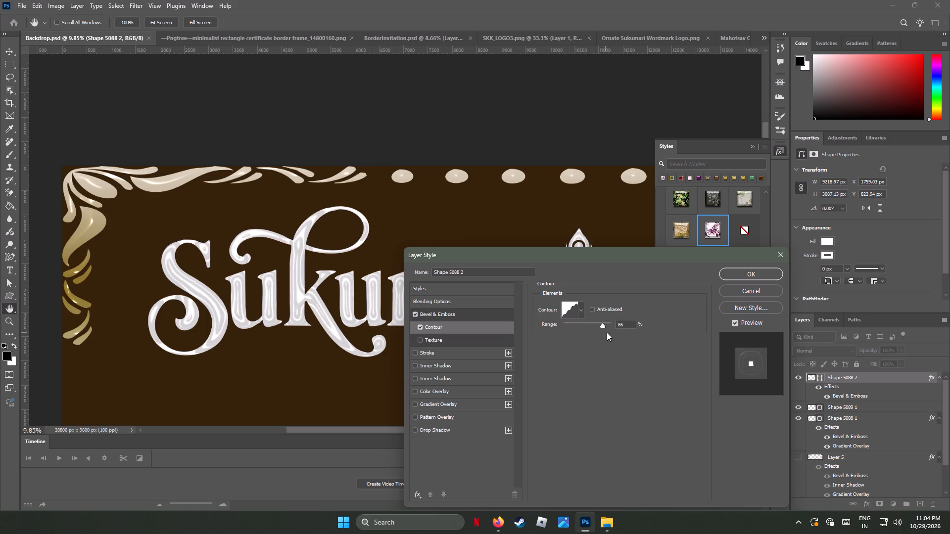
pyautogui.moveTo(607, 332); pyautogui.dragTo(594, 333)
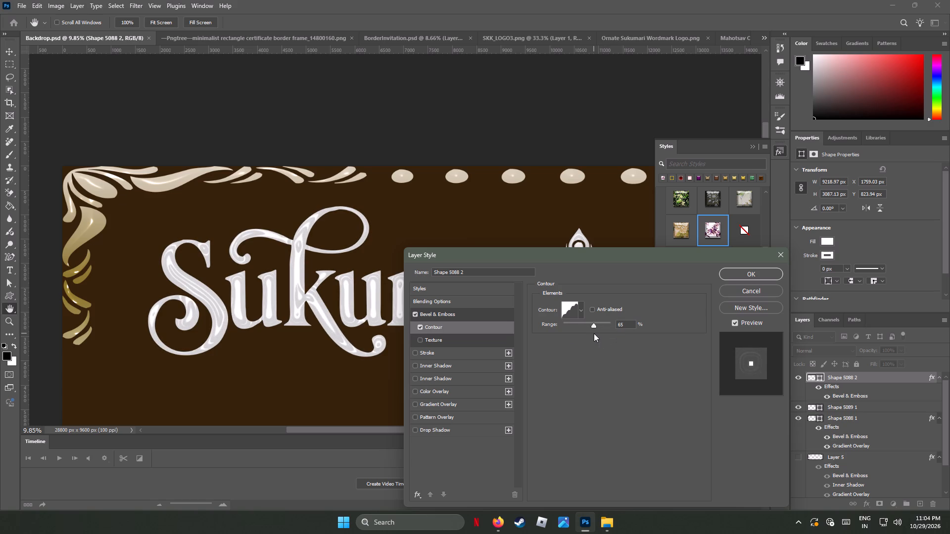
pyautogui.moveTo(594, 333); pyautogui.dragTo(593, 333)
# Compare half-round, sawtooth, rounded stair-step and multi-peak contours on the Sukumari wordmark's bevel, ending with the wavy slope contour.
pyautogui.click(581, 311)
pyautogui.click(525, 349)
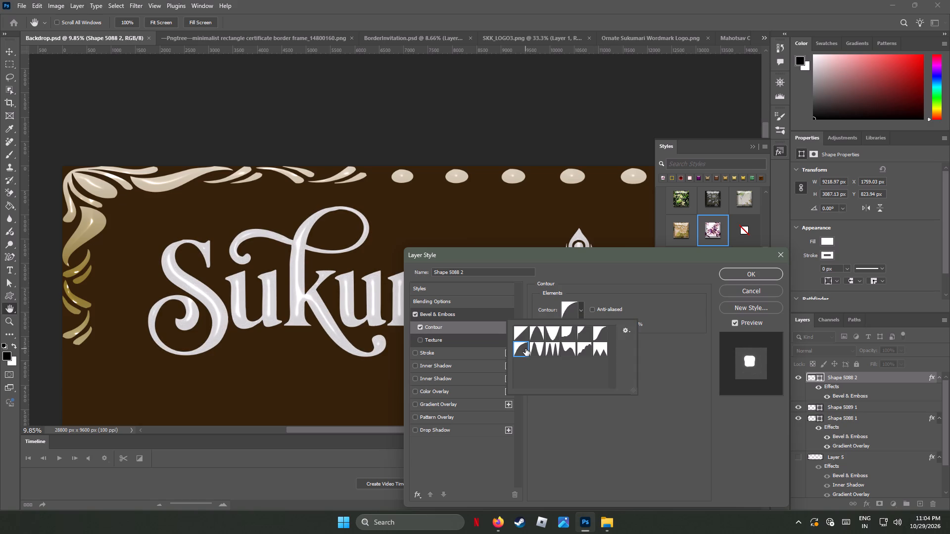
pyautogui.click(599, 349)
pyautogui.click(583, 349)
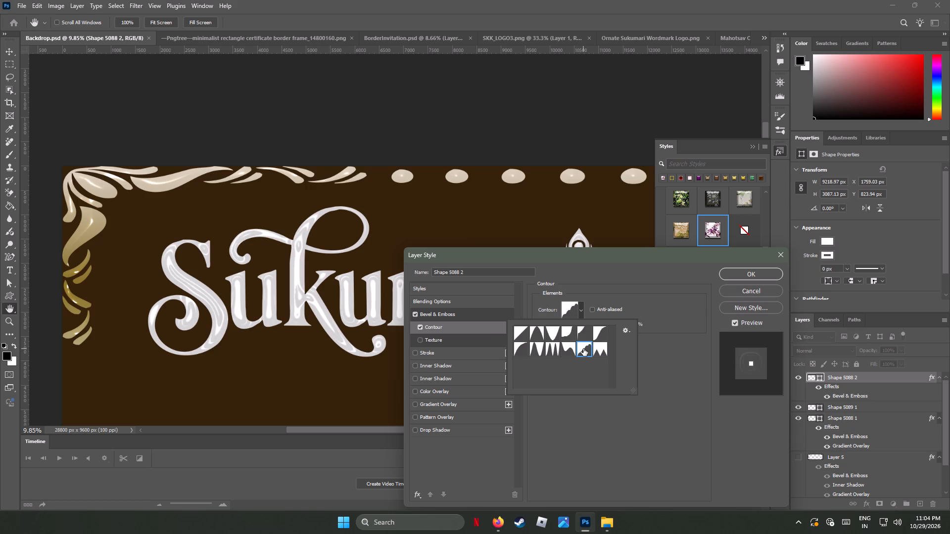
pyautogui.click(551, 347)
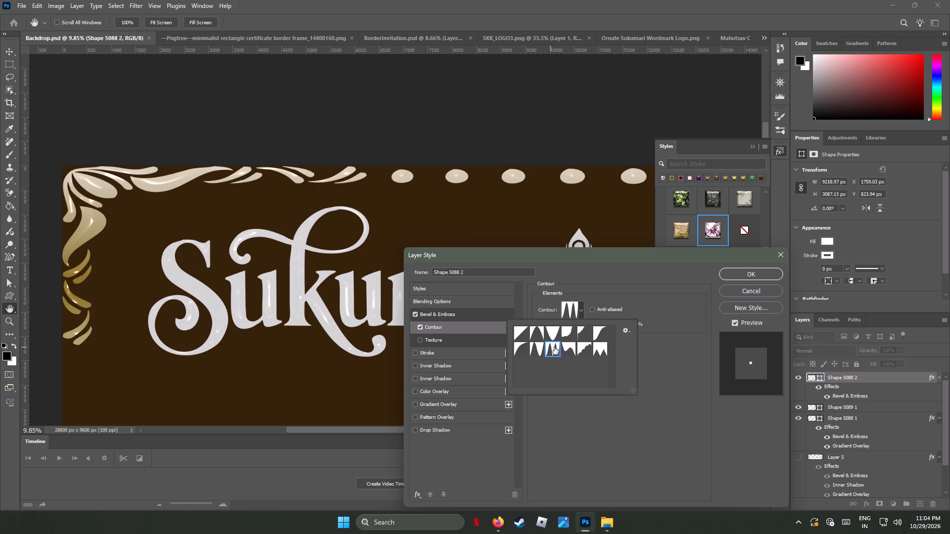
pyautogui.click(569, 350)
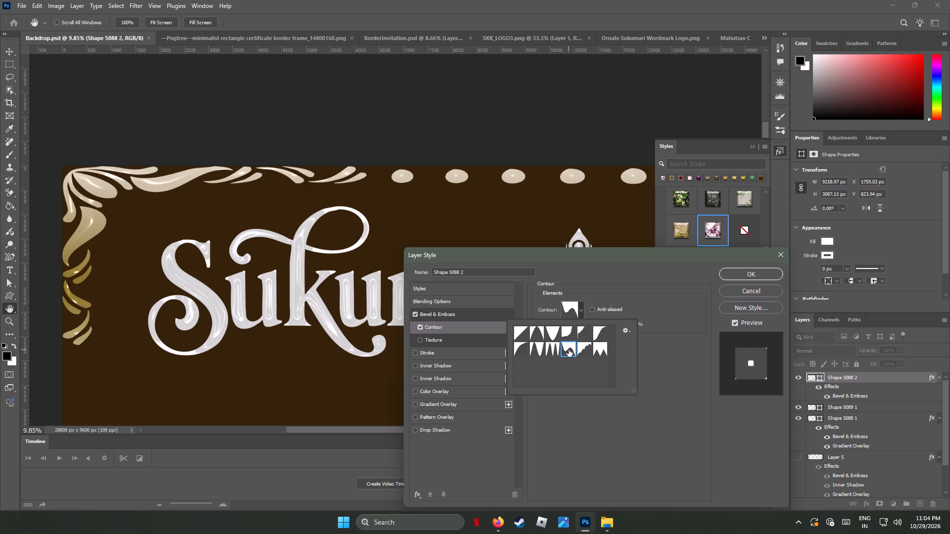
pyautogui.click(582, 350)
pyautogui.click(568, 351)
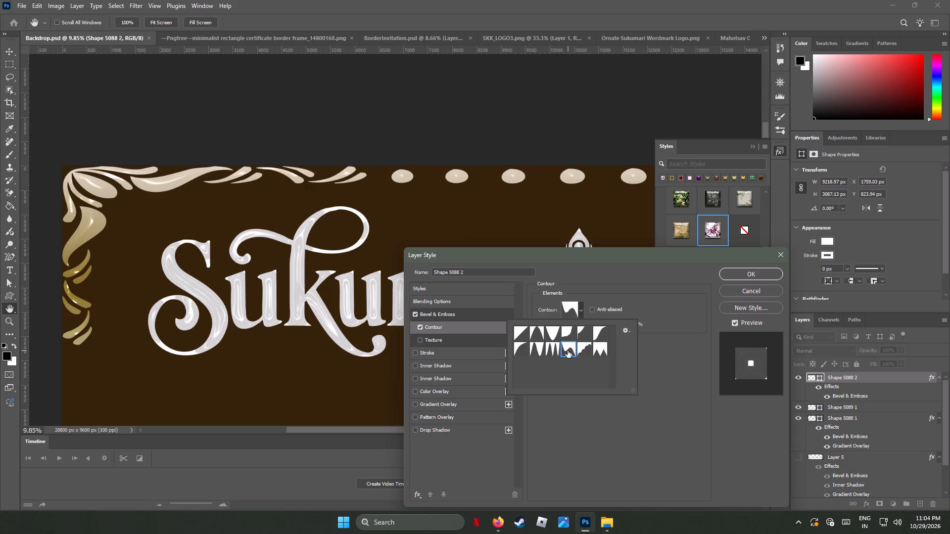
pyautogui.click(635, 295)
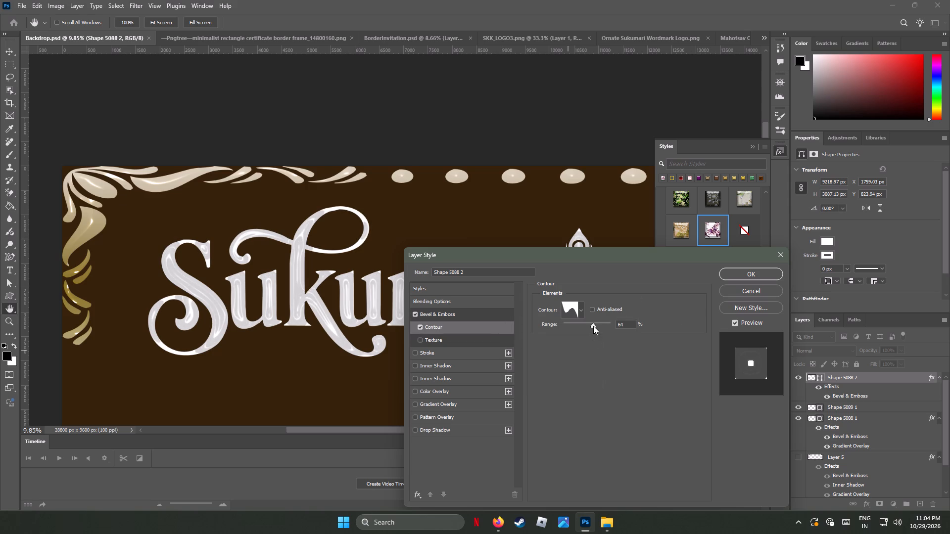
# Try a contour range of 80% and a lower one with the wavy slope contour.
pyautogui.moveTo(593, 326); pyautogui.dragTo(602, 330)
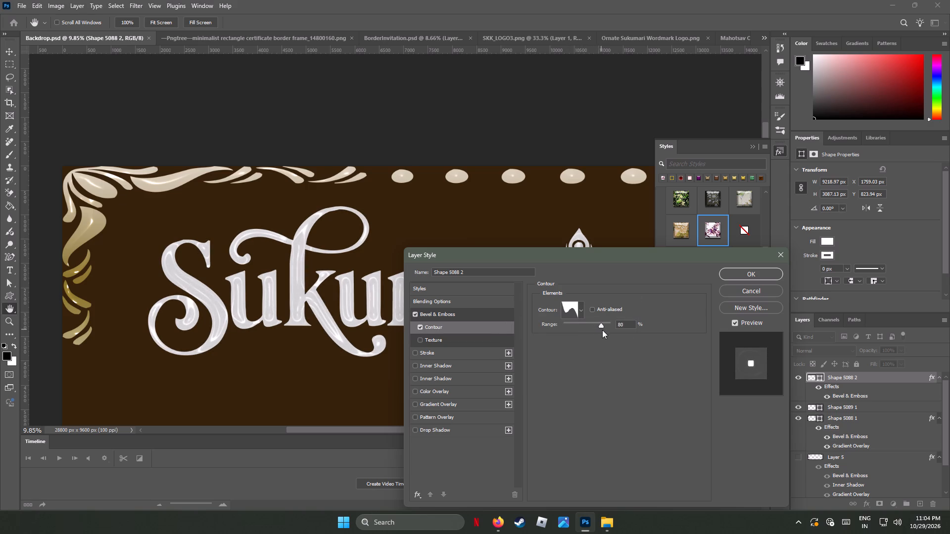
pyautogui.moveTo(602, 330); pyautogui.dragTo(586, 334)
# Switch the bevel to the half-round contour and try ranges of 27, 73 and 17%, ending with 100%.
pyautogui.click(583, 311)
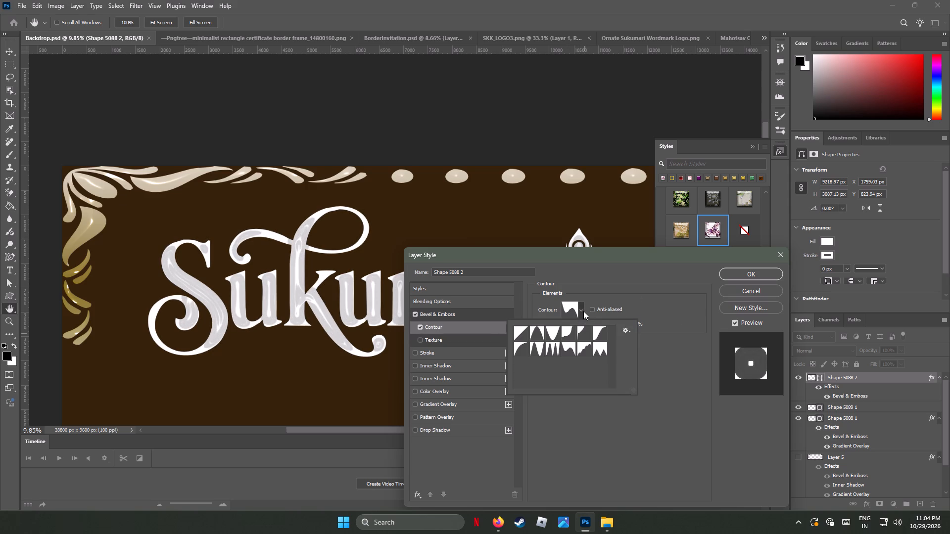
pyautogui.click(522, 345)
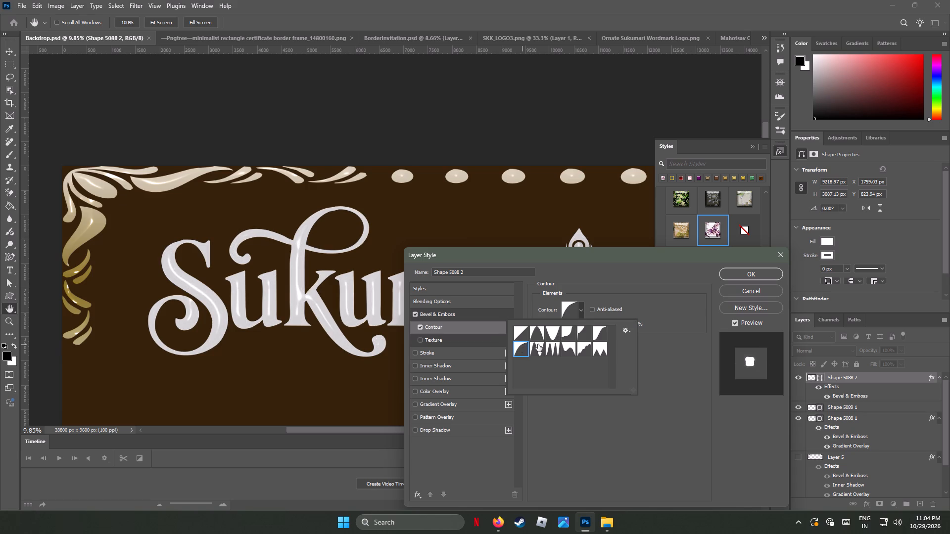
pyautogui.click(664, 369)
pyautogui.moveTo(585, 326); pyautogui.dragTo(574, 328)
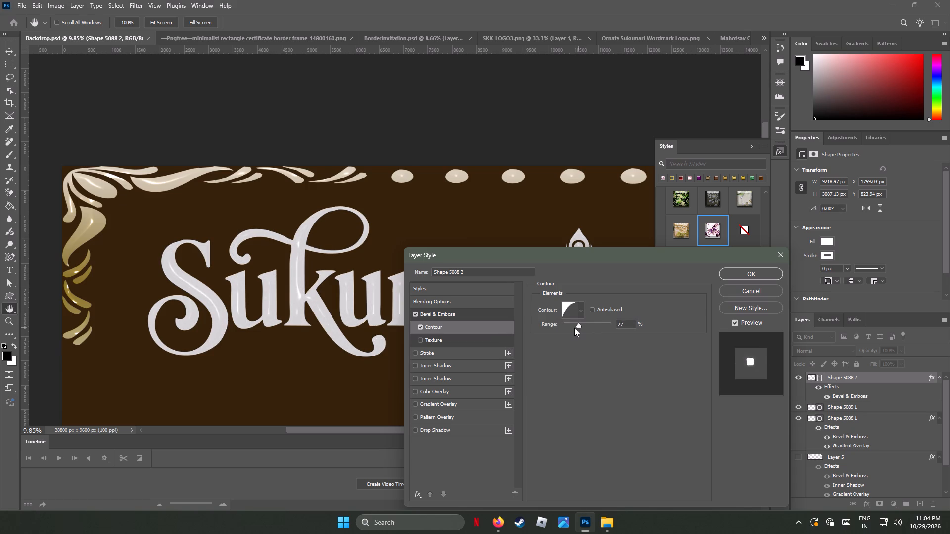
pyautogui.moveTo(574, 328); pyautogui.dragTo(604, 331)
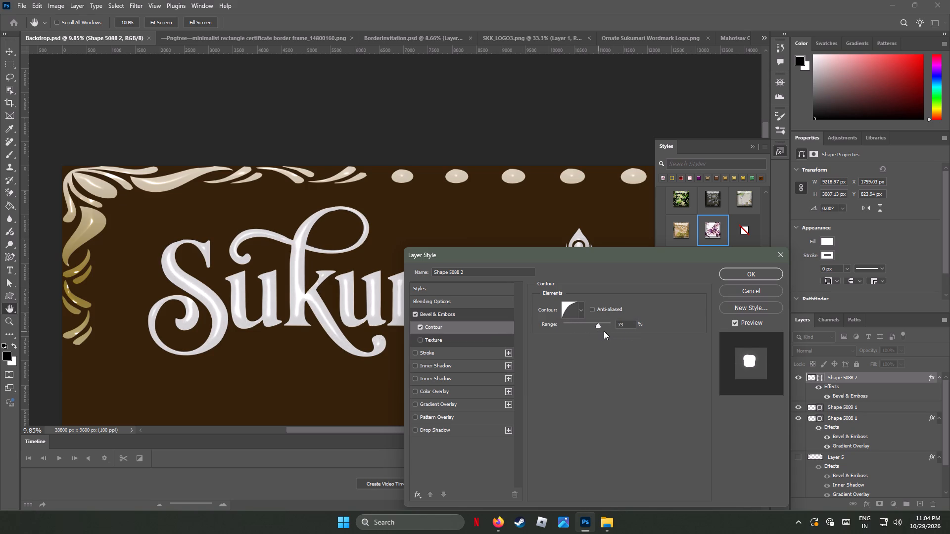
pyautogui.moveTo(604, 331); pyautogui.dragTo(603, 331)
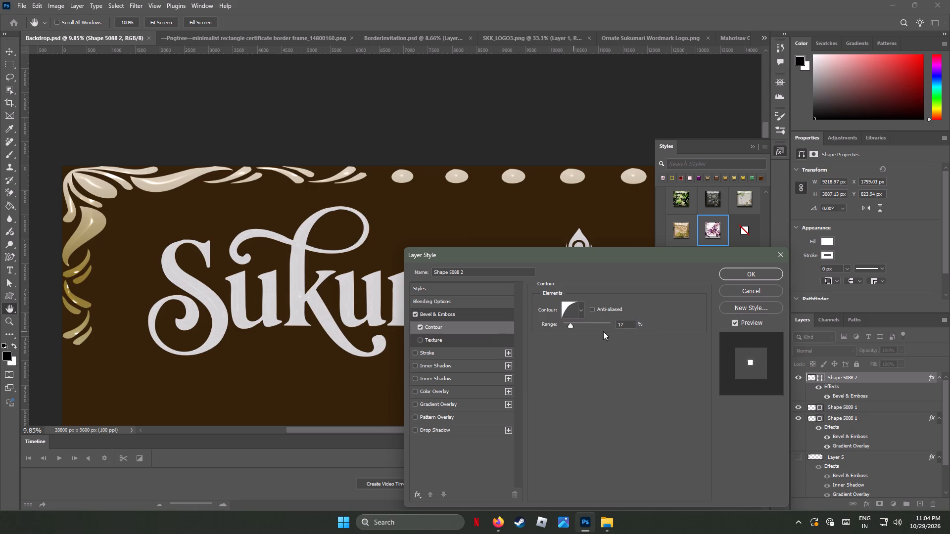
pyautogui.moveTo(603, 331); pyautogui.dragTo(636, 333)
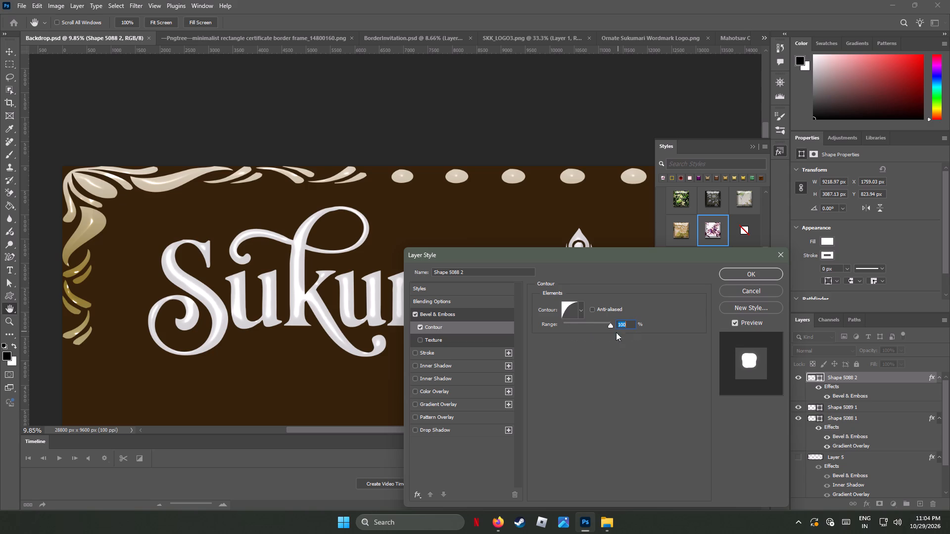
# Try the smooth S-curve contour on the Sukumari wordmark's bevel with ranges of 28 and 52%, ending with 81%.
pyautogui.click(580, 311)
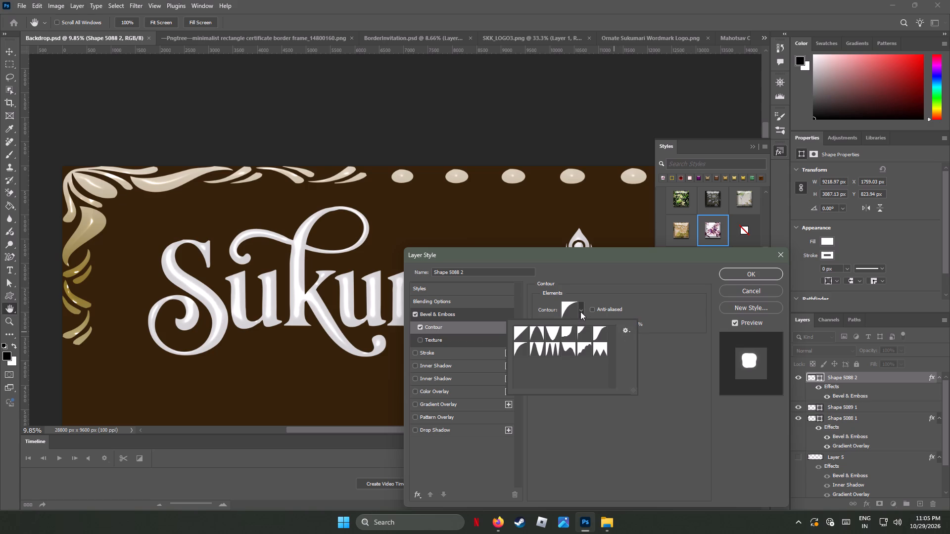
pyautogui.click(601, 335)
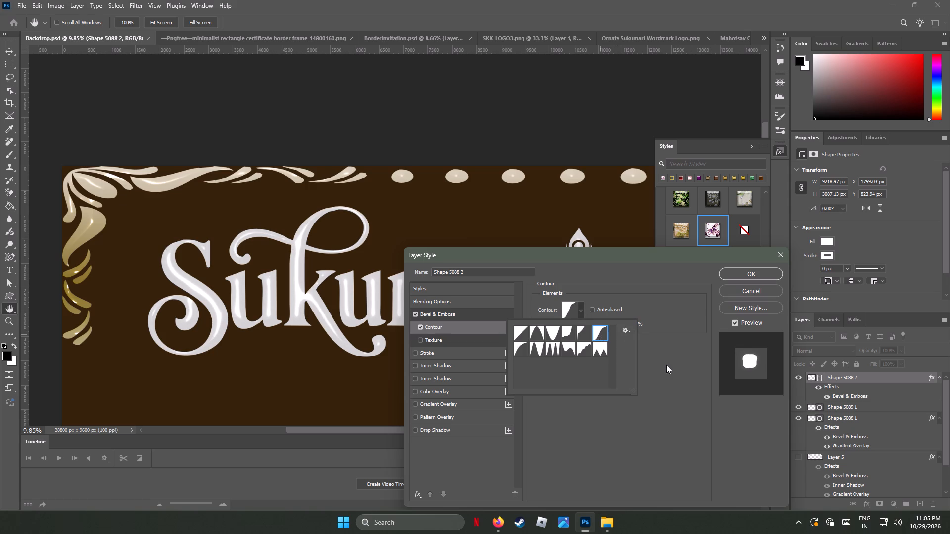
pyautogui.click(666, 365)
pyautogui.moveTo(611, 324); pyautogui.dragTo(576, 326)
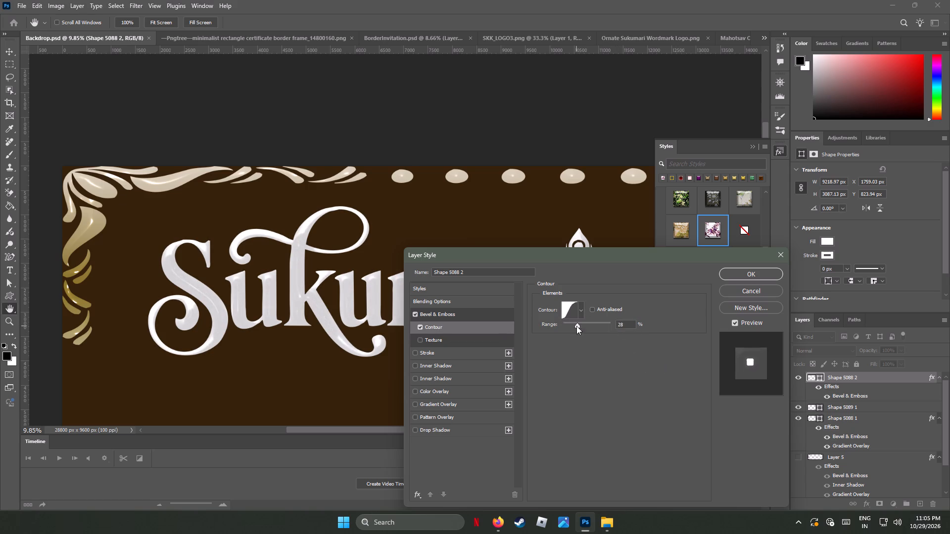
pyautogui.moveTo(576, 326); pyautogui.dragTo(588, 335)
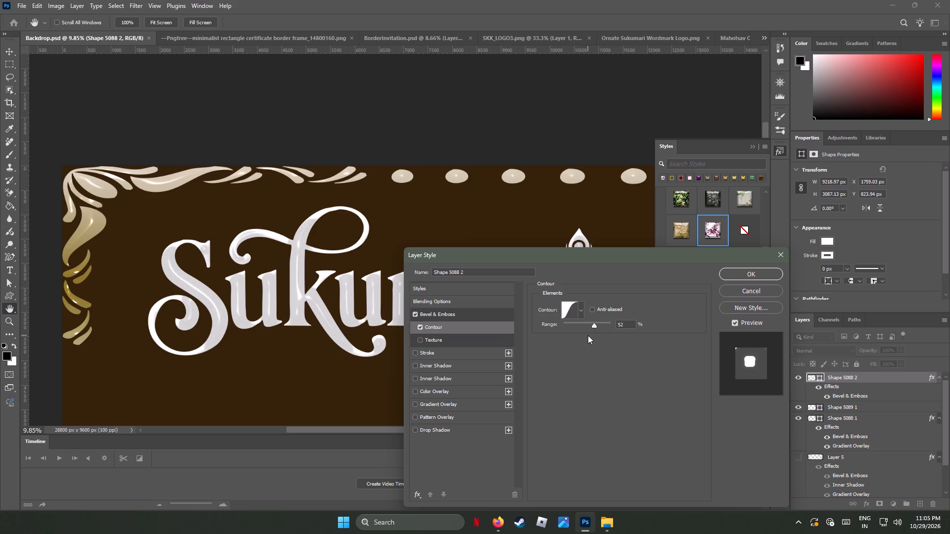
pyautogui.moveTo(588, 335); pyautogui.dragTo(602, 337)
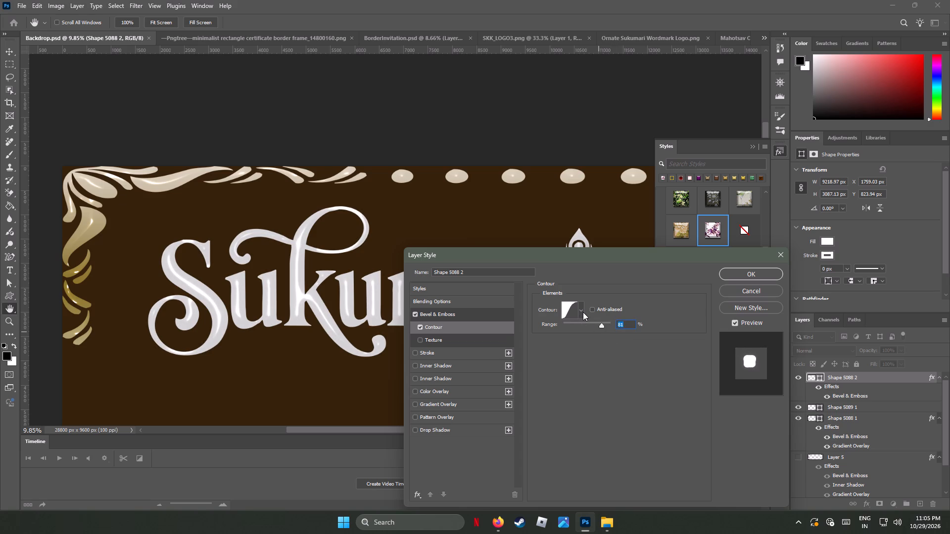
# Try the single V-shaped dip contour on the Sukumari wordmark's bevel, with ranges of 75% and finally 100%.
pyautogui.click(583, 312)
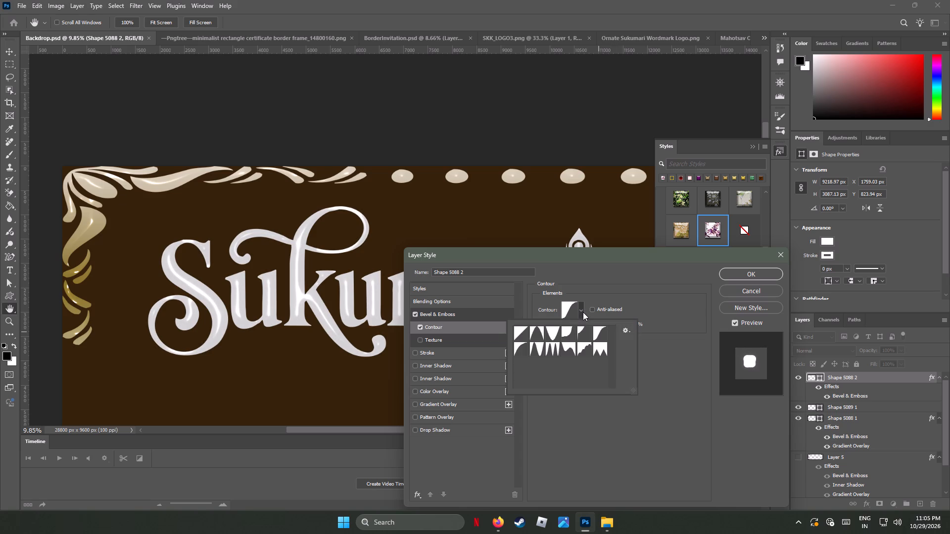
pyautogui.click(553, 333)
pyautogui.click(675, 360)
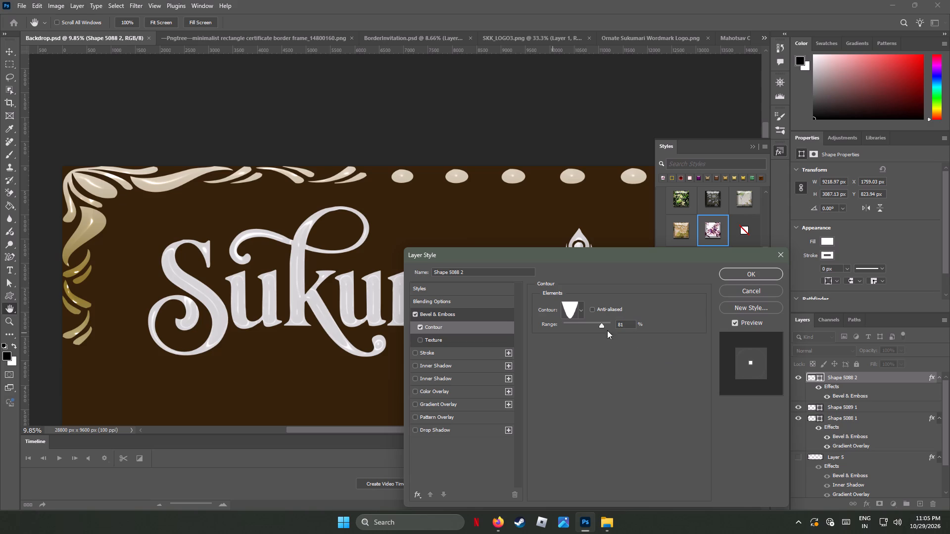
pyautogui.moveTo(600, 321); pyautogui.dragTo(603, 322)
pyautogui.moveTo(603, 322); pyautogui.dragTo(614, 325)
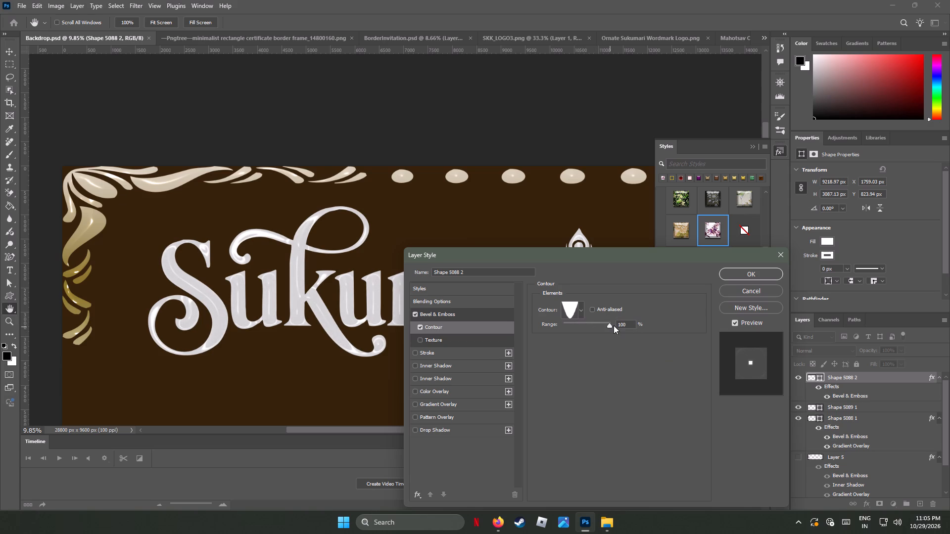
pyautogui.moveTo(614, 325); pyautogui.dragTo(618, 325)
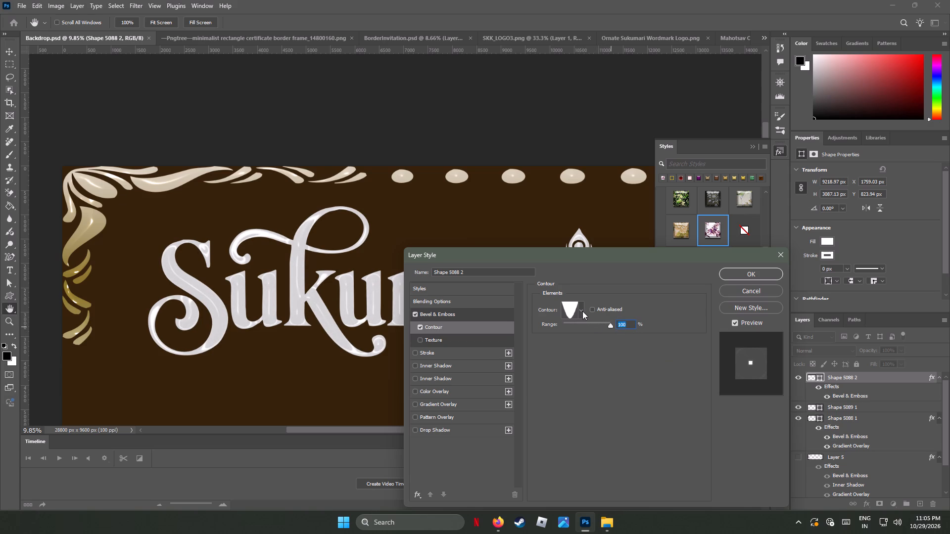
# Apply the multi-peak contour to the Sukumari wordmark's bevel, try a 97% range and set Range to 100%.
pyautogui.click(582, 311)
pyautogui.click(555, 345)
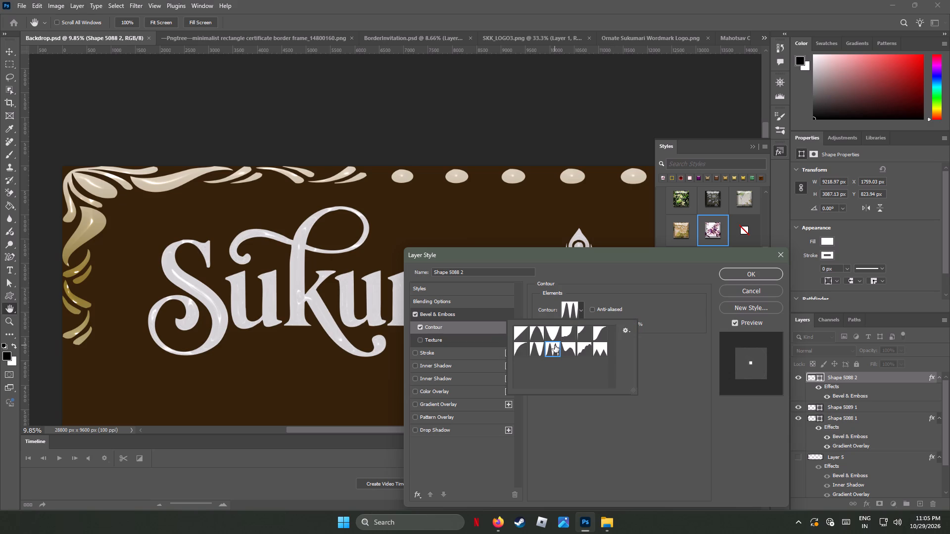
pyautogui.click(659, 353)
pyautogui.moveTo(611, 326); pyautogui.dragTo(600, 325)
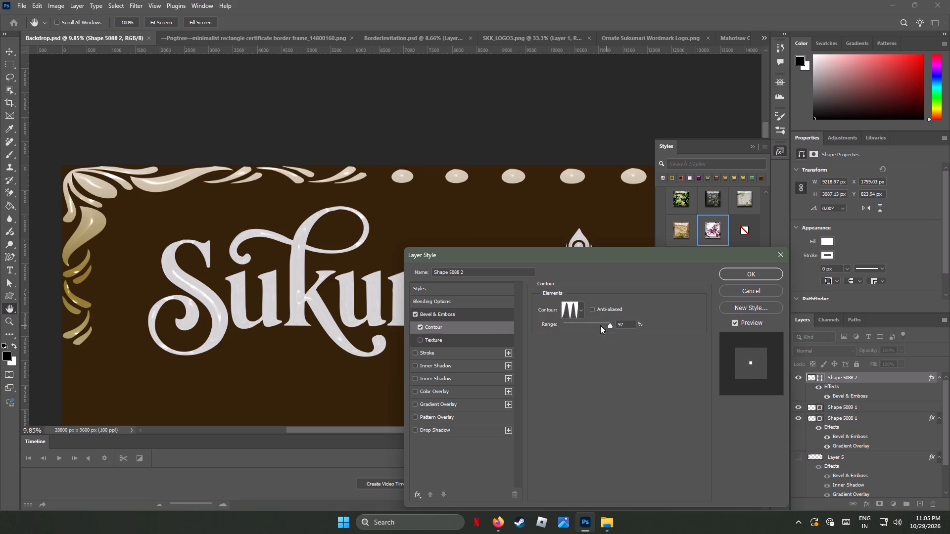
pyautogui.moveTo(600, 325); pyautogui.dragTo(627, 333)
# Switch the Sukumari wordmark's bevel to the rounded stair-step contour and set its Range to 84%.
pyautogui.click(582, 310)
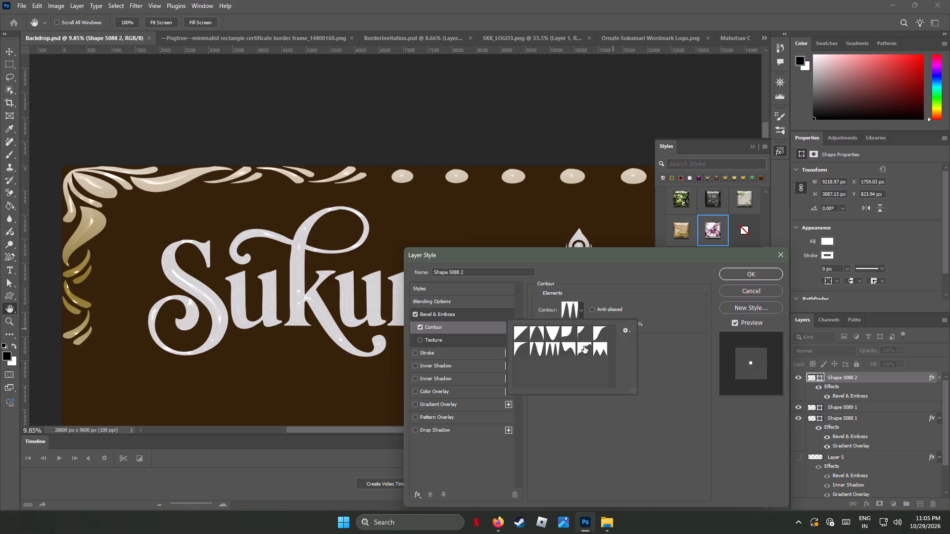
pyautogui.click(584, 346)
pyautogui.click(672, 350)
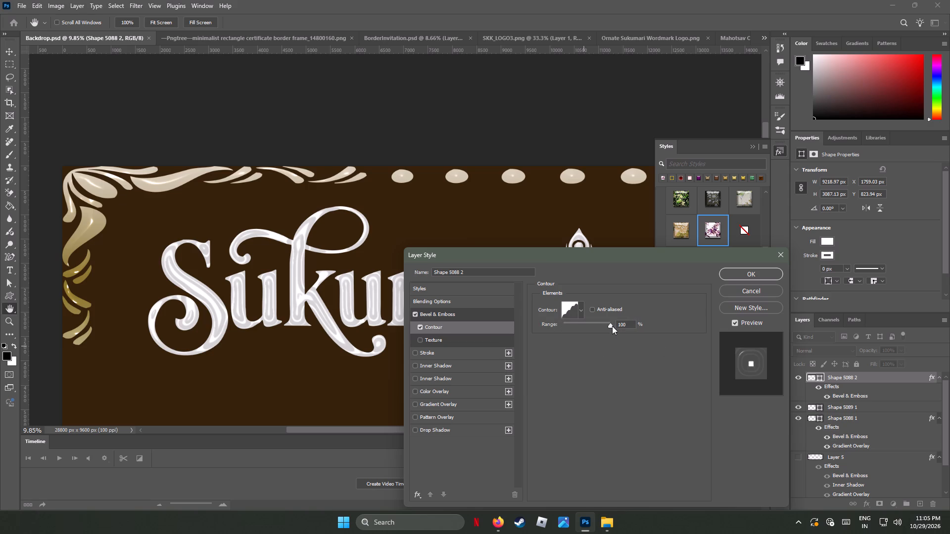
pyautogui.moveTo(611, 325); pyautogui.dragTo(603, 326)
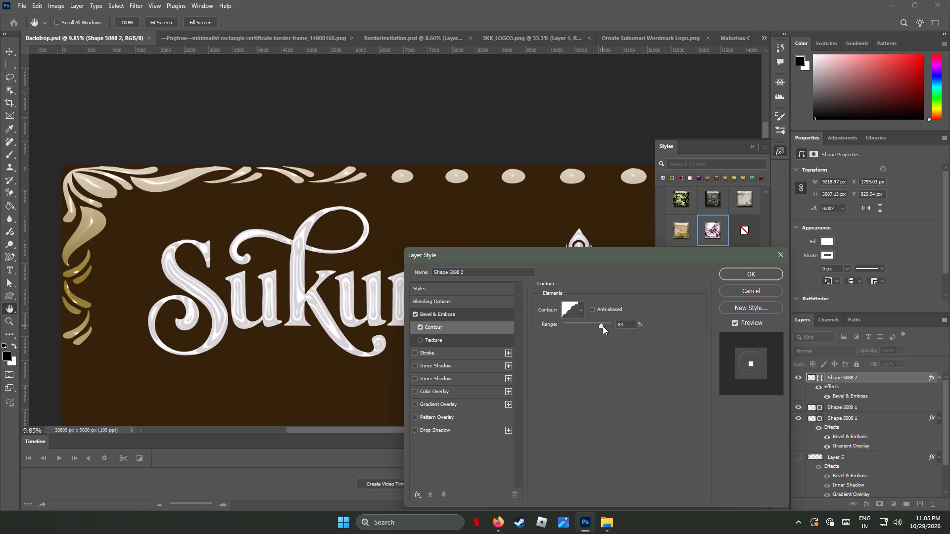
pyautogui.moveTo(603, 326); pyautogui.dragTo(603, 326)
# Enable a Gradient Overlay on the Sukumari wordmark and try the last gold and cream gradients from the Adoralyna Metal Gradients0 set.
pyautogui.click(416, 404)
pyautogui.click(430, 405)
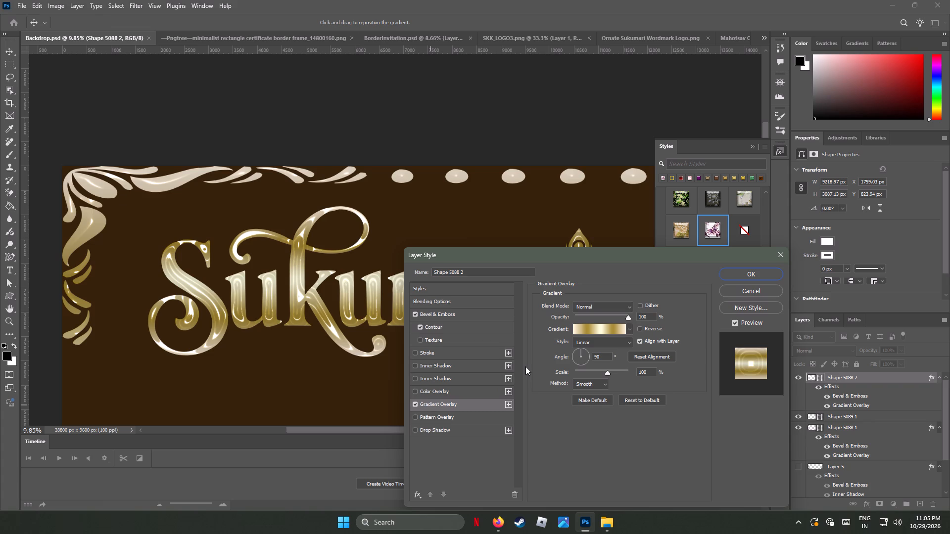
pyautogui.click(628, 329)
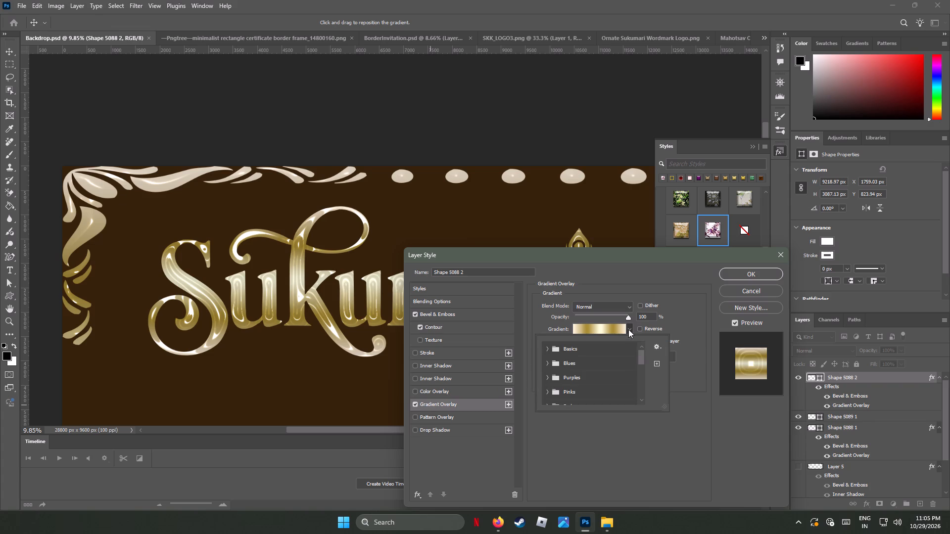
pyautogui.moveTo(641, 354); pyautogui.dragTo(636, 398)
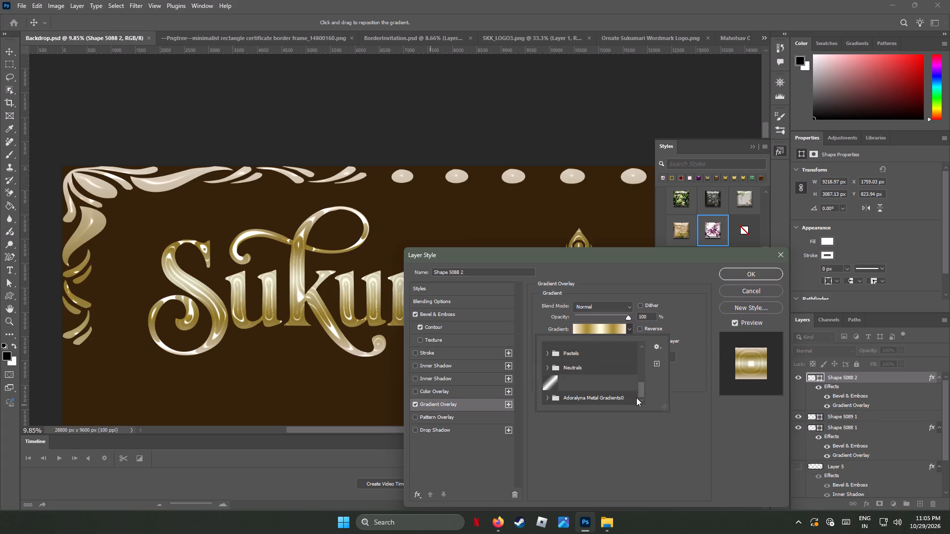
pyautogui.moveTo(636, 398); pyautogui.dragTo(636, 398)
pyautogui.click(548, 399)
pyautogui.moveTo(642, 372); pyautogui.dragTo(640, 388)
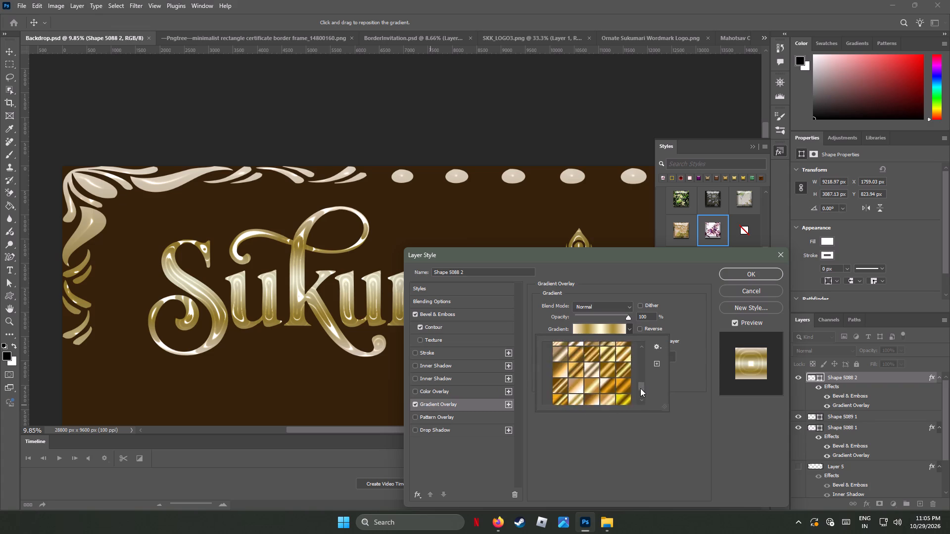
pyautogui.moveTo(640, 388); pyautogui.dragTo(643, 400)
pyautogui.click(621, 396)
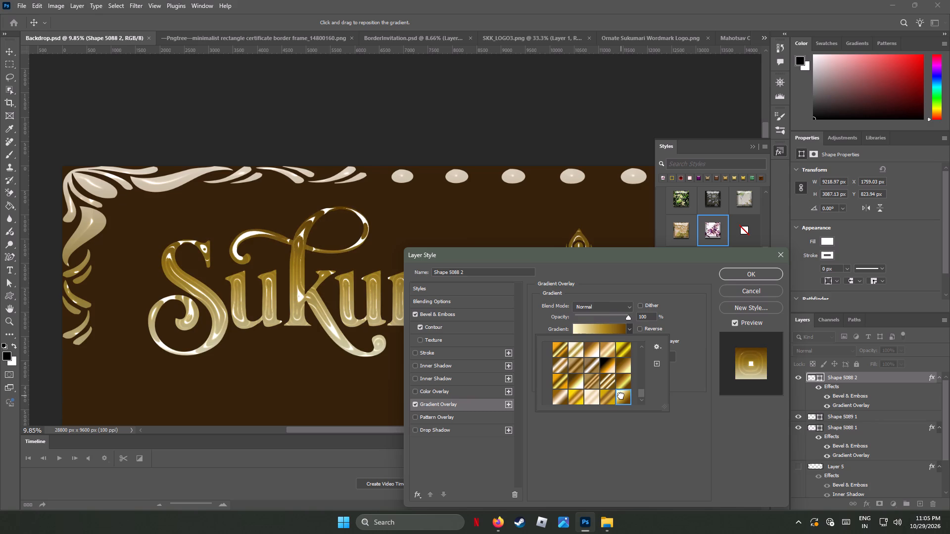
pyautogui.click(608, 393)
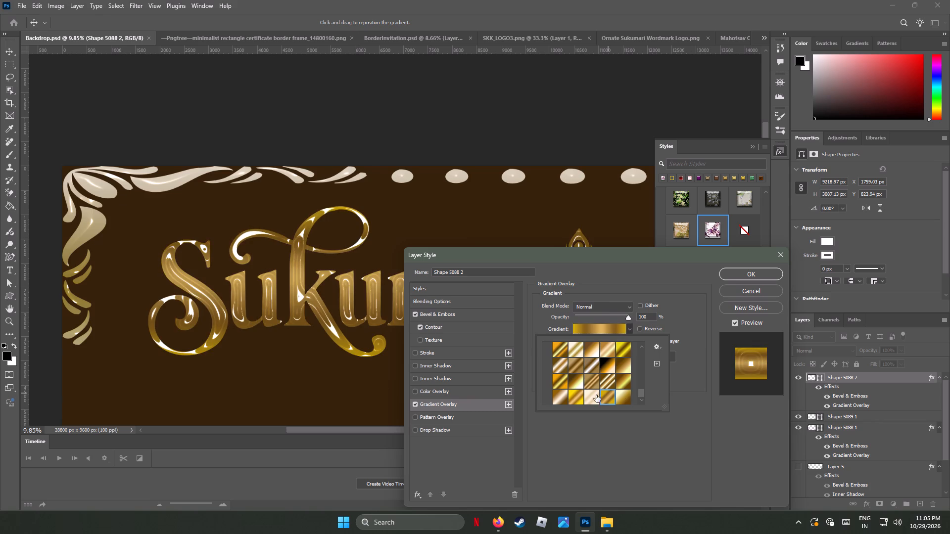
pyautogui.click(591, 395)
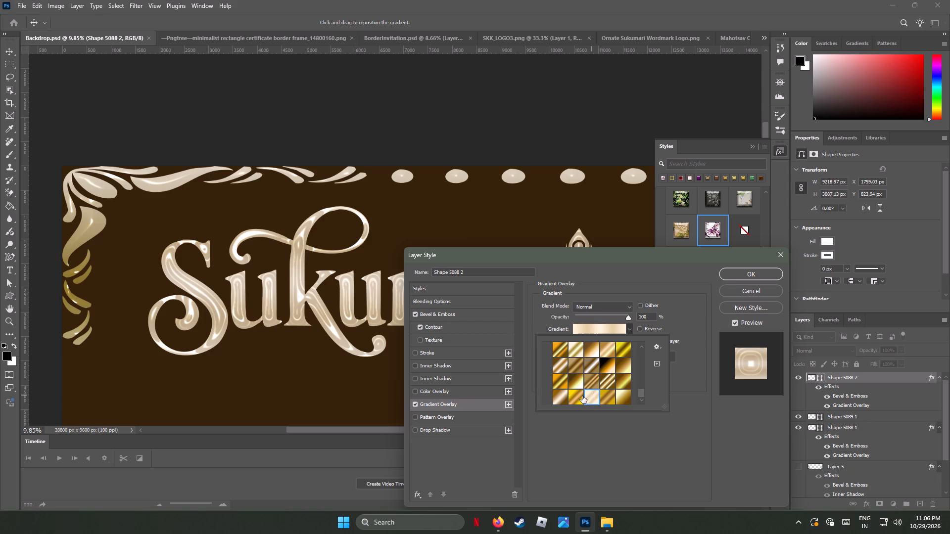
pyautogui.click(576, 397)
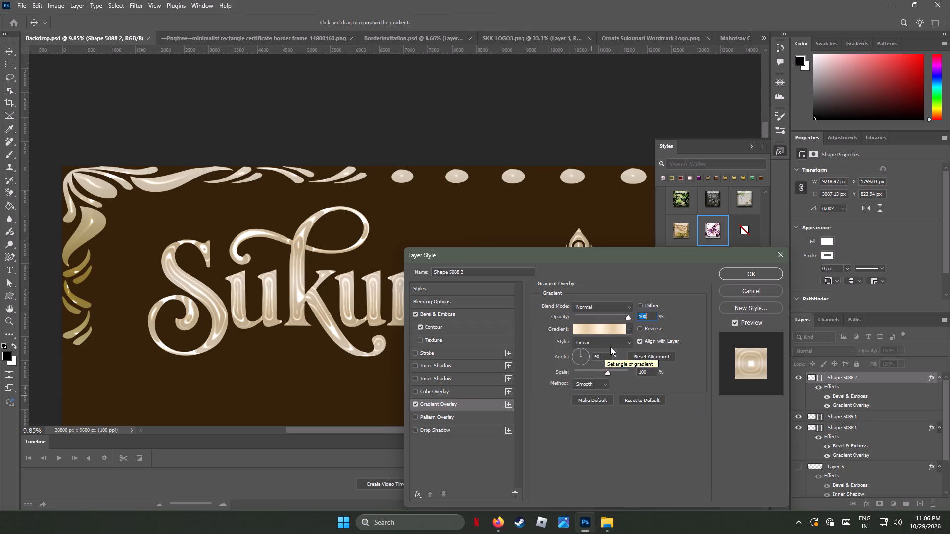
# Open the overlay gradient for editing and try the last row of Adoralyna Metal Gradients0 presets, ending with the brown-cream-brown one.
pyautogui.click(612, 330)
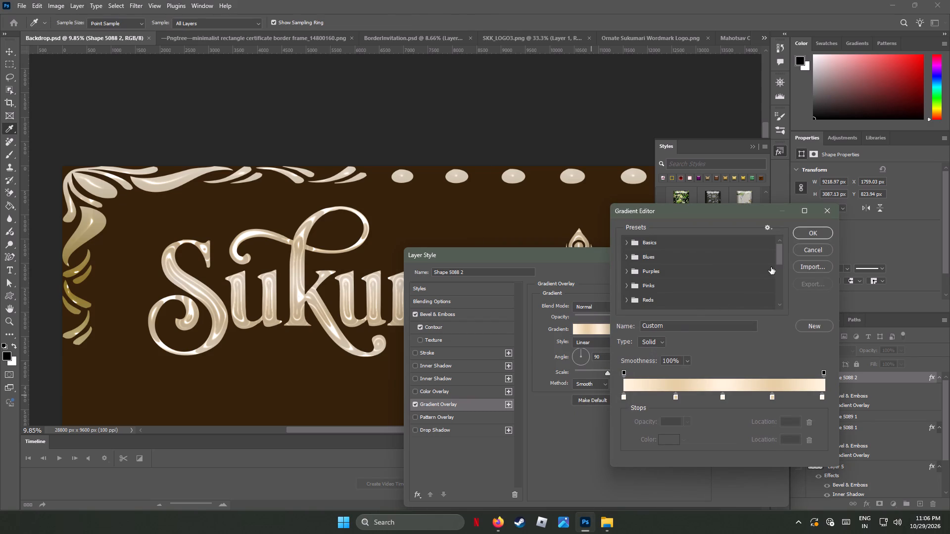
pyautogui.moveTo(778, 255); pyautogui.dragTo(778, 321)
pyautogui.click(626, 302)
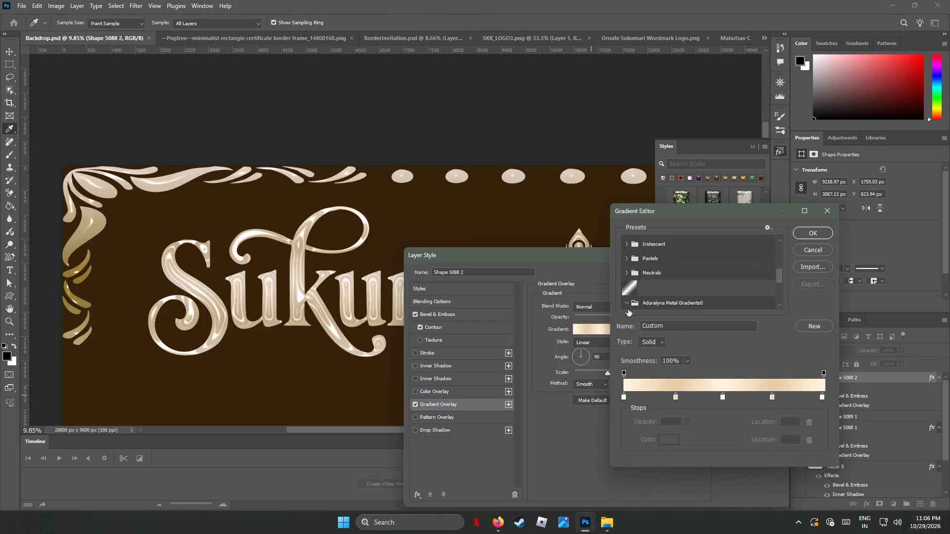
pyautogui.moveTo(779, 276); pyautogui.dragTo(775, 317)
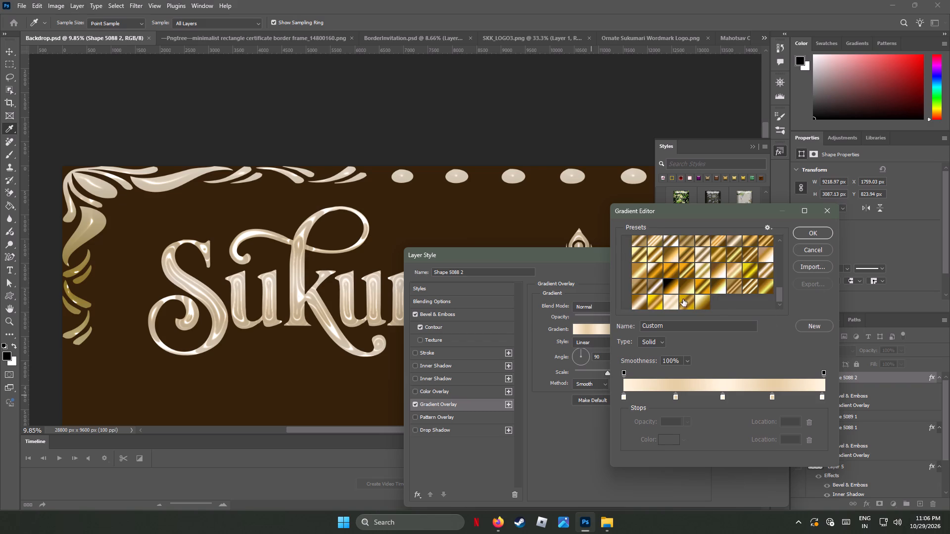
pyautogui.click(699, 301)
pyautogui.click(689, 299)
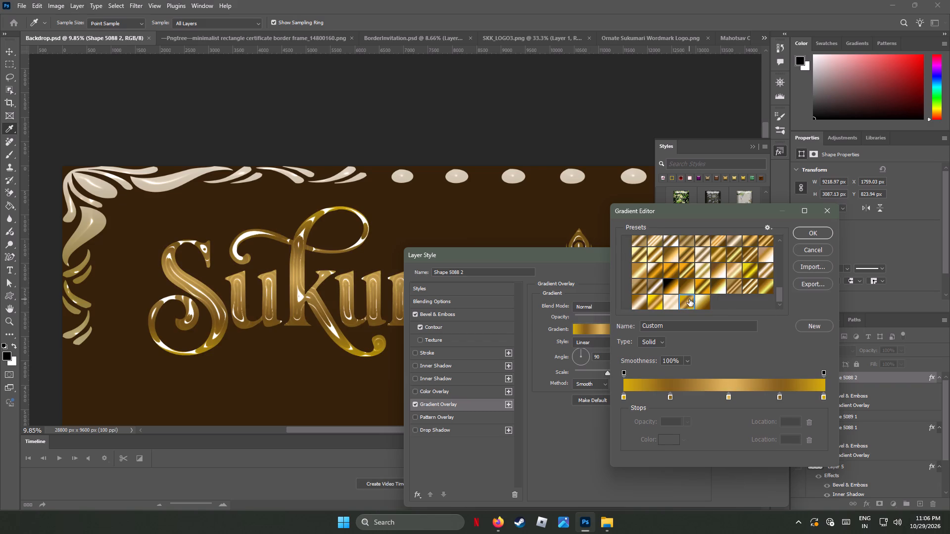
pyautogui.click(670, 300)
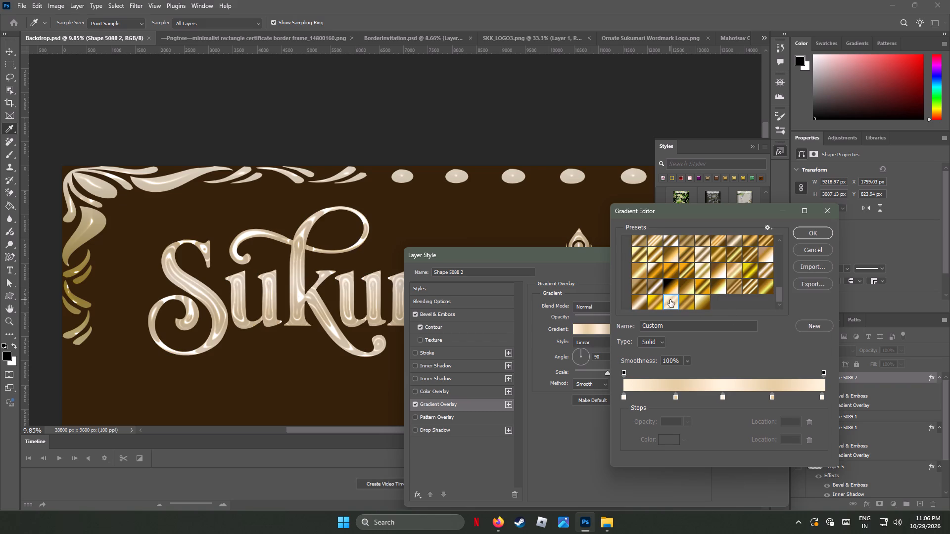
pyautogui.click(653, 303)
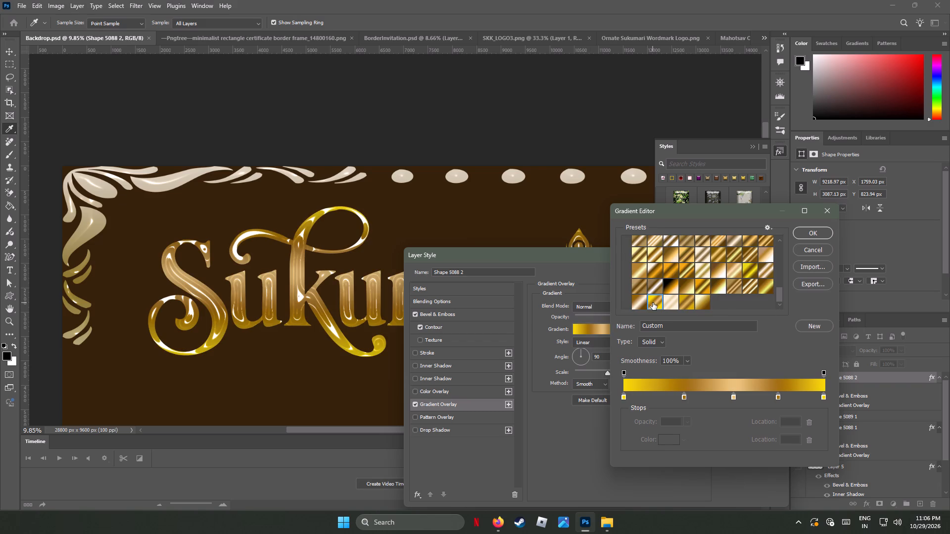
pyautogui.click(639, 302)
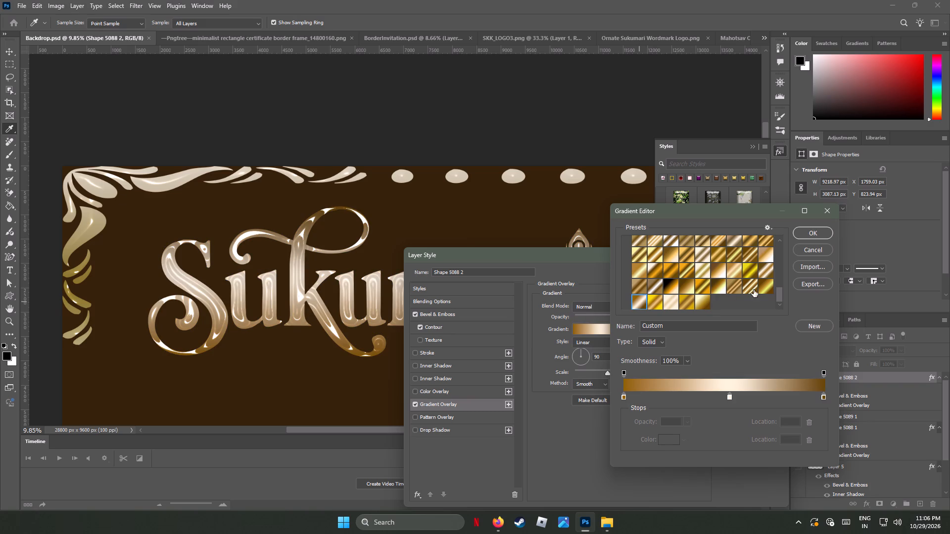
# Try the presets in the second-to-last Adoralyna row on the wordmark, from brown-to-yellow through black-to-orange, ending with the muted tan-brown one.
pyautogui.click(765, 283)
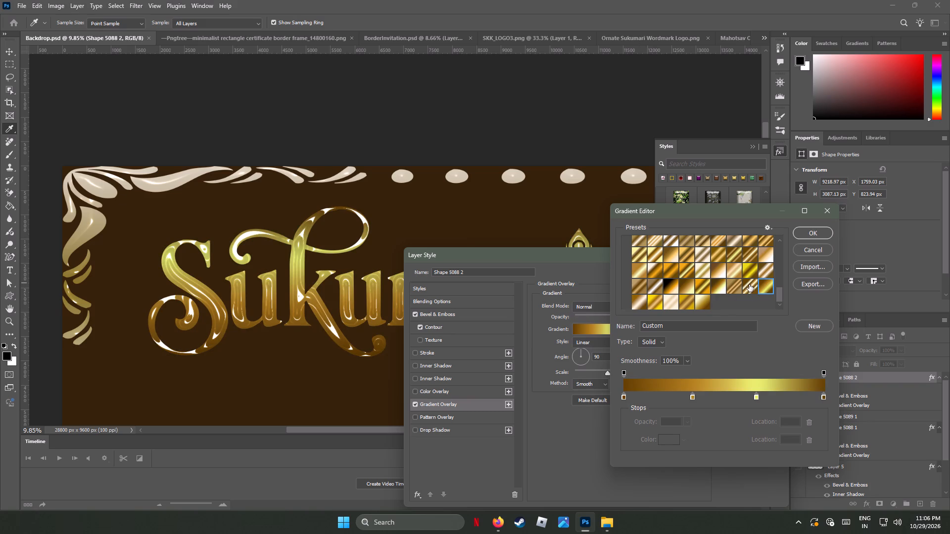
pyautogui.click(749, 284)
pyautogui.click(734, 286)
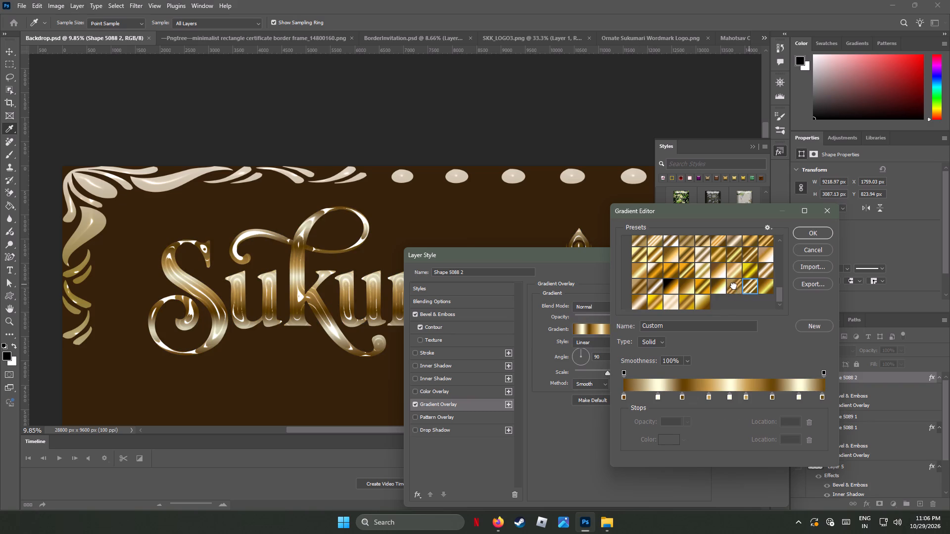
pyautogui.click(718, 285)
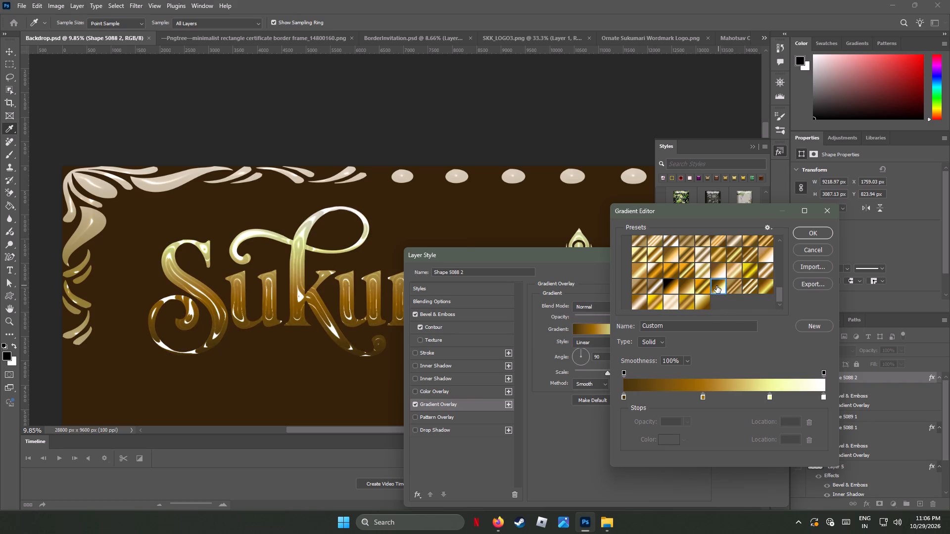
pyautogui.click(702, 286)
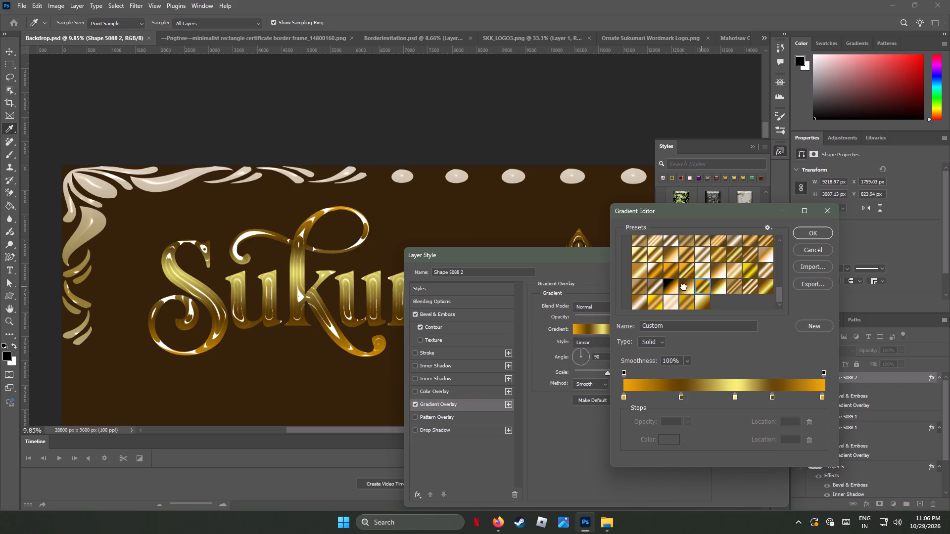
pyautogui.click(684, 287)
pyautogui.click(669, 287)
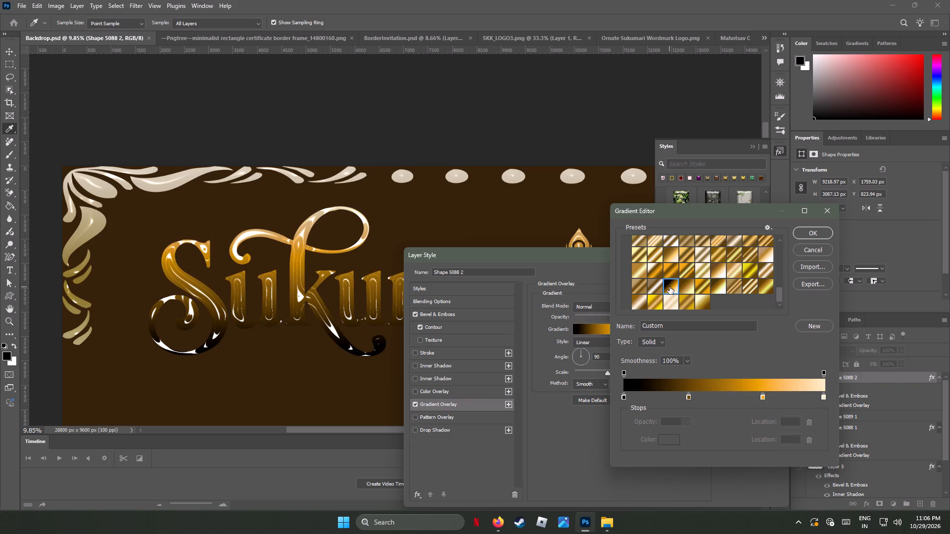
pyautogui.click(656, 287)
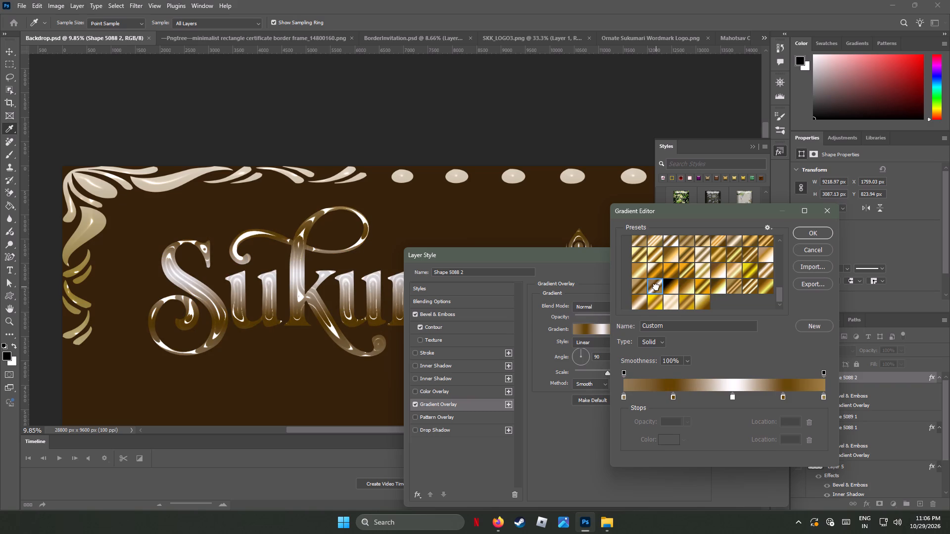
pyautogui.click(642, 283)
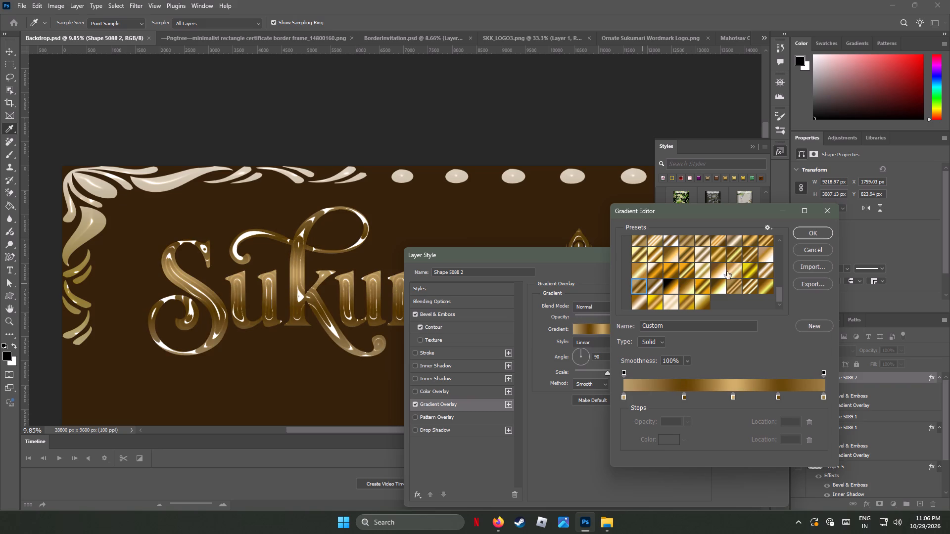
# Compare the brown-cream and bright yellow-brown presets, and apply the soft tan, peach and pale-yellow gradient to the Sukumari wordmark's overlay.
pyautogui.click(771, 268)
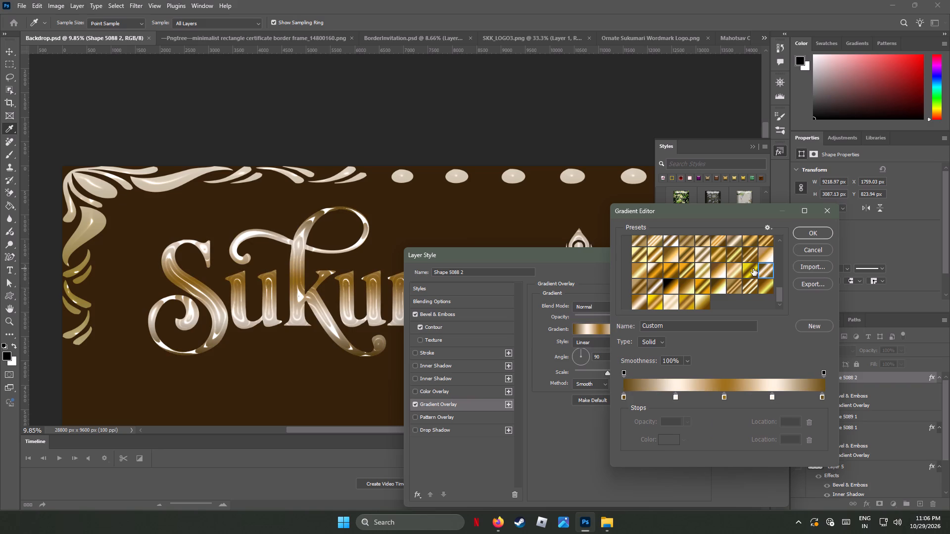
pyautogui.click(752, 268)
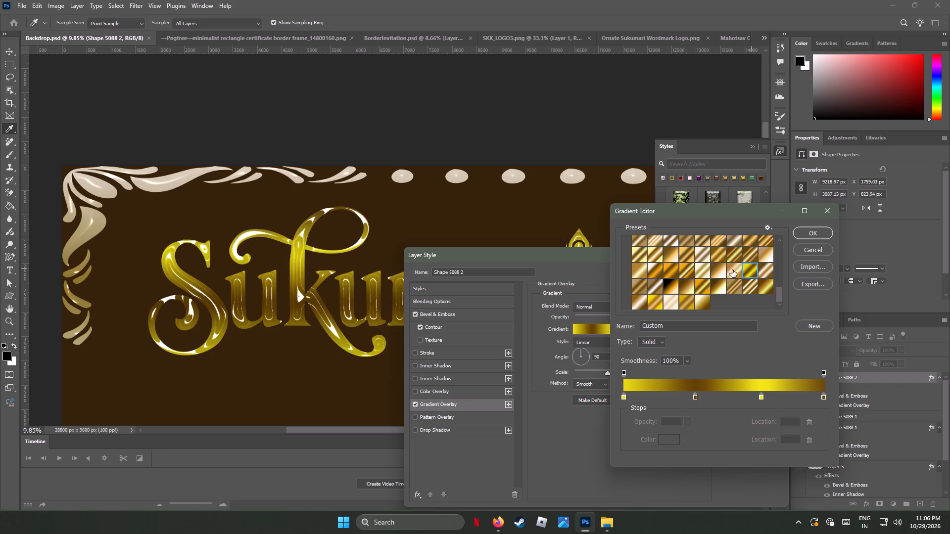
pyautogui.click(735, 270)
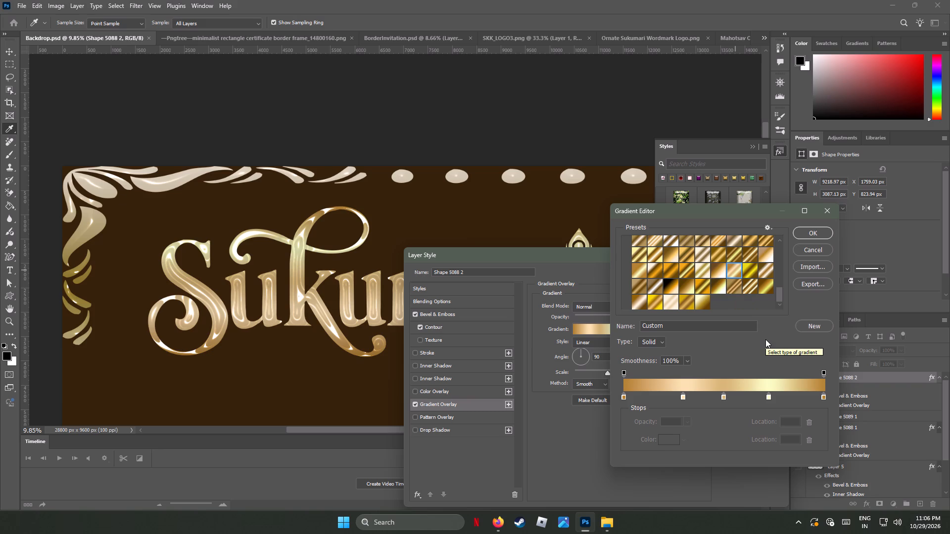
pyautogui.click(811, 231)
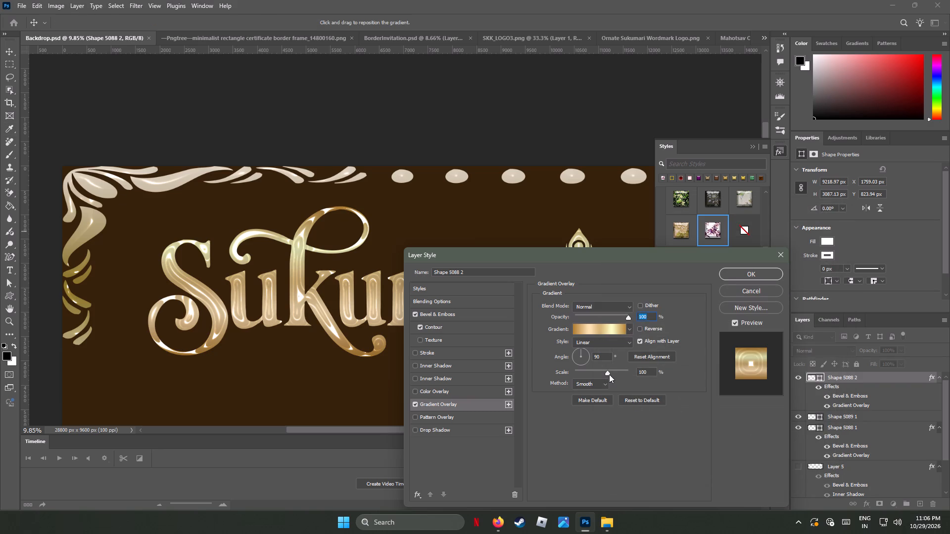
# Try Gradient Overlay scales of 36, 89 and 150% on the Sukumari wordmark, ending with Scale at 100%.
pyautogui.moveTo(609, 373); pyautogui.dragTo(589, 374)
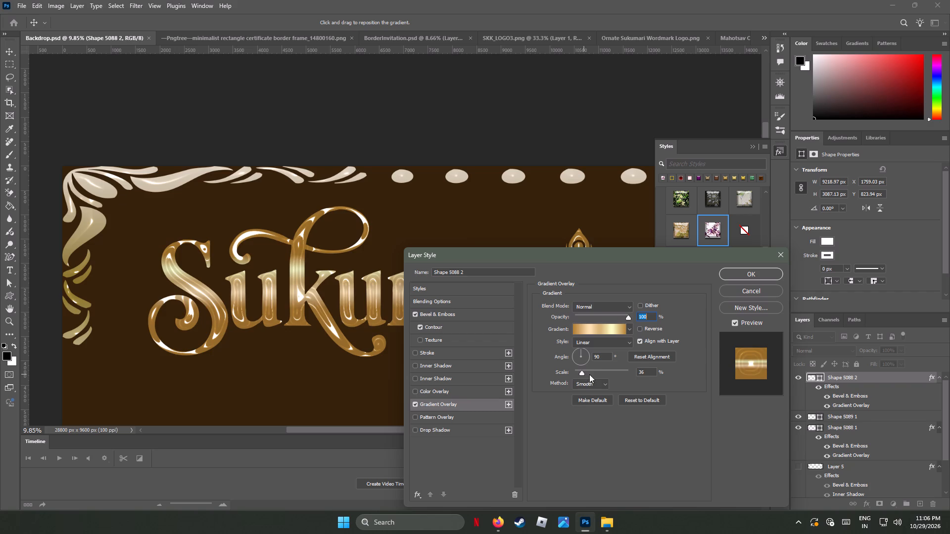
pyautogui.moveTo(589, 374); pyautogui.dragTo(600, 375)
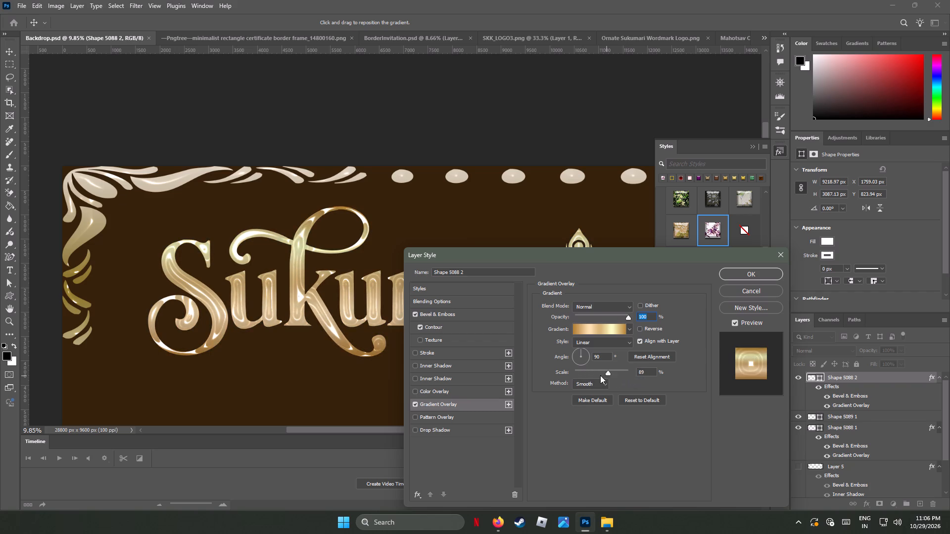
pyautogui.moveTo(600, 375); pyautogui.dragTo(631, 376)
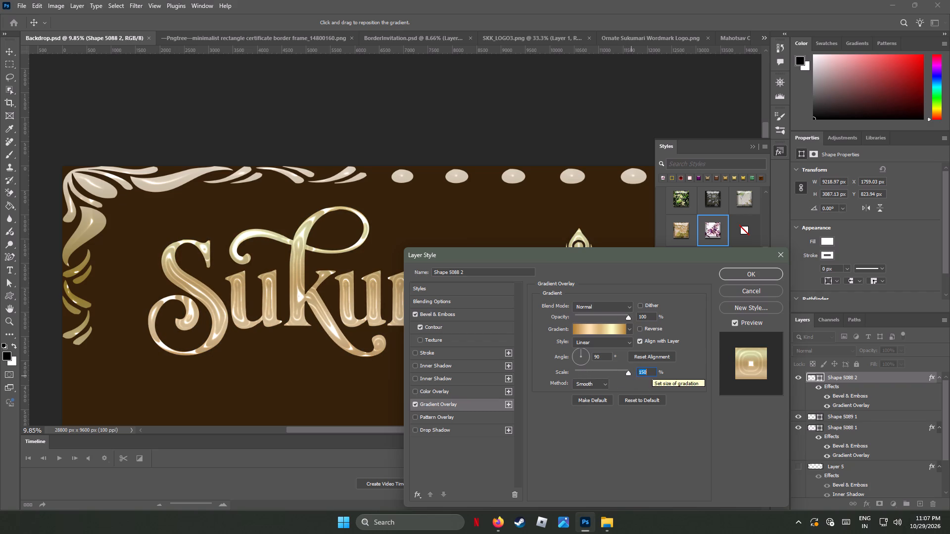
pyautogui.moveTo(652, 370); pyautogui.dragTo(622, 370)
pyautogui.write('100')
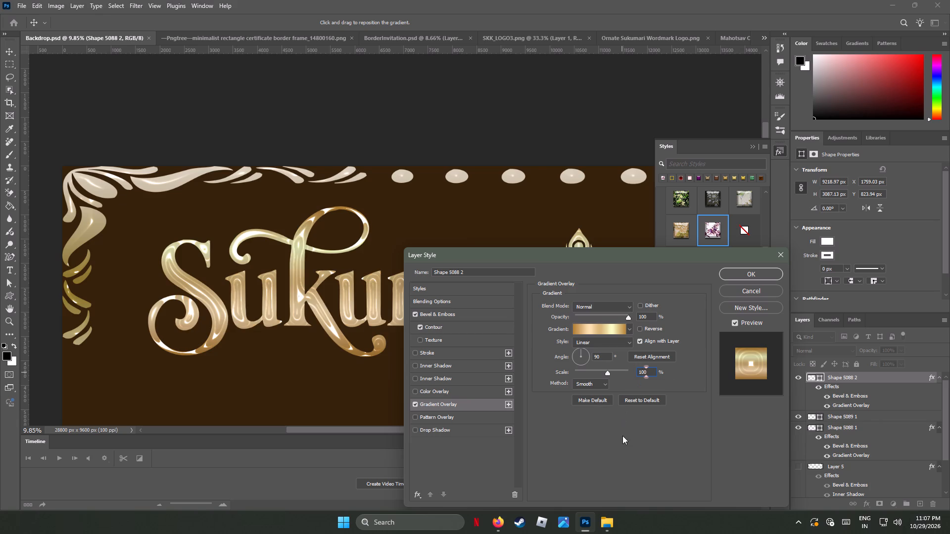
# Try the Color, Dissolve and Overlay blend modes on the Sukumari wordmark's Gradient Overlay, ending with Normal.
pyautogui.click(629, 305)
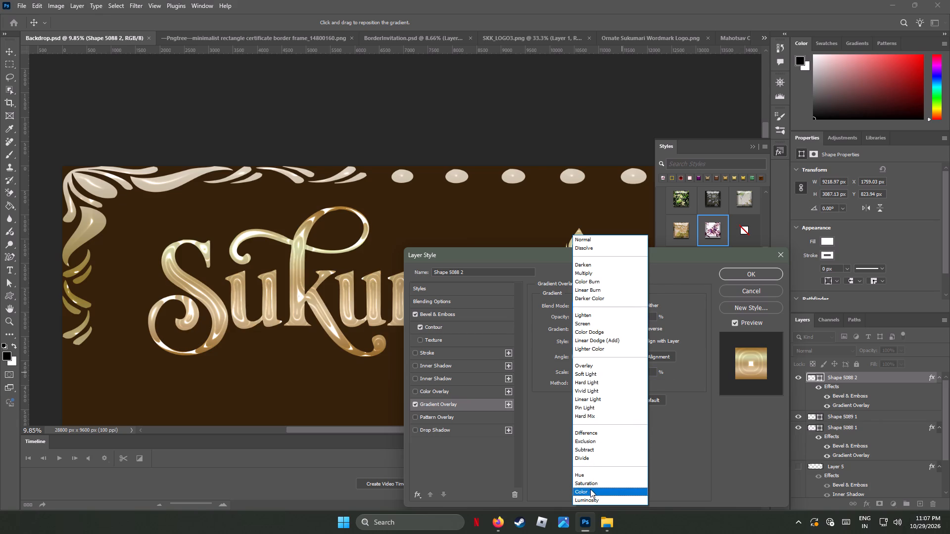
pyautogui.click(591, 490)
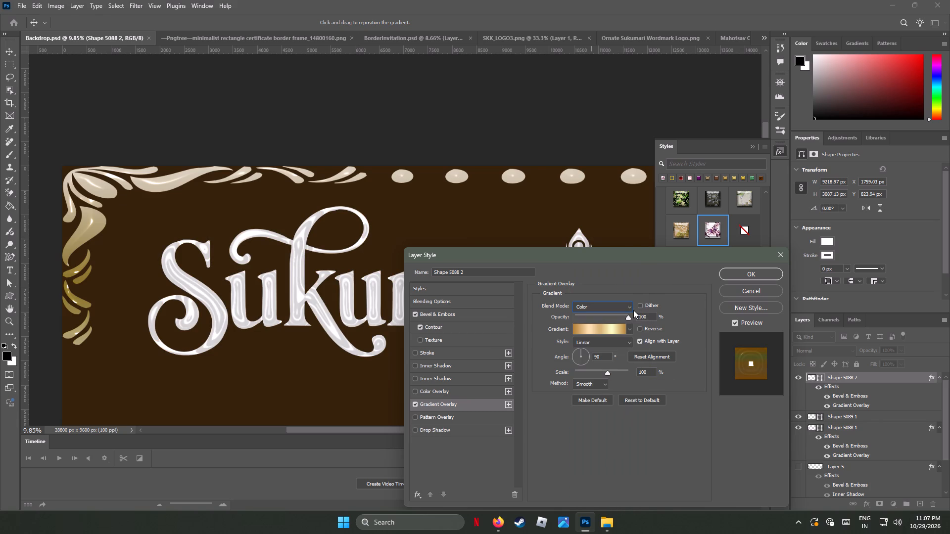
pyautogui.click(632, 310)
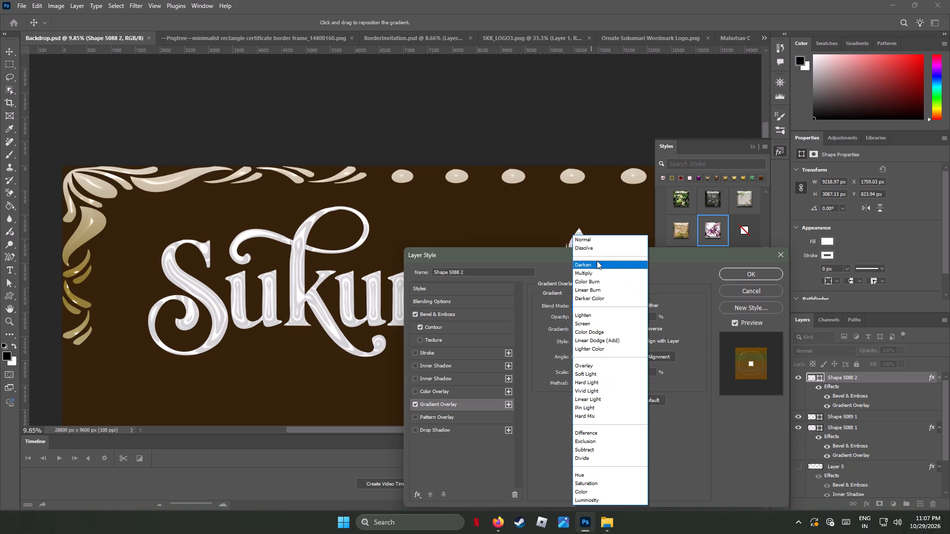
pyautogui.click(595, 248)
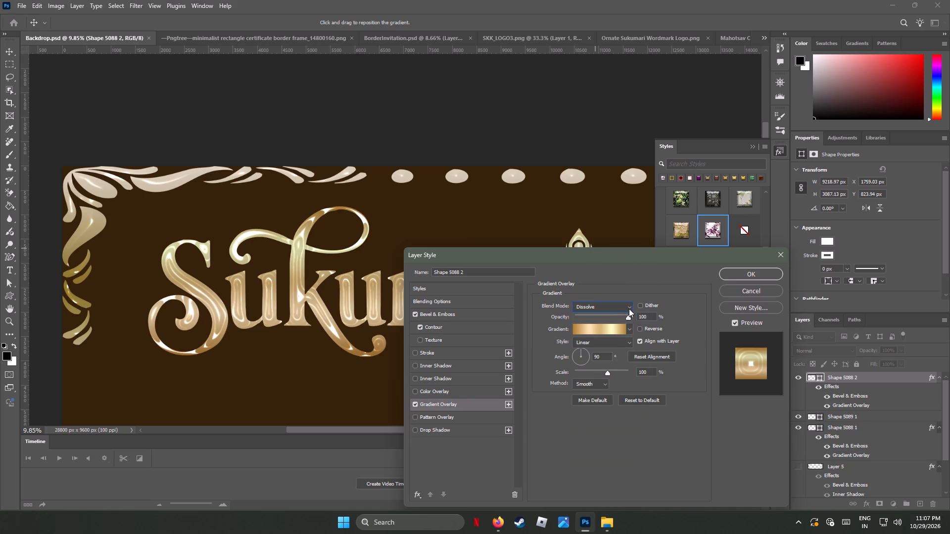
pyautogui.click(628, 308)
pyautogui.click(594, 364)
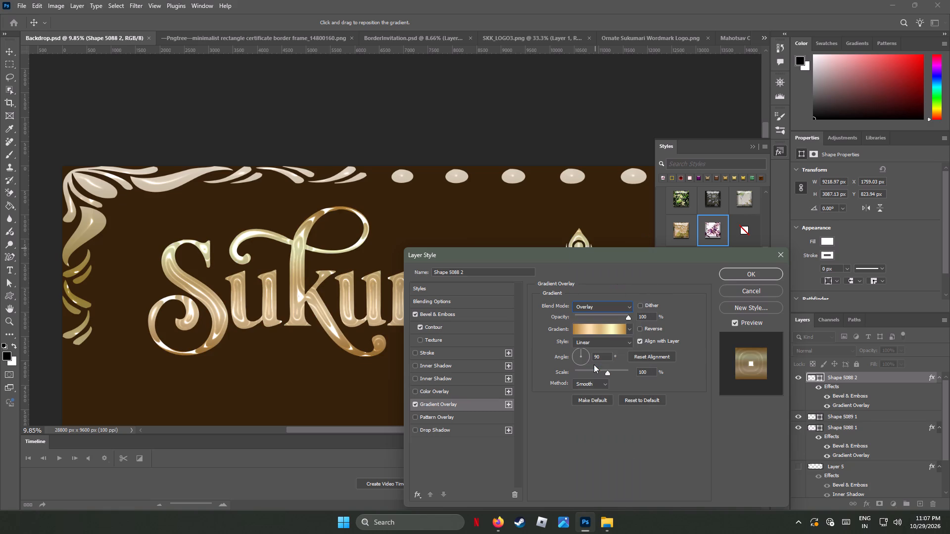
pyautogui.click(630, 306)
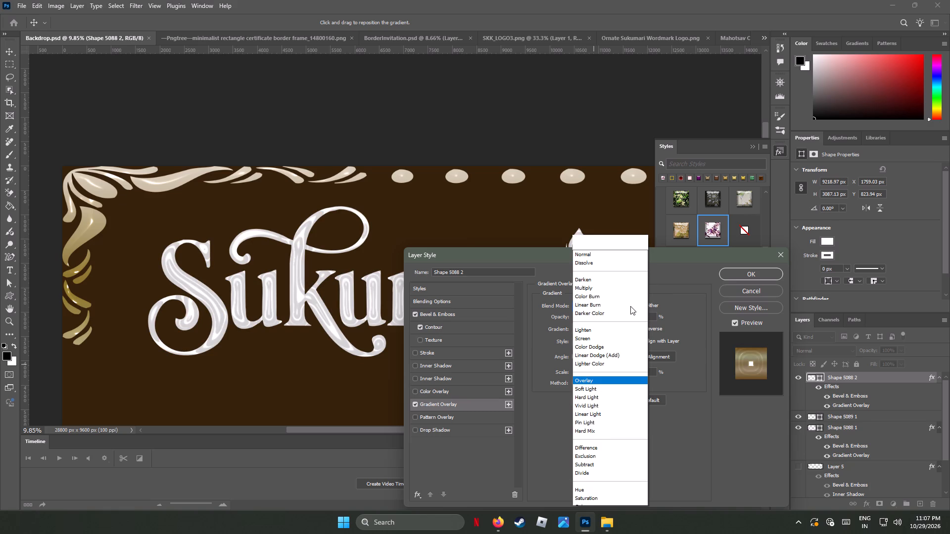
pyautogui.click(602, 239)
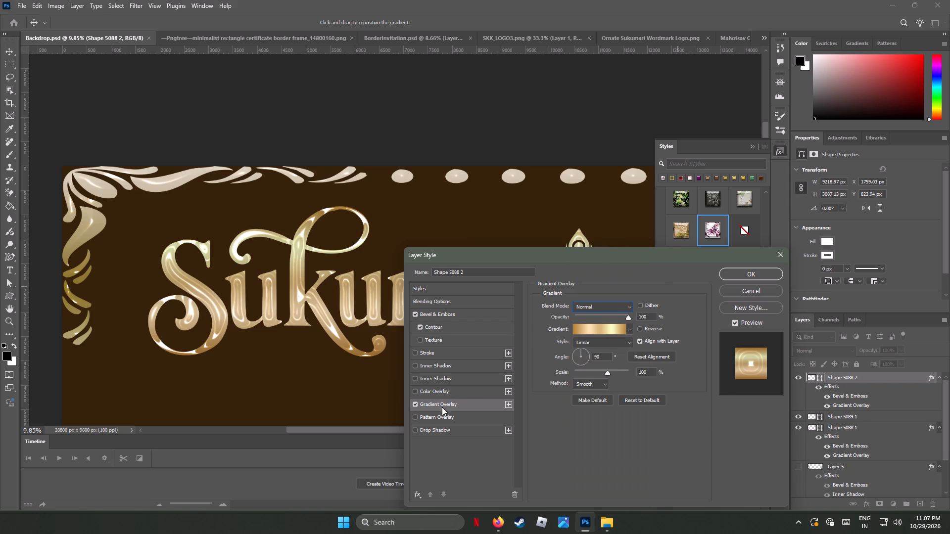
# Add a Stroke effect to the Sukumari wordmark and set its colour to black.
pyautogui.click(426, 352)
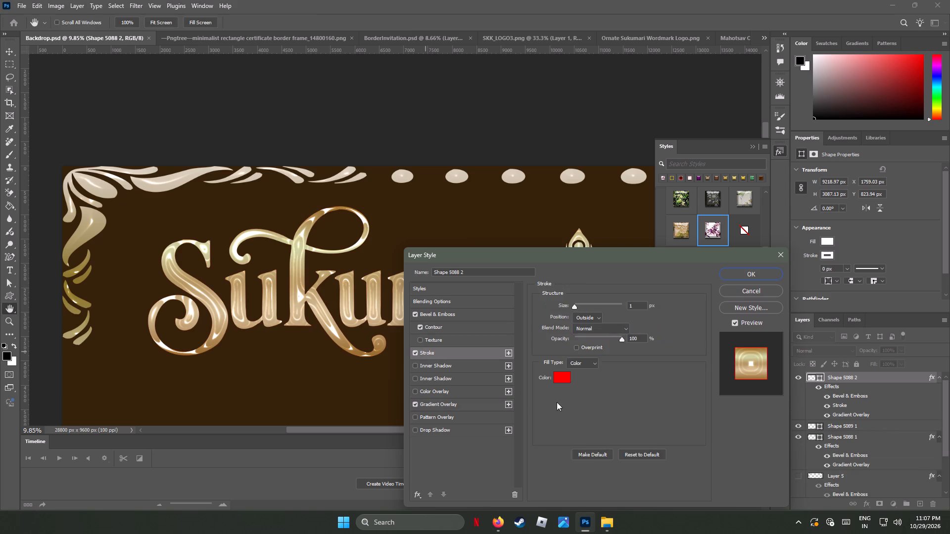
pyautogui.click(563, 378)
pyautogui.moveTo(544, 427); pyautogui.dragTo(579, 459)
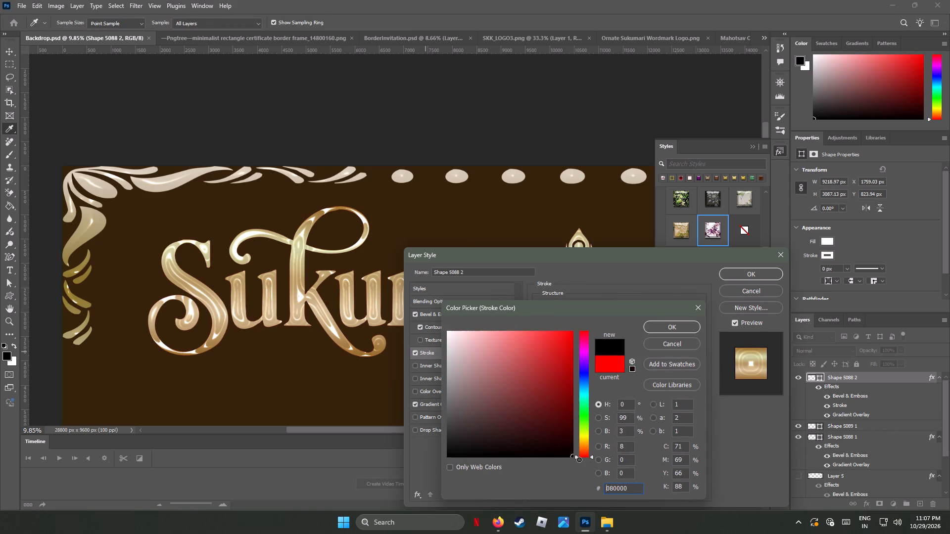
pyautogui.moveTo(579, 459); pyautogui.dragTo(590, 470)
pyautogui.click(667, 325)
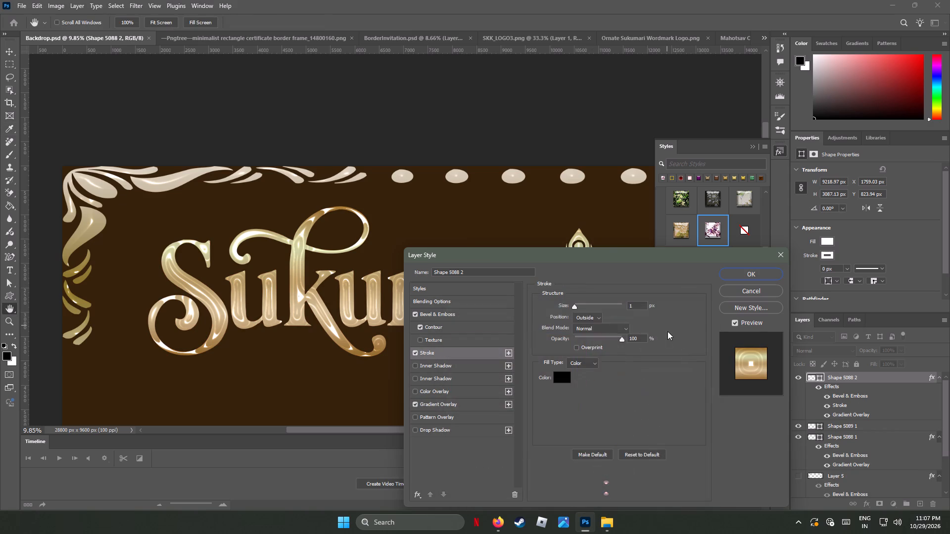
# Try several thicknesses for the wordmark's black stroke, set its size to 30 px, and apply the layer style.
pyautogui.moveTo(573, 306); pyautogui.dragTo(585, 306)
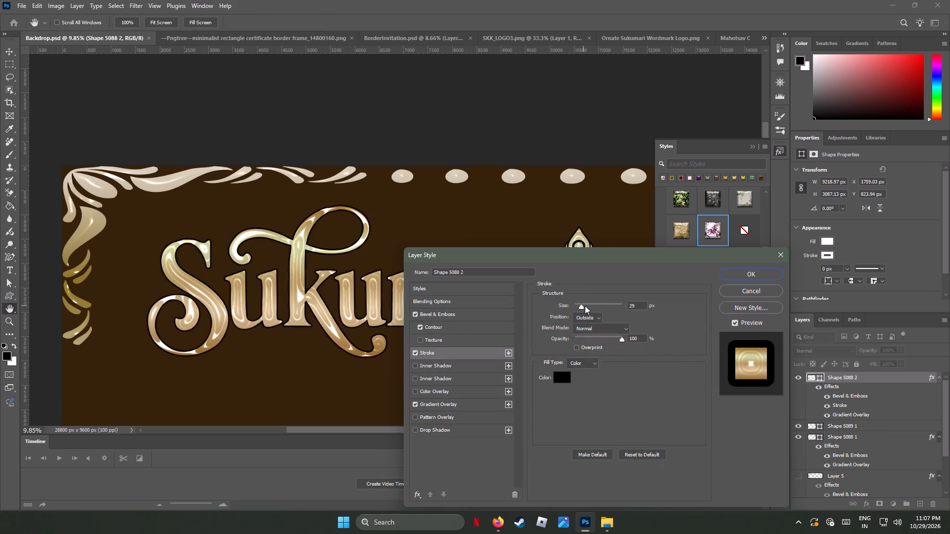
pyautogui.moveTo(585, 306); pyautogui.dragTo(584, 311)
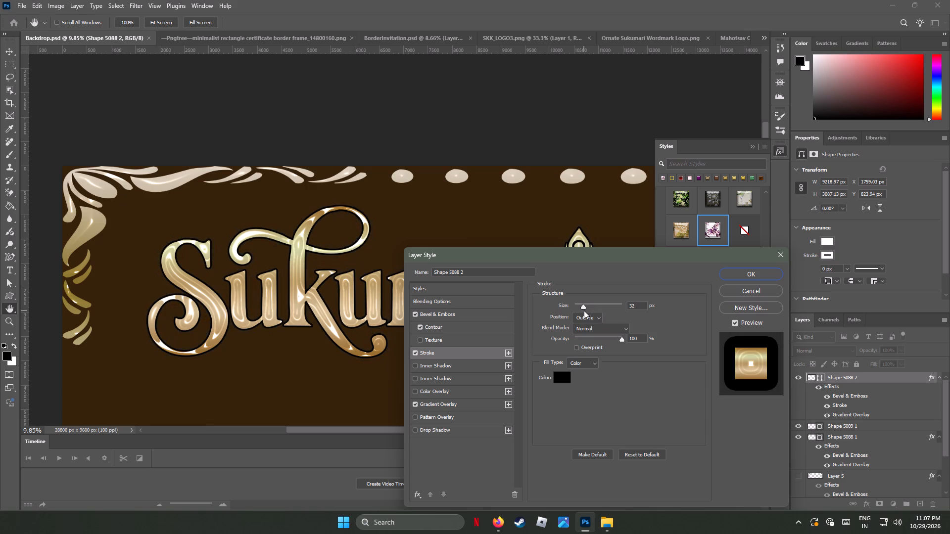
pyautogui.moveTo(584, 311); pyautogui.dragTo(597, 312)
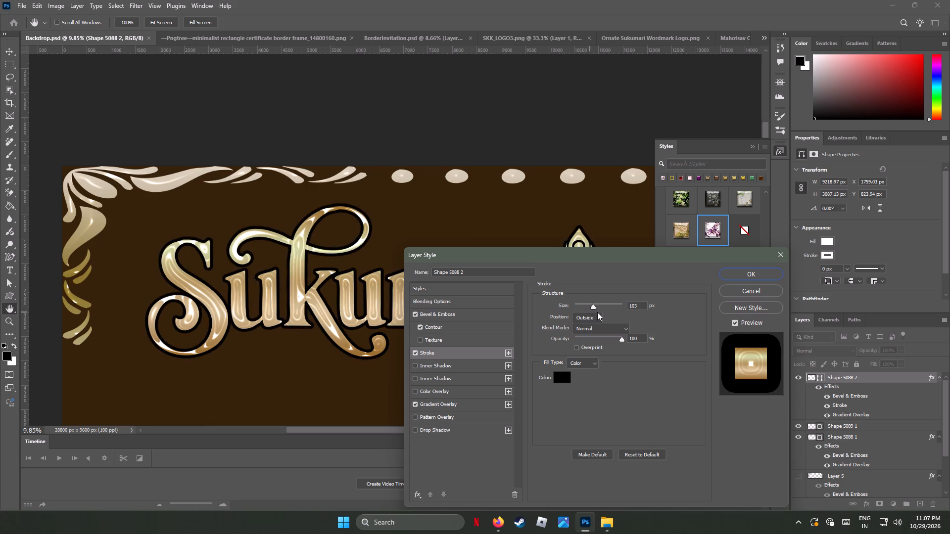
pyautogui.moveTo(597, 312); pyautogui.dragTo(583, 311)
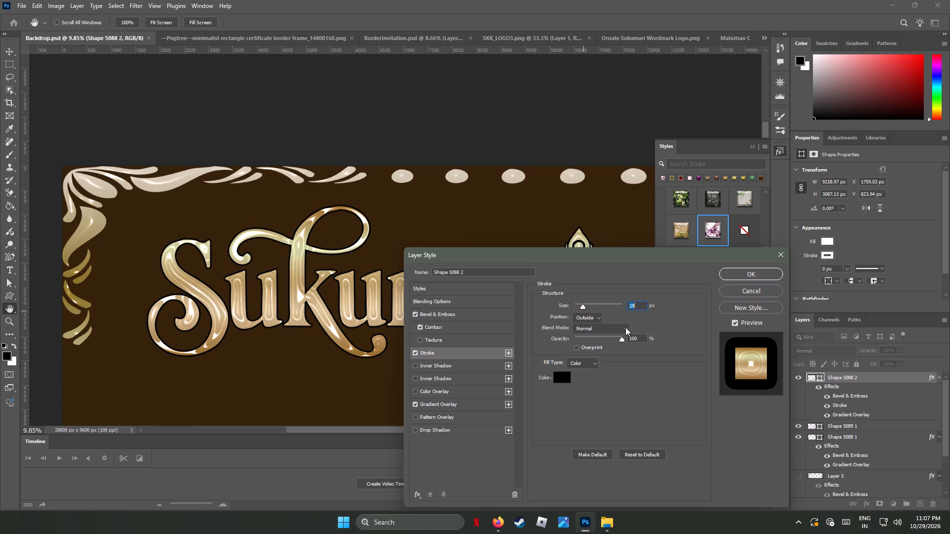
pyautogui.moveTo(641, 307); pyautogui.dragTo(611, 308)
pyautogui.write('30')
pyautogui.click(746, 271)
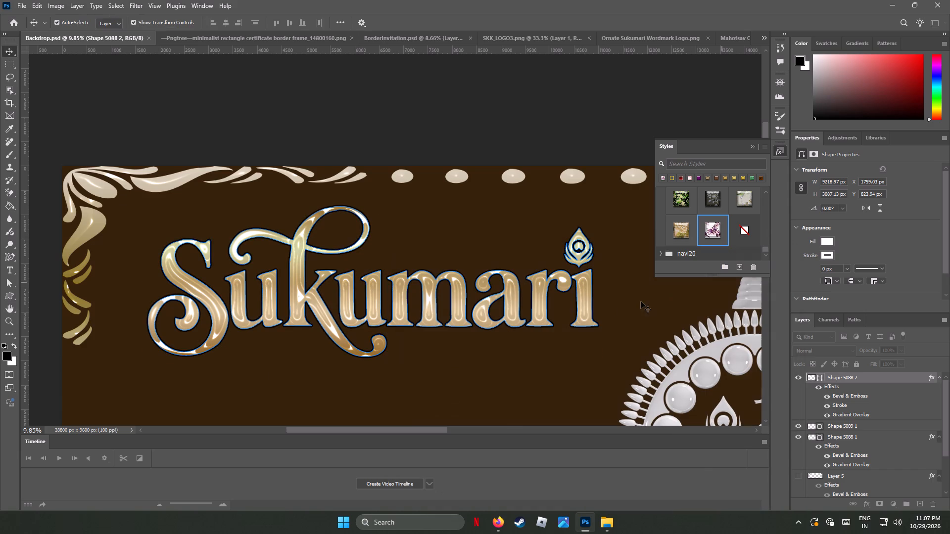
# Deselect the Sukumari wordmark and save the Backdrop.psd banner.
pyautogui.keyDown('alt'); pyautogui.scroll(-3, 376, 333); pyautogui.keyUp('alt')
pyautogui.keyDown('alt'); pyautogui.scroll(1, 374, 333); pyautogui.keyUp('alt')
pyautogui.keyDown('alt'); pyautogui.scroll(-5, 374, 333); pyautogui.keyUp('alt')
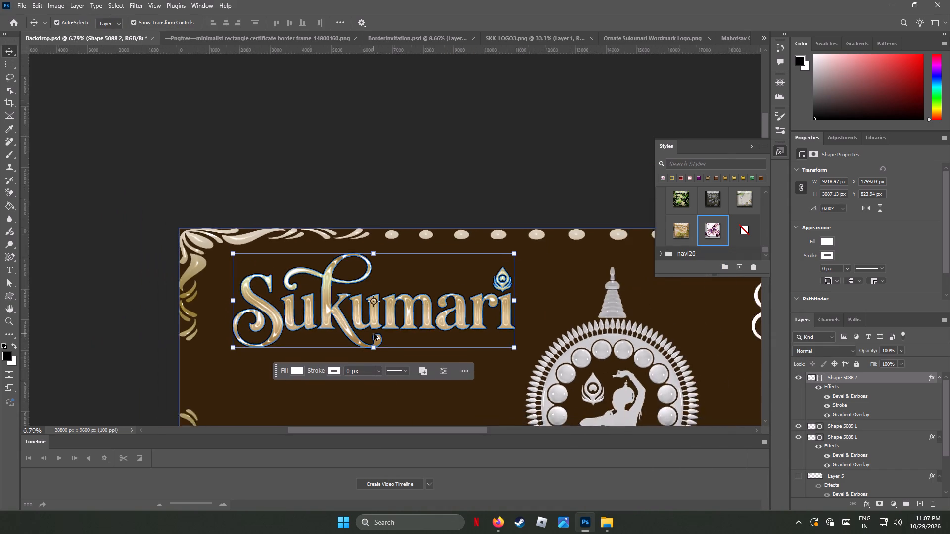
pyautogui.keyDown('alt'); pyautogui.scroll(-4, 374, 334); pyautogui.keyUp('alt')
pyautogui.scroll(-5, 382, 350)
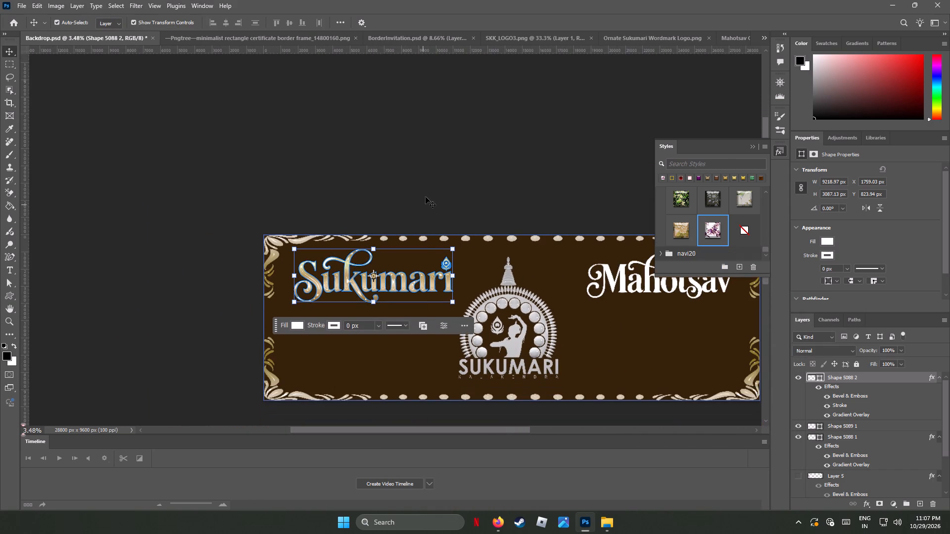
pyautogui.click(426, 195)
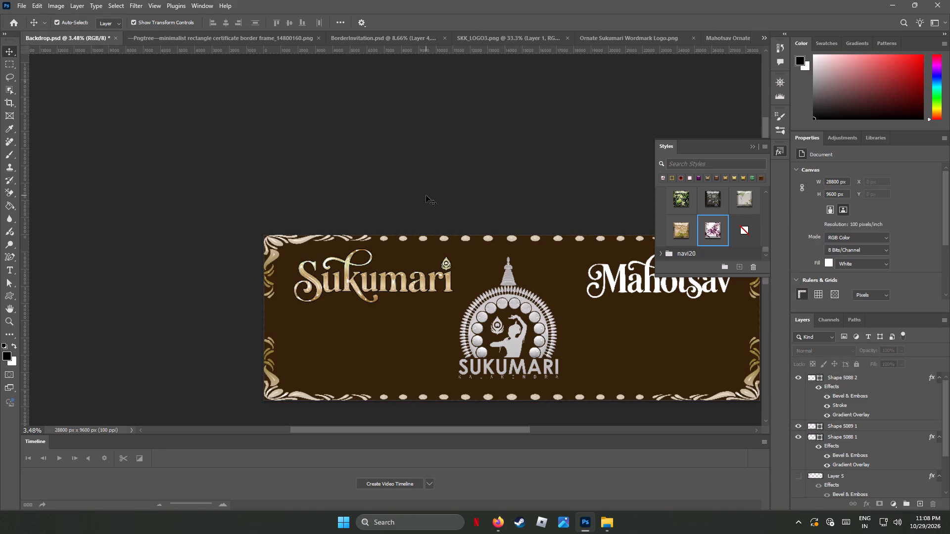
pyautogui.hotkey('ctrl', 's')
pyautogui.hotkey('ctrl', 's')
pyautogui.hotkey('ctrl', 's')
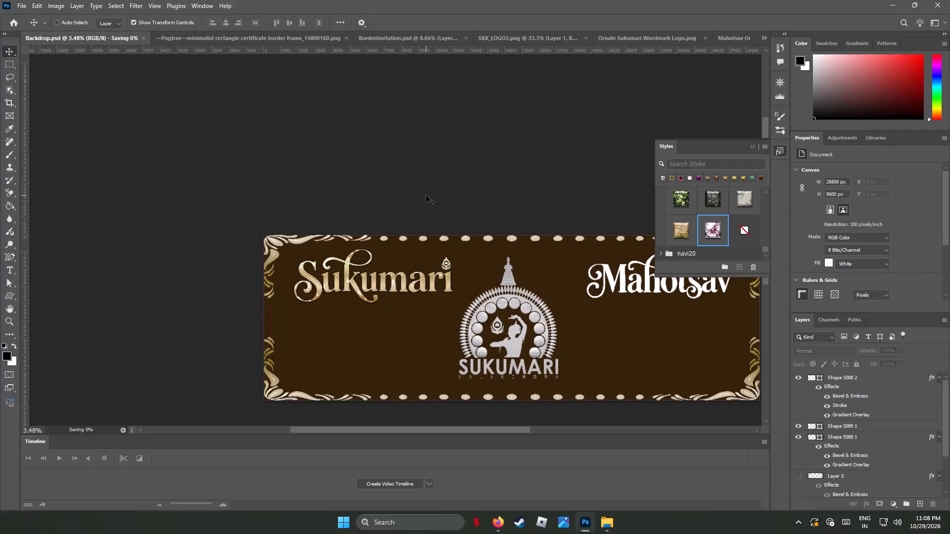
# Minimize the application window.
pyautogui.click(890, 6)
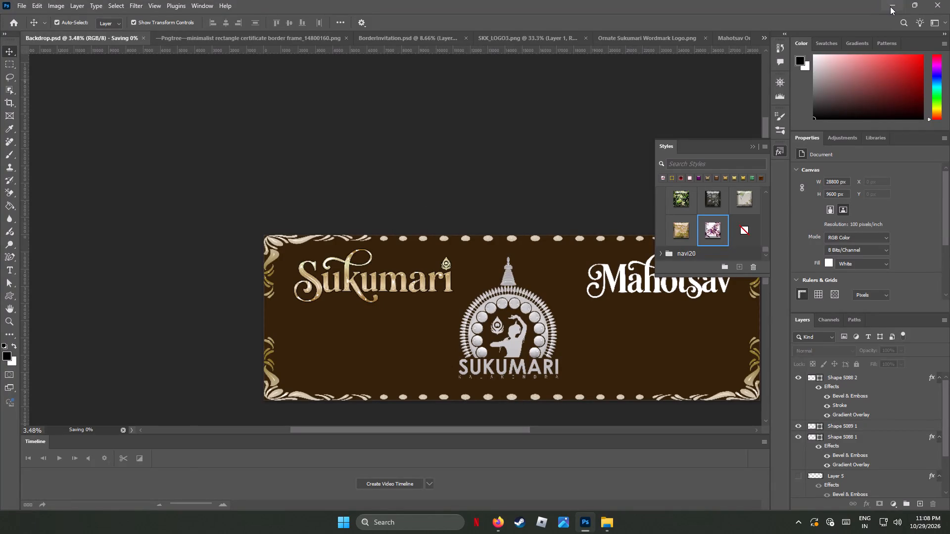
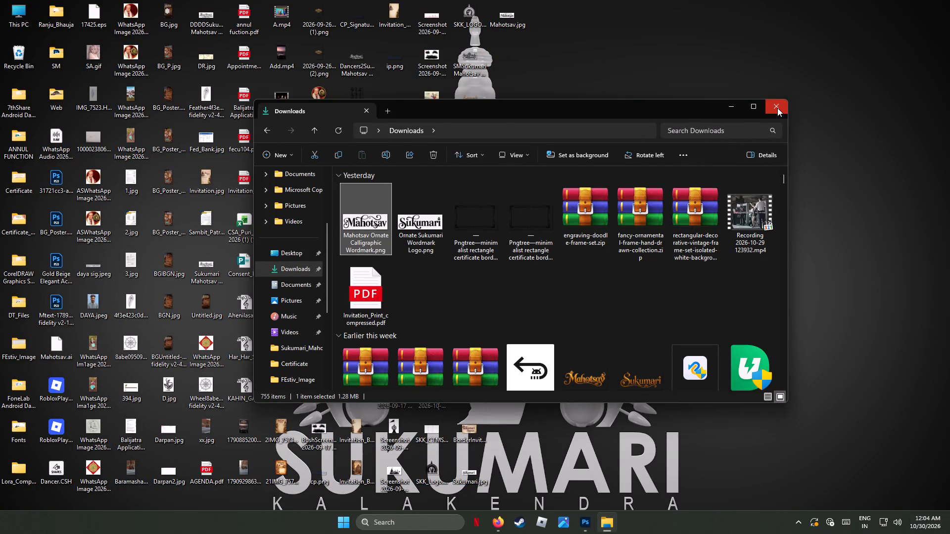
# Close the Downloads folder window.
pyautogui.click(777, 108)
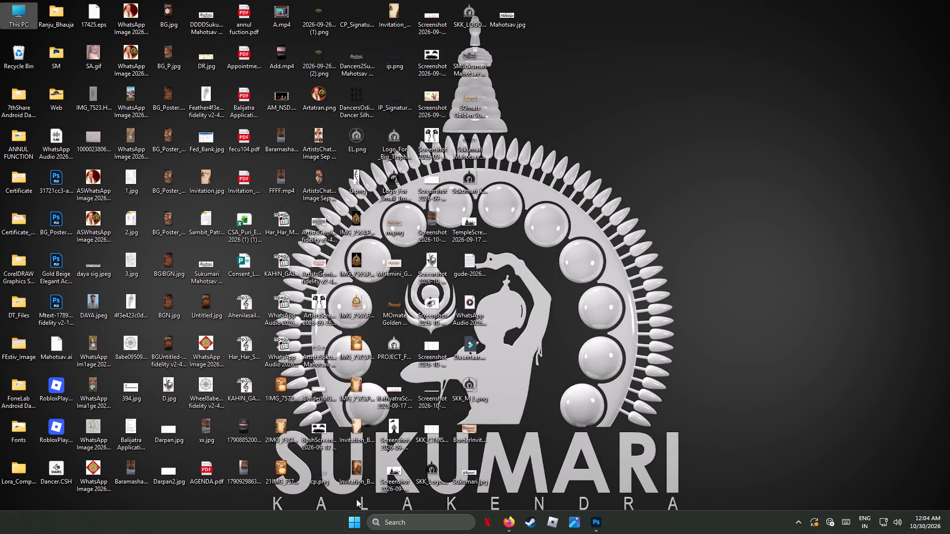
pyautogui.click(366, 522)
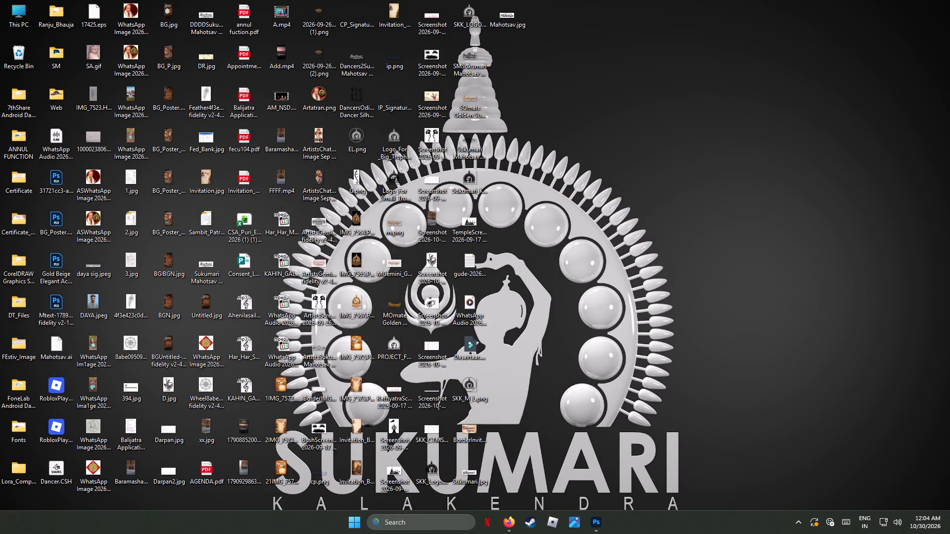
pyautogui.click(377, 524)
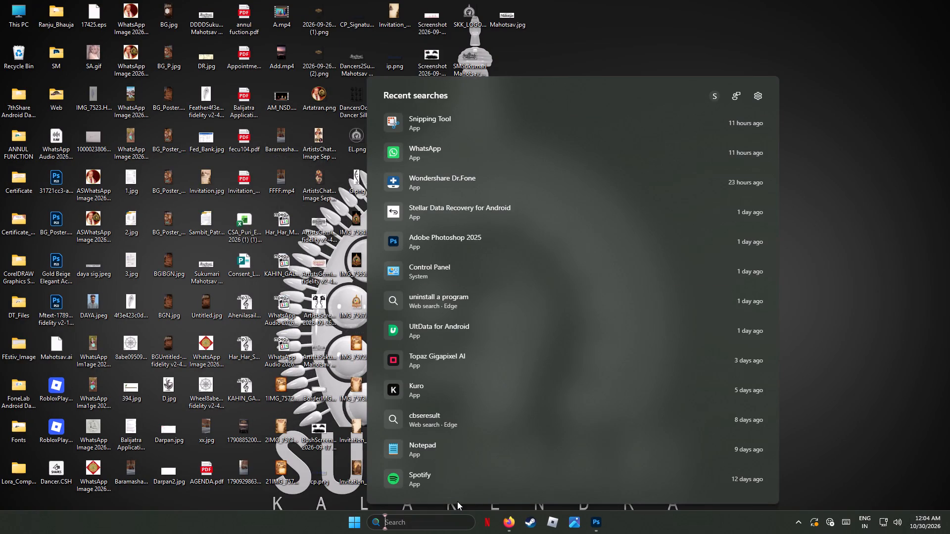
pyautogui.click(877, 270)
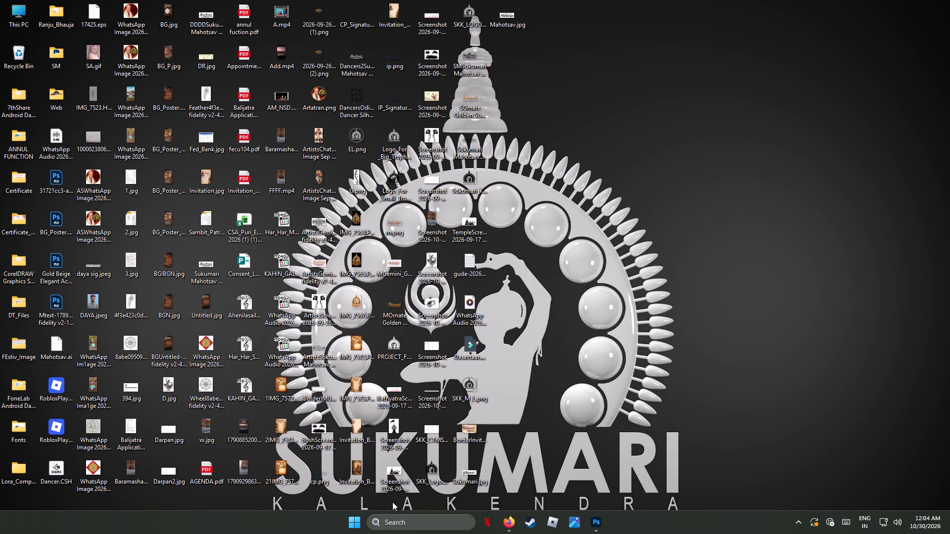
# Open Windows search with its list of recent searches.
pyautogui.click(401, 526)
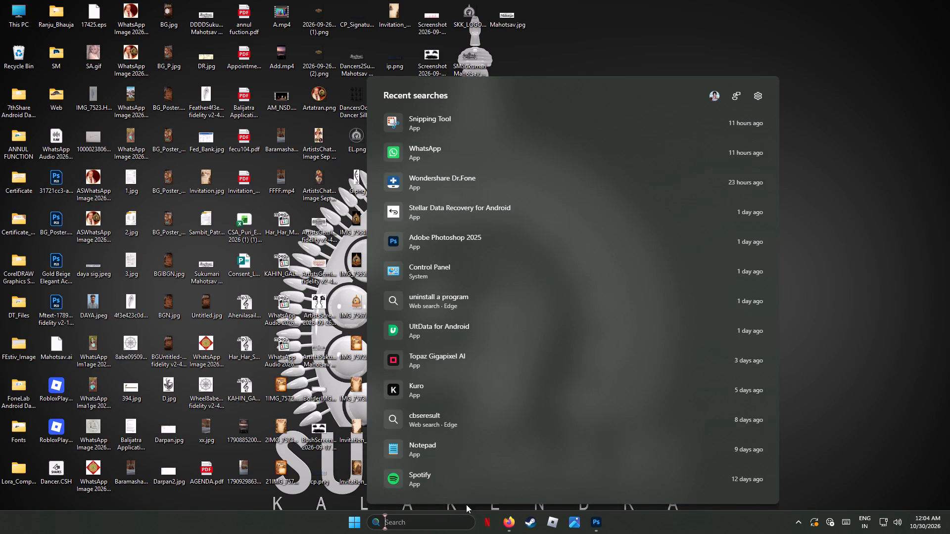
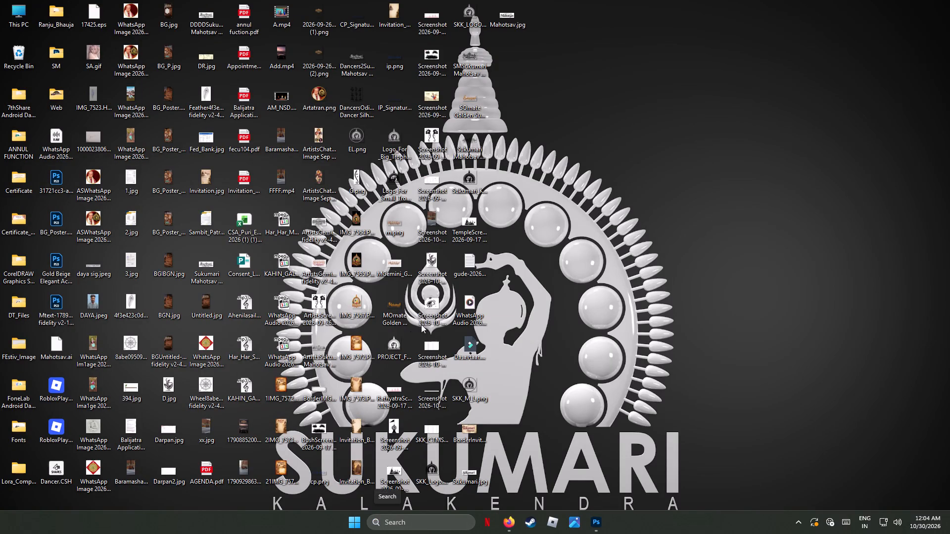
# Refresh the Windows desktop.
pyautogui.rightClick(615, 244)
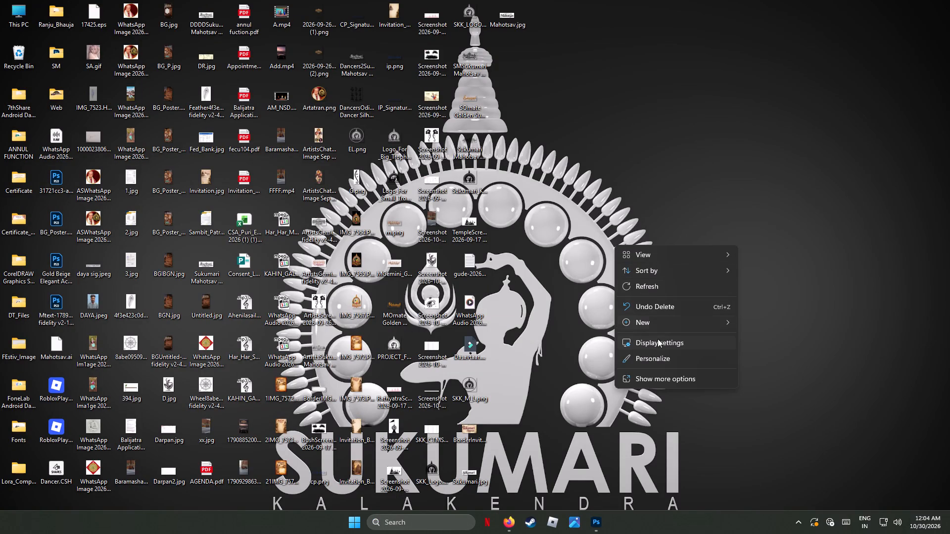
pyautogui.click(643, 285)
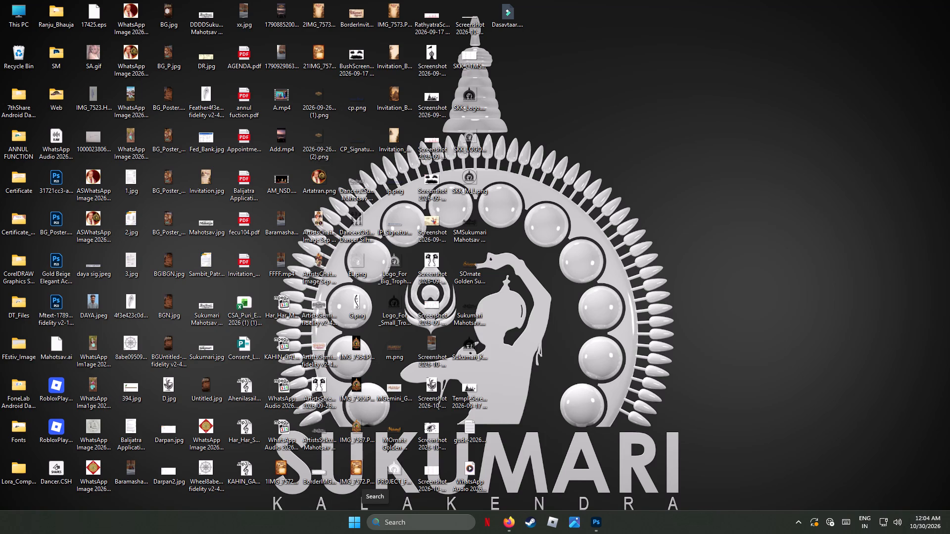
# Bring up the Windows Start menu to find another app.
pyautogui.click(353, 528)
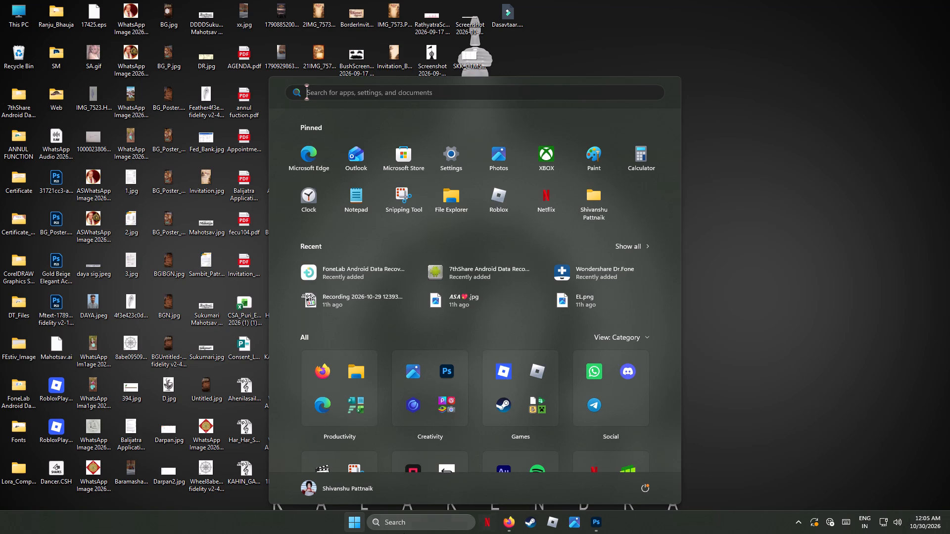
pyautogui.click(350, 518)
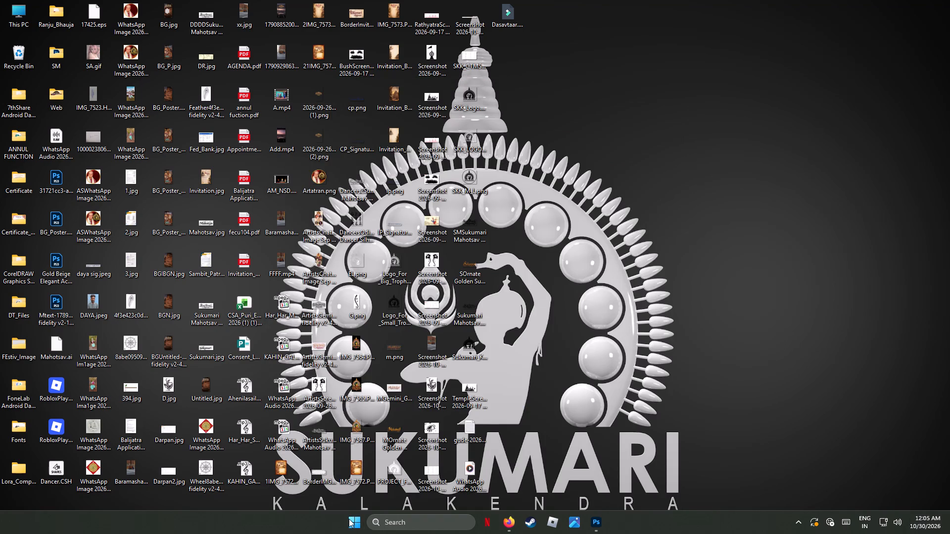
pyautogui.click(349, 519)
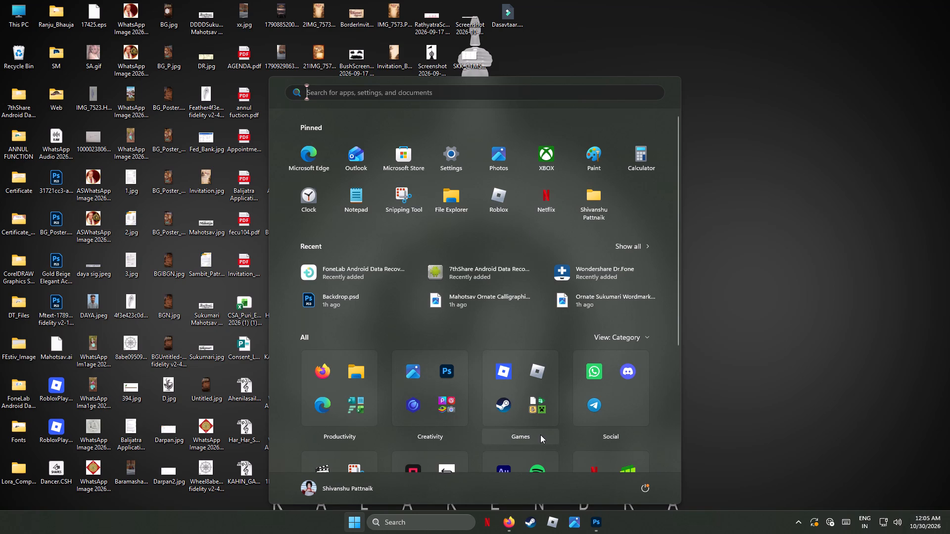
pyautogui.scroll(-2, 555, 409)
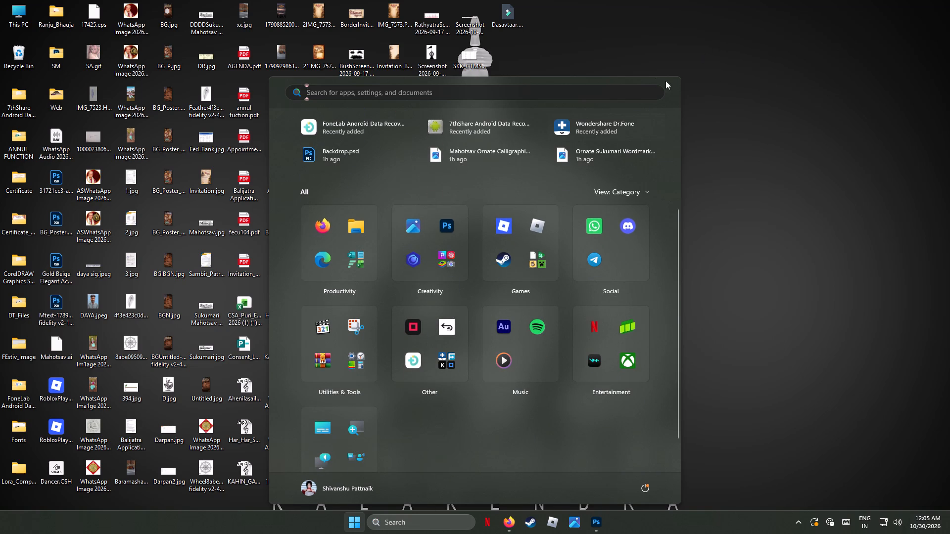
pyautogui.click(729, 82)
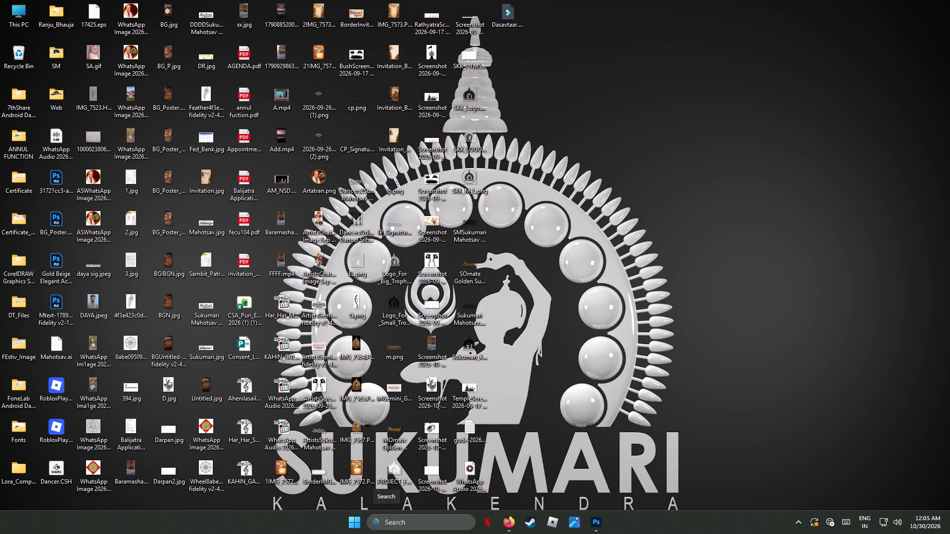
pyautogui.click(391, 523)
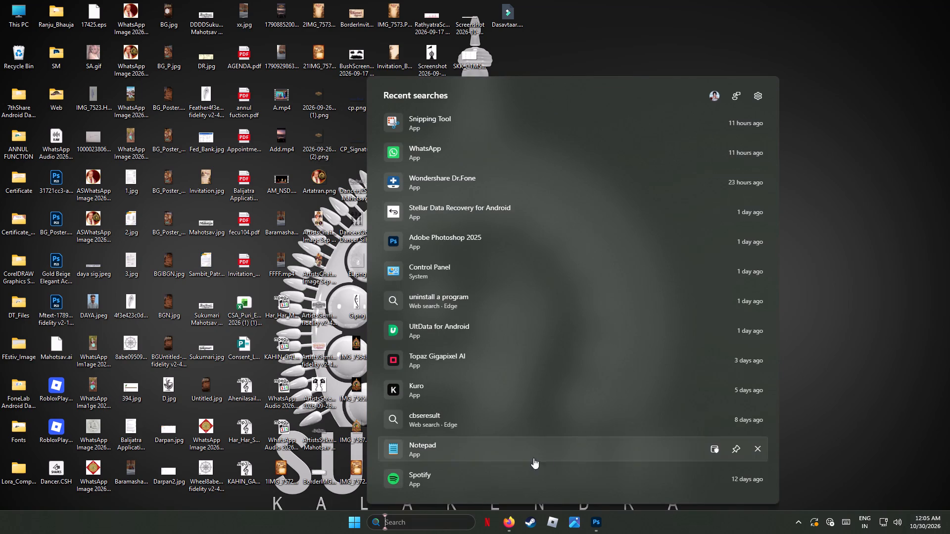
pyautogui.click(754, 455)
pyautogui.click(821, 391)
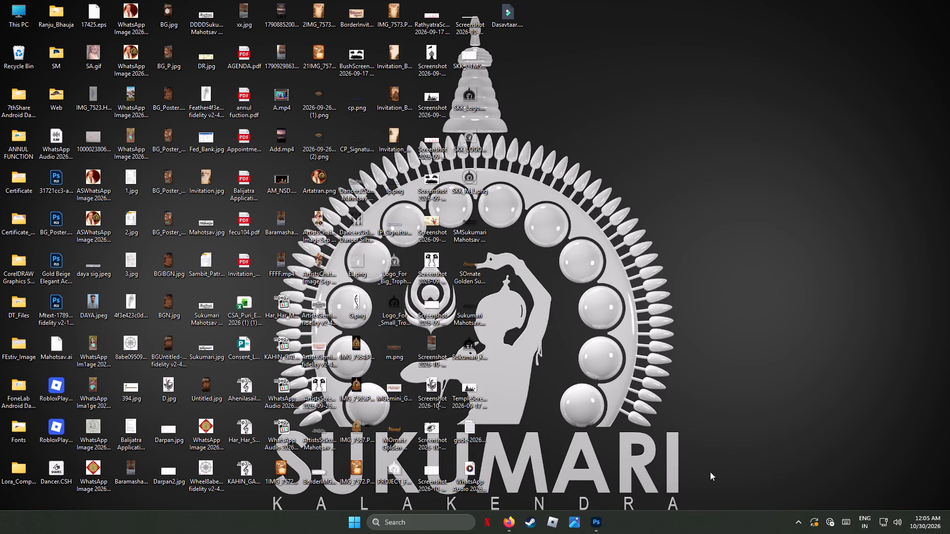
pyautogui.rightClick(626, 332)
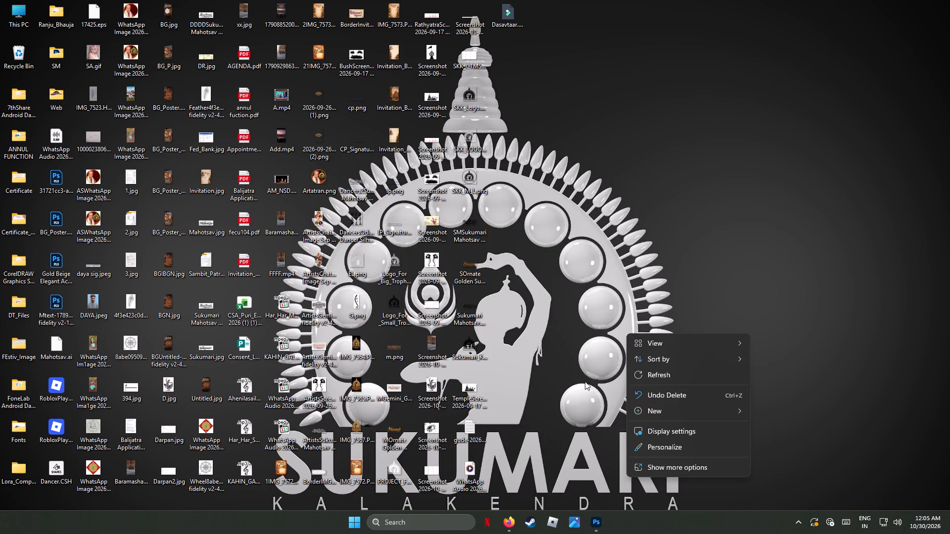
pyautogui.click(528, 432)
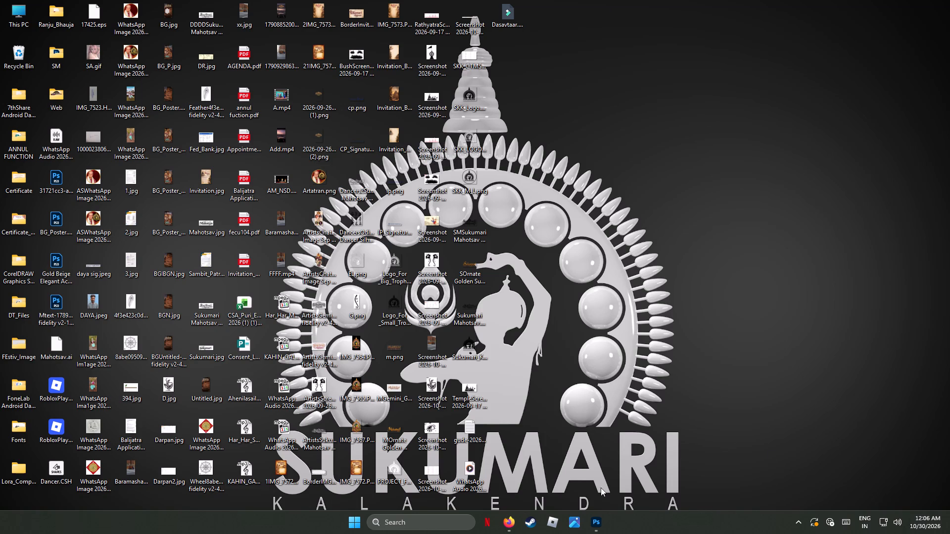
# Switch back to Photoshop, clear the layer style from the Sukumari wordmark on the banner, and deselect it.
pyautogui.click(597, 521)
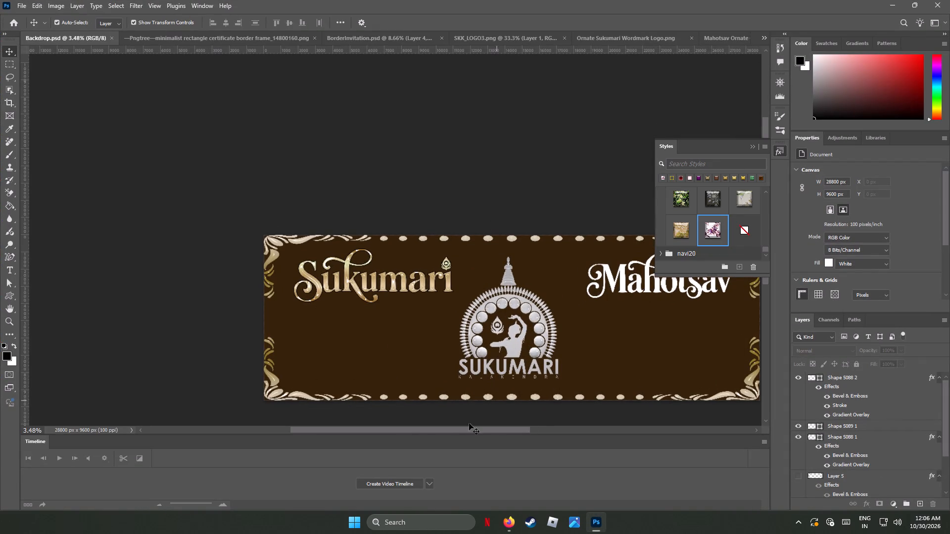
pyautogui.moveTo(406, 430); pyautogui.dragTo(437, 437)
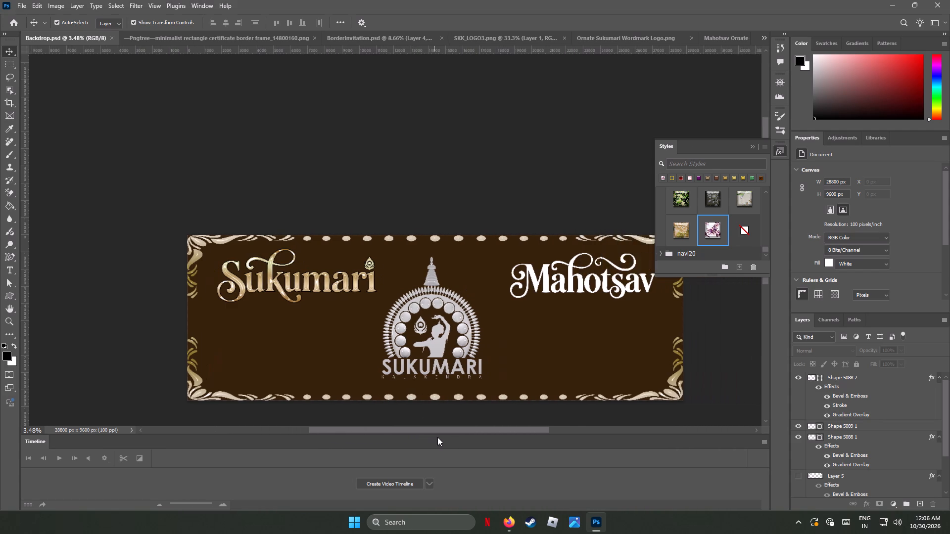
pyautogui.moveTo(437, 437); pyautogui.dragTo(454, 443)
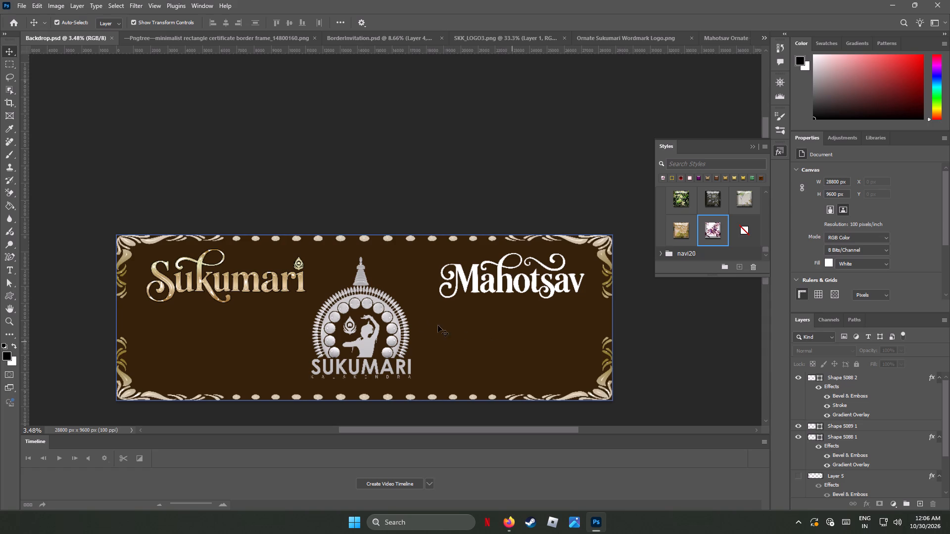
pyautogui.click(283, 284)
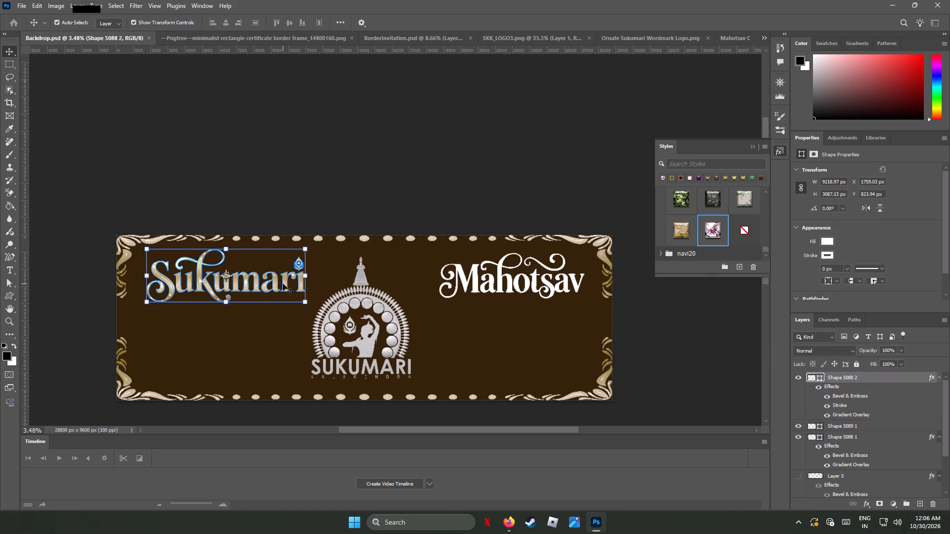
pyautogui.rightClick(853, 376)
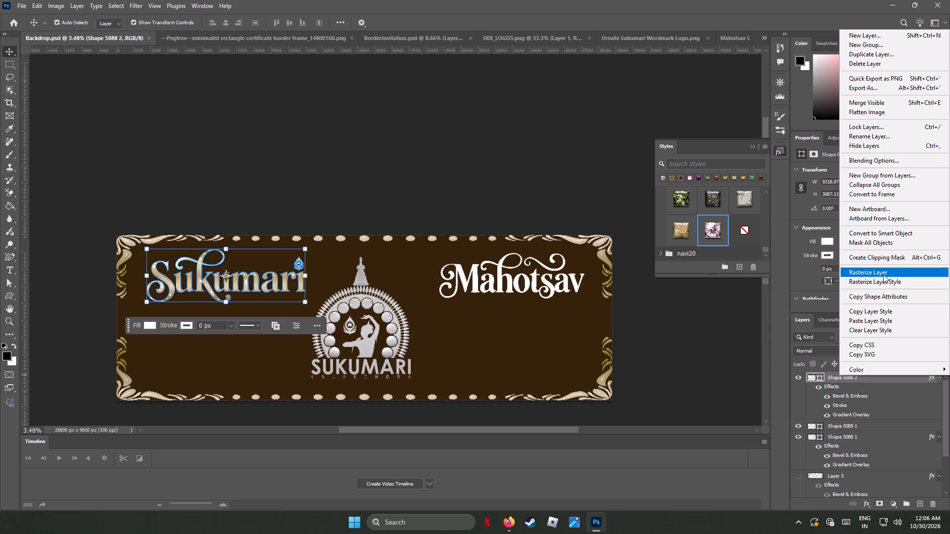
pyautogui.click(888, 328)
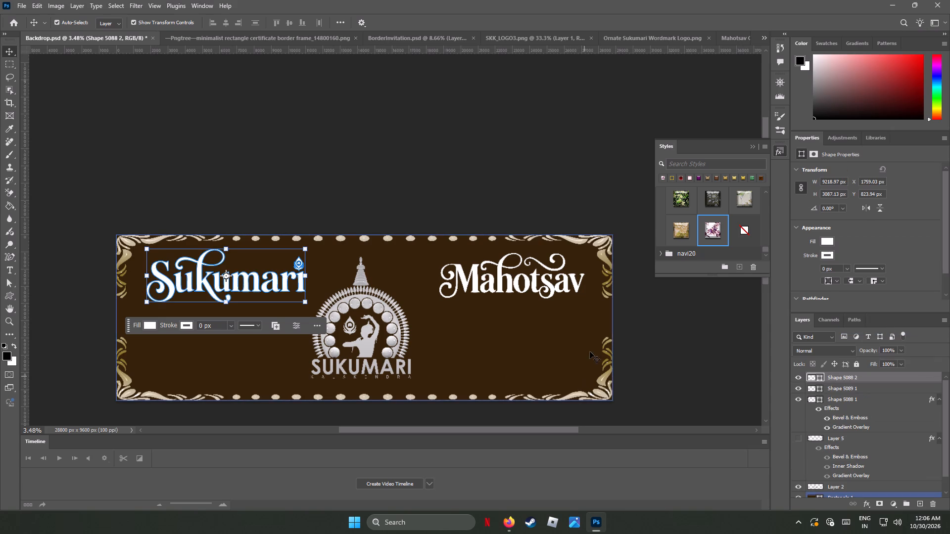
pyautogui.click(648, 328)
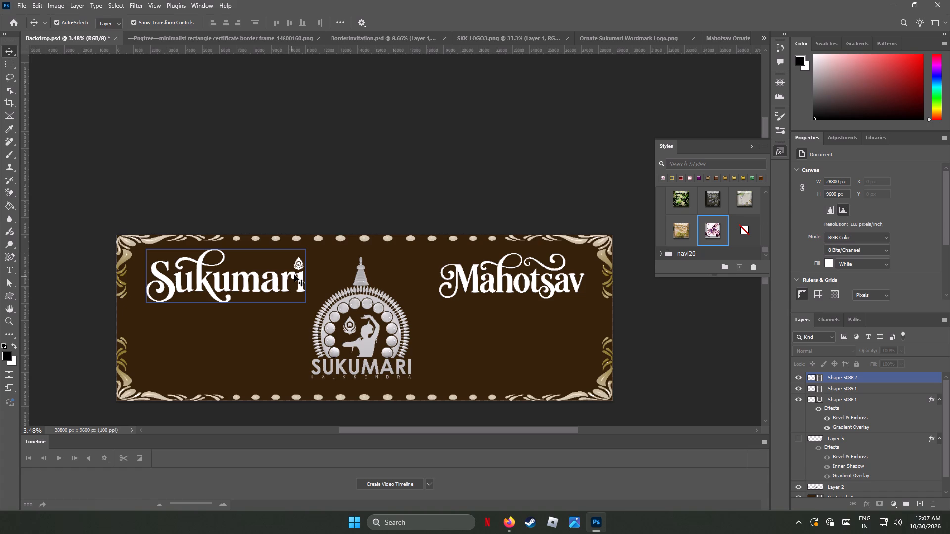
# Inspect the plain Sukumari wordmark and its feather-shaped dot up close, comparing them with the emblem and the rest of the banner.
pyautogui.keyDown('alt'); pyautogui.scroll(3, 294, 275); pyautogui.keyUp('alt')
pyautogui.keyDown('alt'); pyautogui.scroll(-1, 294, 275); pyautogui.keyUp('alt')
pyautogui.keyDown('alt'); pyautogui.scroll(6, 294, 275); pyautogui.keyUp('alt')
pyautogui.keyDown('alt'); pyautogui.scroll(-1, 294, 275); pyautogui.keyUp('alt')
pyautogui.keyDown('alt'); pyautogui.scroll(1, 294, 275); pyautogui.keyUp('alt')
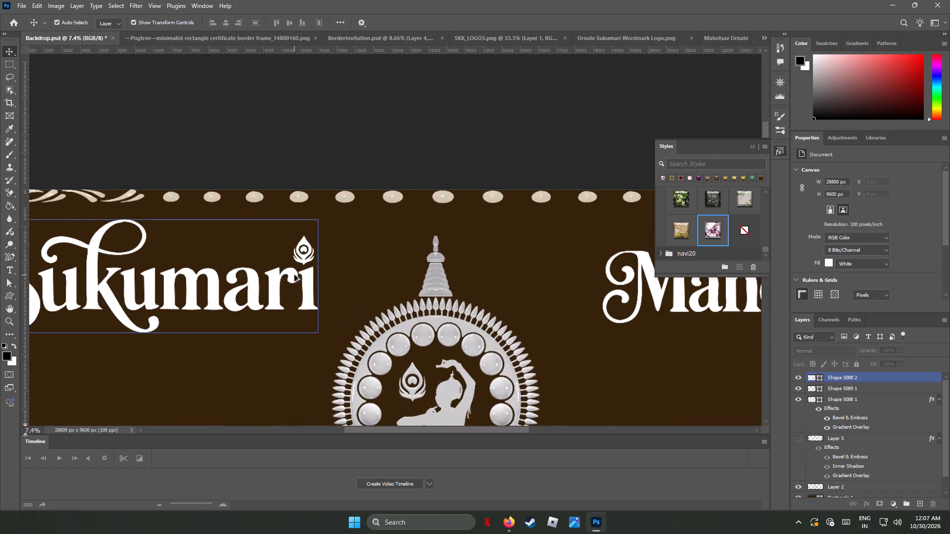
pyautogui.keyDown('alt'); pyautogui.scroll(-1, 294, 275); pyautogui.keyUp('alt')
pyautogui.keyDown('alt'); pyautogui.scroll(17, 294, 275); pyautogui.keyUp('alt')
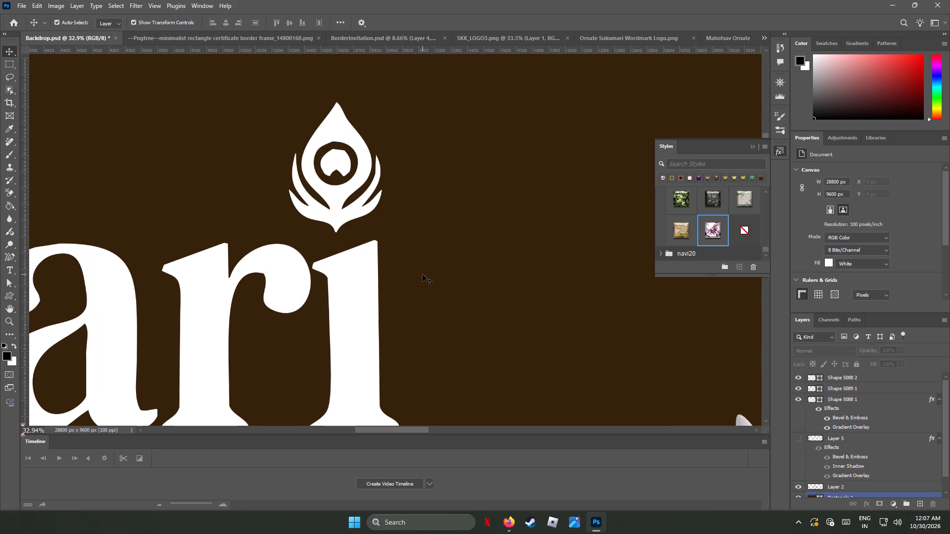
pyautogui.keyDown('alt'); pyautogui.scroll(-6, 423, 274); pyautogui.keyUp('alt')
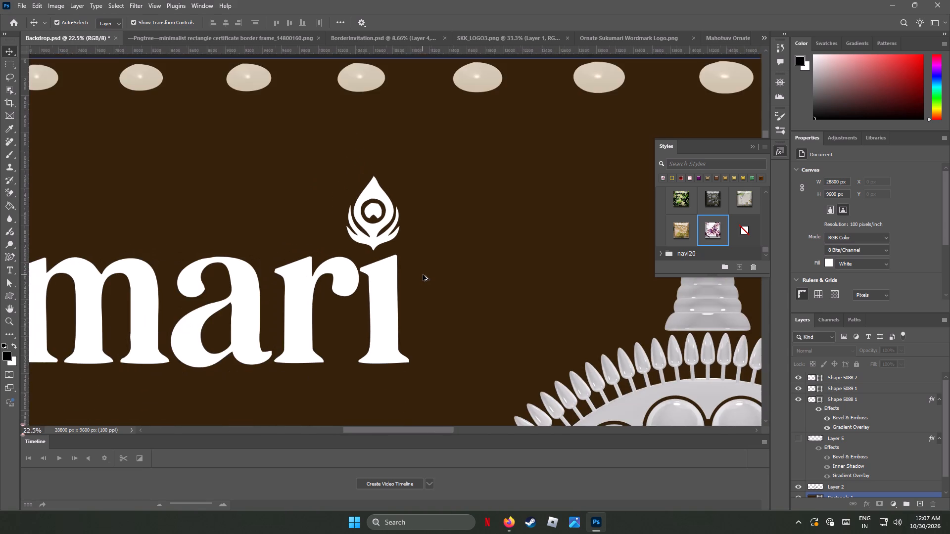
pyautogui.keyDown('alt'); pyautogui.scroll(-3, 423, 274); pyautogui.keyUp('alt')
pyautogui.keyDown('alt'); pyautogui.scroll(2, 423, 274); pyautogui.keyUp('alt')
pyautogui.keyDown('alt'); pyautogui.scroll(-8, 423, 274); pyautogui.keyUp('alt')
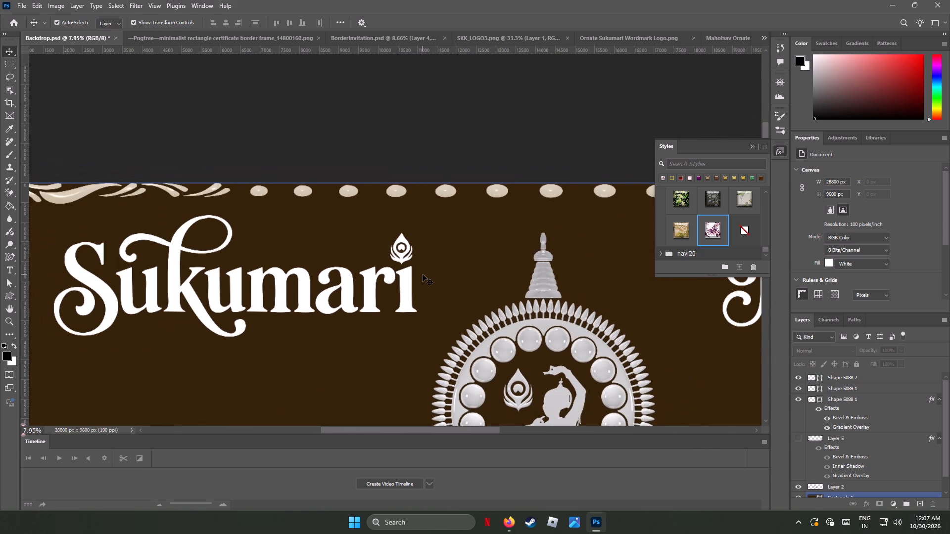
pyautogui.keyDown('alt'); pyautogui.scroll(-2, 423, 274); pyautogui.keyUp('alt')
pyautogui.keyDown('alt'); pyautogui.scroll(1, 423, 274); pyautogui.keyUp('alt')
pyautogui.keyDown('alt'); pyautogui.scroll(-2, 423, 274); pyautogui.keyUp('alt')
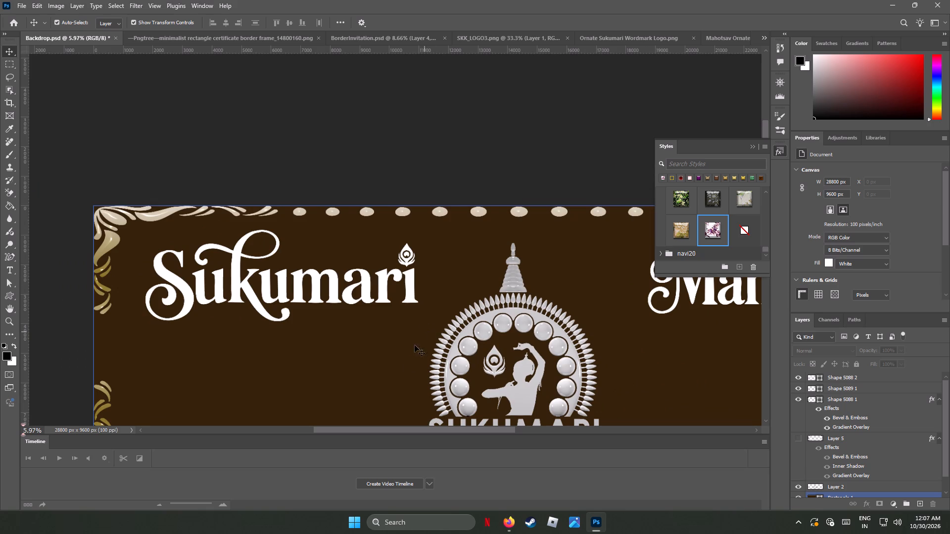
pyautogui.moveTo(397, 429); pyautogui.dragTo(428, 439)
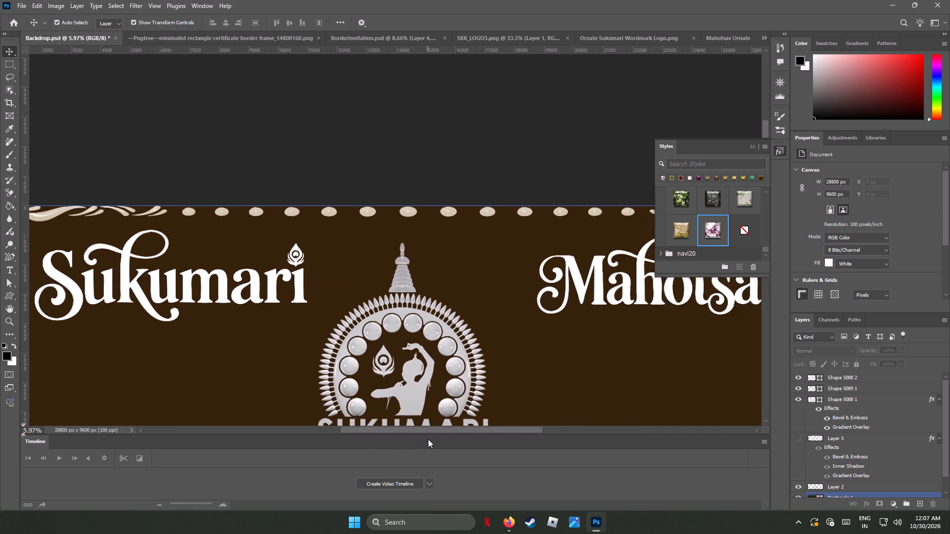
pyautogui.moveTo(428, 439); pyautogui.dragTo(403, 433)
pyautogui.click(388, 254)
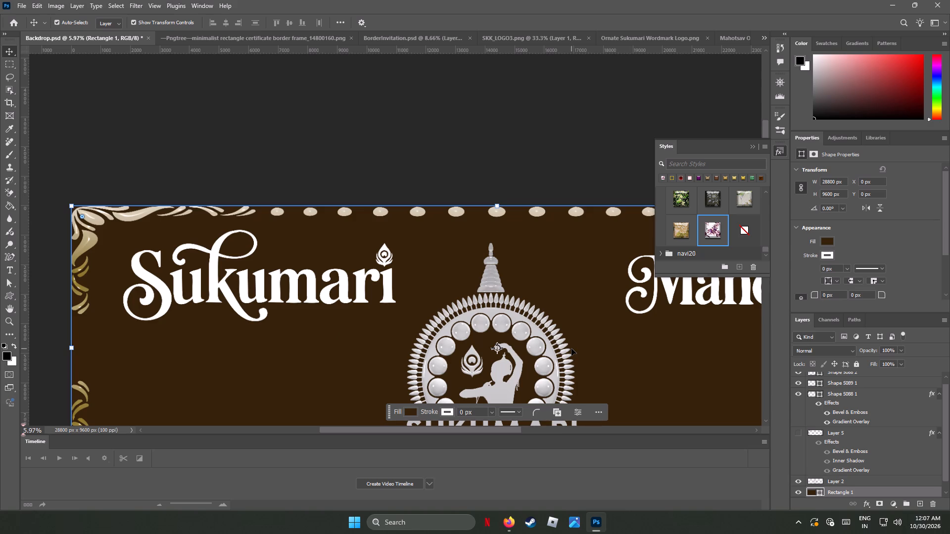
pyautogui.keyDown('alt'); pyautogui.scroll(-5, 571, 349); pyautogui.keyUp('alt')
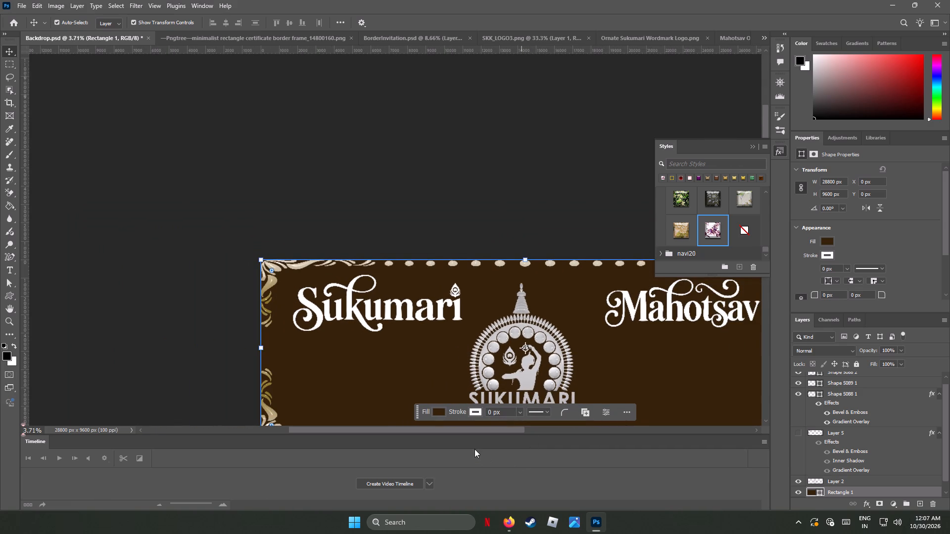
# Look through the open wordmark, logo and border frame documents for the source images of the banner's wordmarks.
pyautogui.click(664, 36)
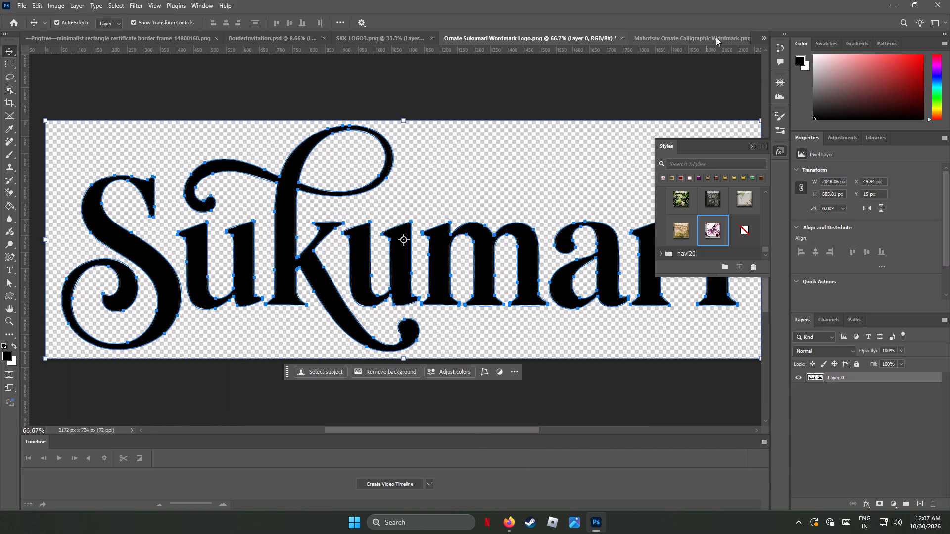
pyautogui.click(732, 38)
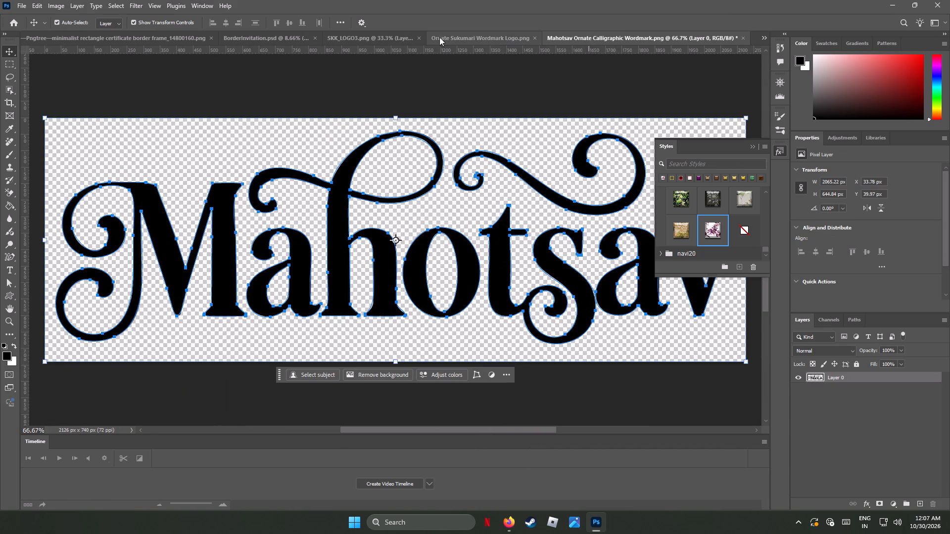
pyautogui.click(364, 36)
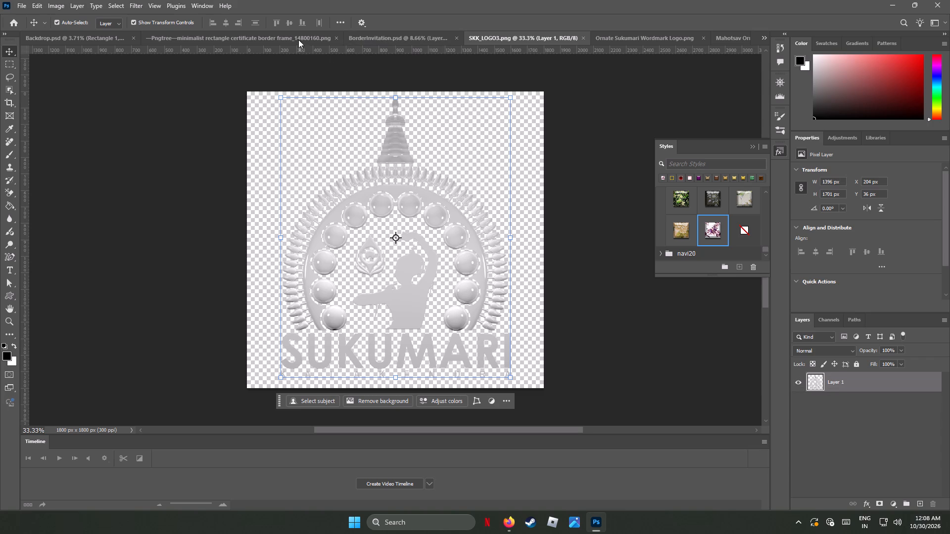
pyautogui.click(297, 37)
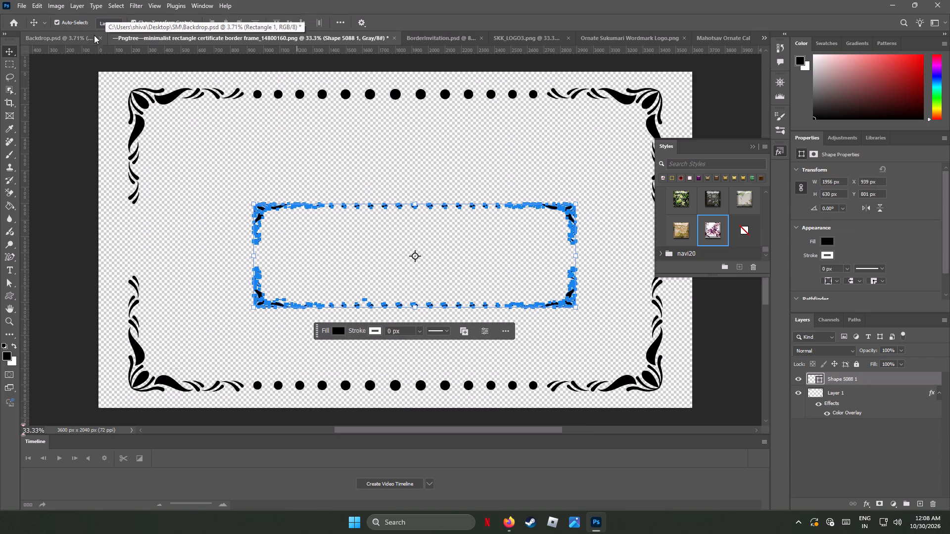
pyautogui.click(36, 36)
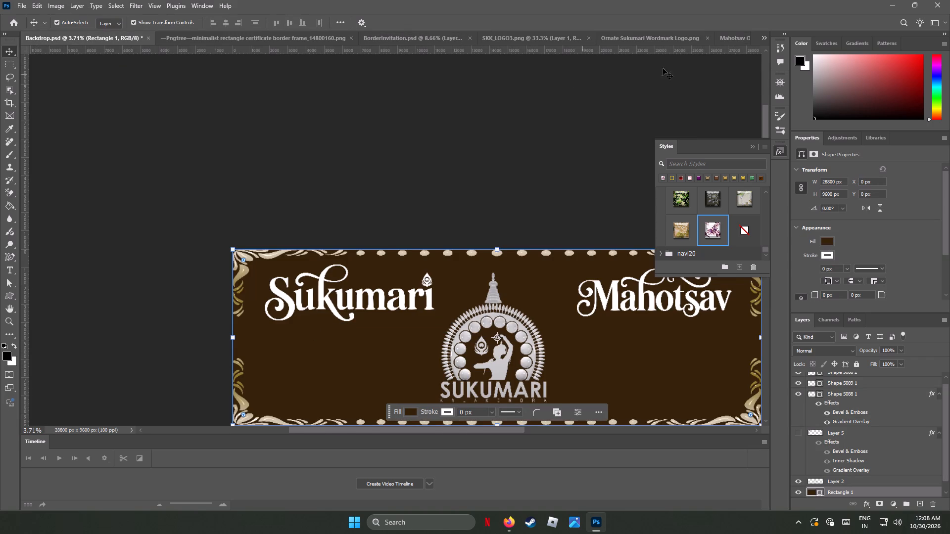
pyautogui.click(766, 41)
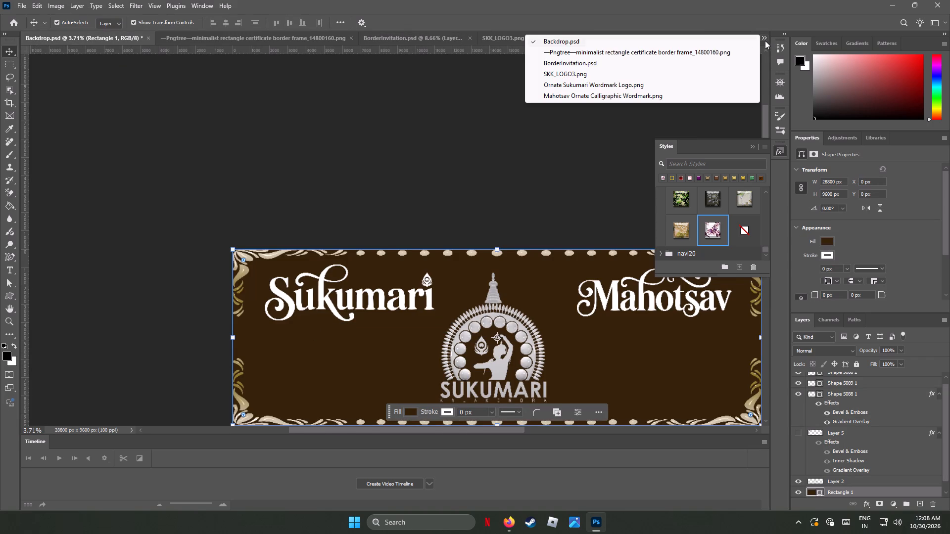
pyautogui.click(22, 3)
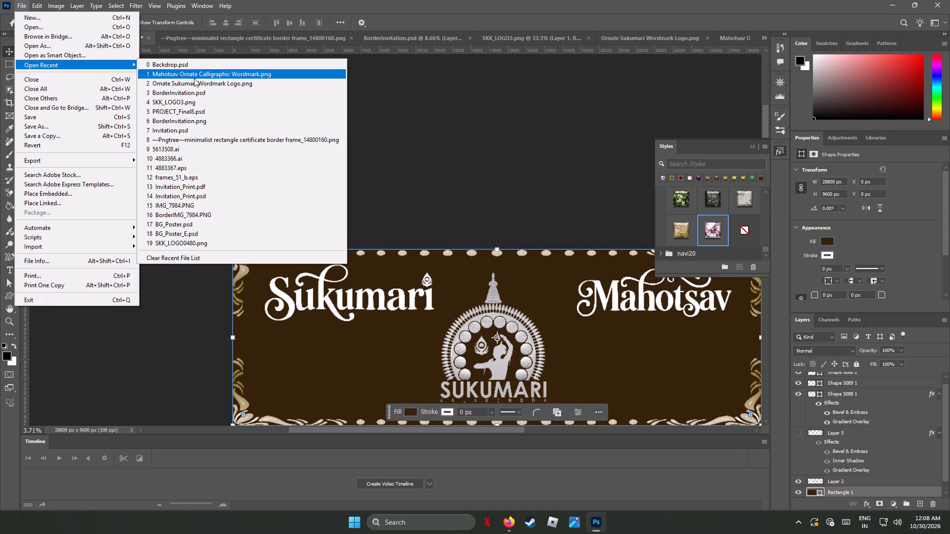
pyautogui.click(231, 71)
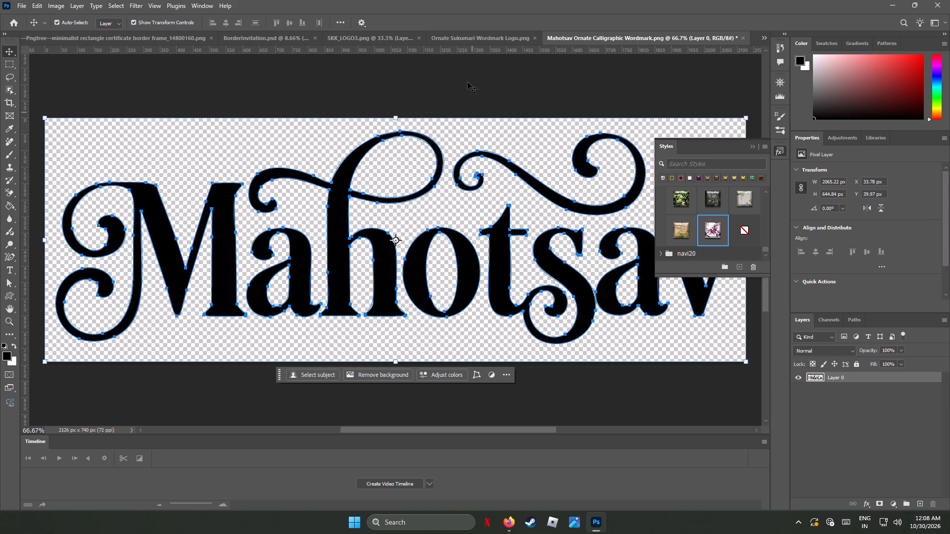
pyautogui.click(487, 37)
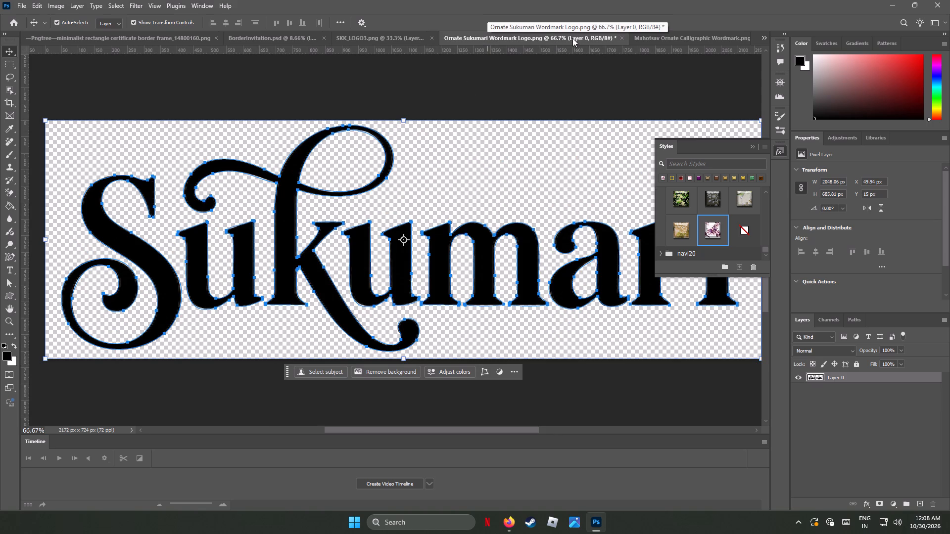
# Undo the edits in Mahotsav Ornate Calligraphic Wordmark.png back to the original image on its Background layer.
pyautogui.click(659, 37)
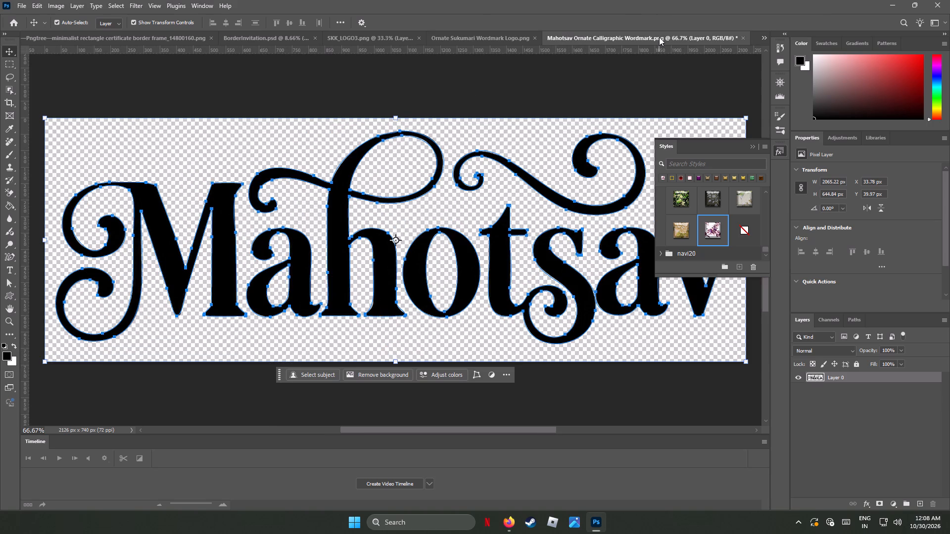
pyautogui.hotkey('ctrl', 'z')
pyautogui.hotkey('ctrl', 'z')
pyautogui.hotkey('ctrl', 'z')
pyautogui.hotkey('ctrl', 'z')
pyautogui.hotkey('ctrl', 'z')
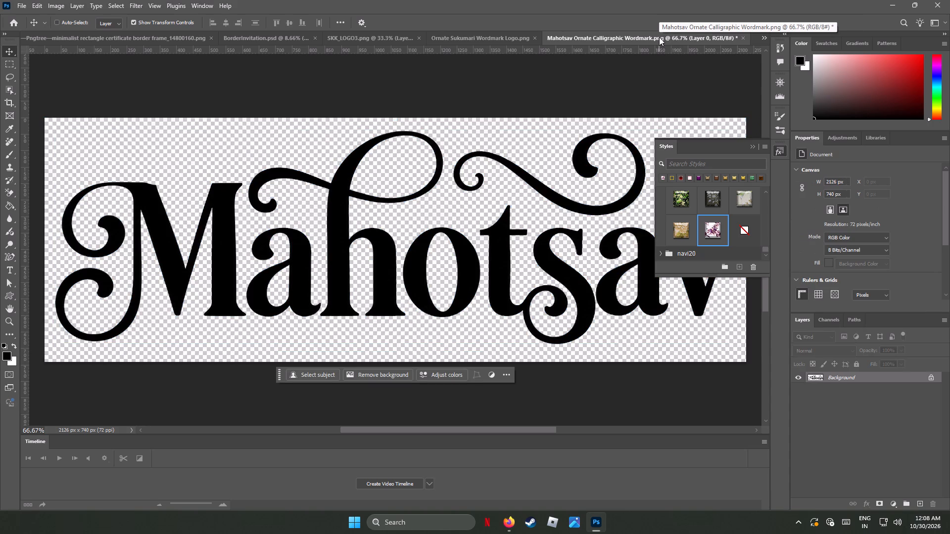
pyautogui.hotkey('ctrl', 'z')
pyautogui.hotkey('ctrl', 'z')
pyautogui.hotkey('ctrl', 'z')
pyautogui.hotkey('ctrl', 'z')
pyautogui.hotkey('ctrl', 'z')
pyautogui.hotkey('ctrl', 'z')
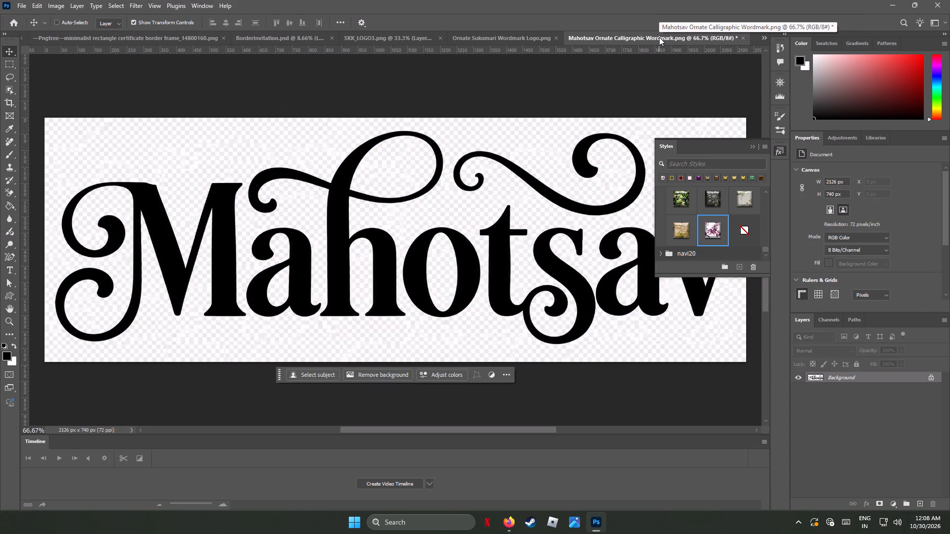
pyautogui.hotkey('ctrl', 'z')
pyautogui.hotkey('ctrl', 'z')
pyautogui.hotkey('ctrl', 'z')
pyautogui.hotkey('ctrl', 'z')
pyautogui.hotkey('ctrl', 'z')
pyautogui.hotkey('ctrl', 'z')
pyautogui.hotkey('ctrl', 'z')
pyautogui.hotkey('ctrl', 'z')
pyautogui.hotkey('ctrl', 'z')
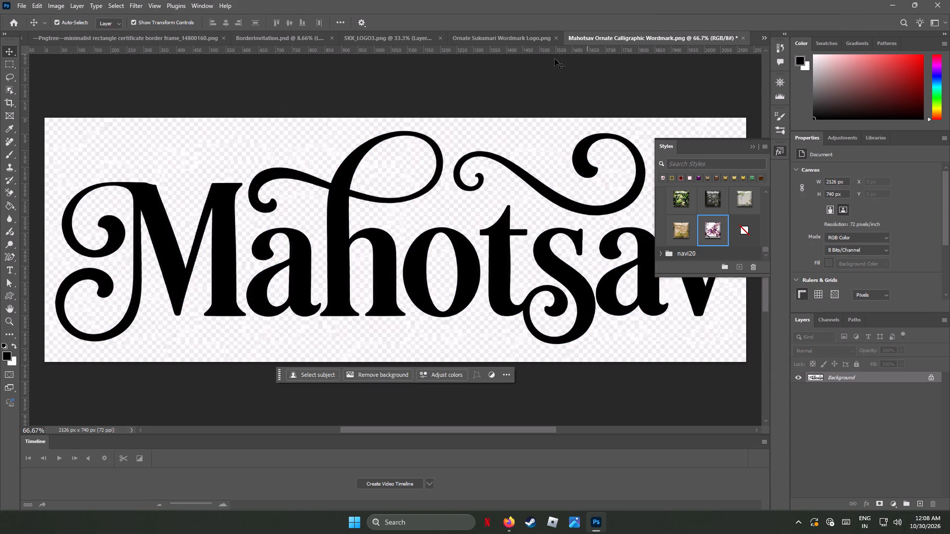
# Undo the edits in Ornate Sukumari Wordmark Logo.png back to the original image on its Background layer.
pyautogui.click(490, 34)
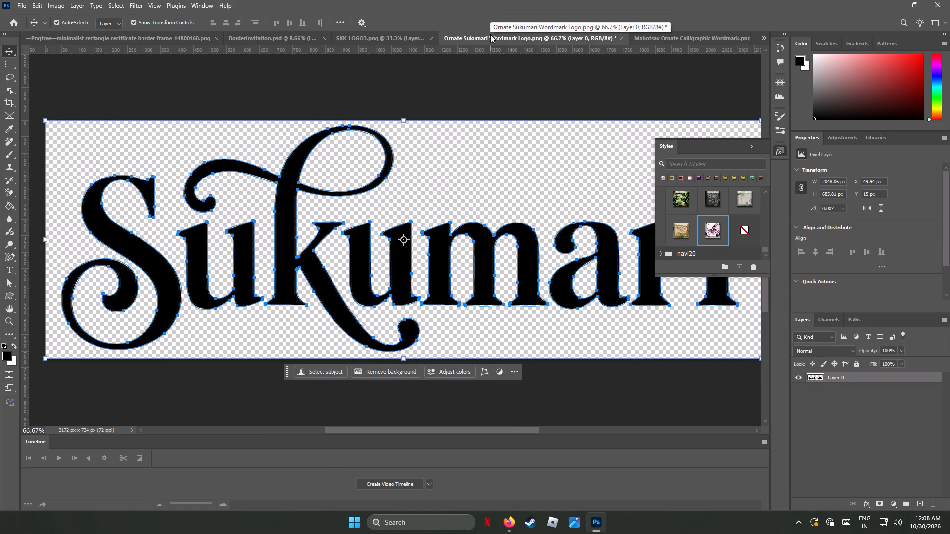
pyautogui.hotkey('ctrl', 'z')
pyautogui.hotkey('ctrl', 'z')
pyautogui.hotkey('ctrl', 'z')
pyautogui.hotkey('ctrl', 'z')
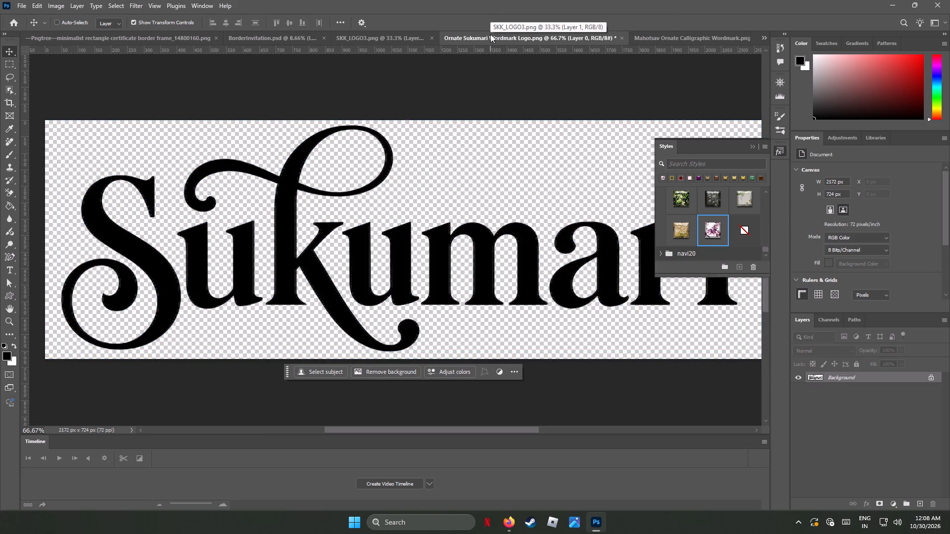
pyautogui.hotkey('ctrl', 'z')
pyautogui.hotkey('ctrl', 'z')
pyautogui.hotkey('ctrl', 'z')
pyautogui.hotkey('ctrl', 'z')
pyautogui.hotkey('ctrl', 'z')
pyautogui.hotkey('ctrl', 'z')
pyautogui.hotkey('ctrl', 'z')
pyautogui.hotkey('ctrl', 'z')
pyautogui.hotkey('ctrl', 'z')
pyautogui.hotkey('ctrl', 'z')
pyautogui.hotkey('ctrl', 'z')
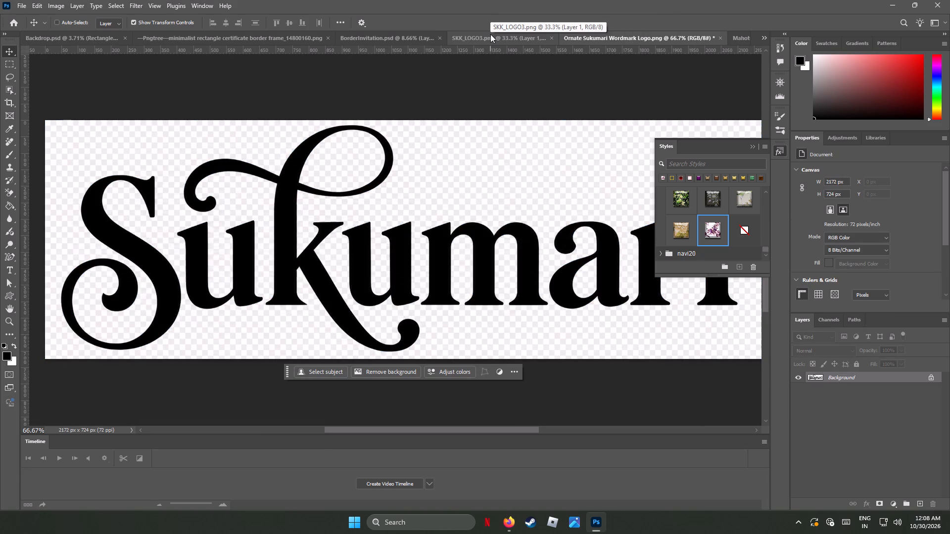
# In BorderInvitation.psd, undo the crop and deletions back to the full Sukumari Mahotsav composition, keeping the emblem arch on Layer 1 visible.
pyautogui.click(383, 40)
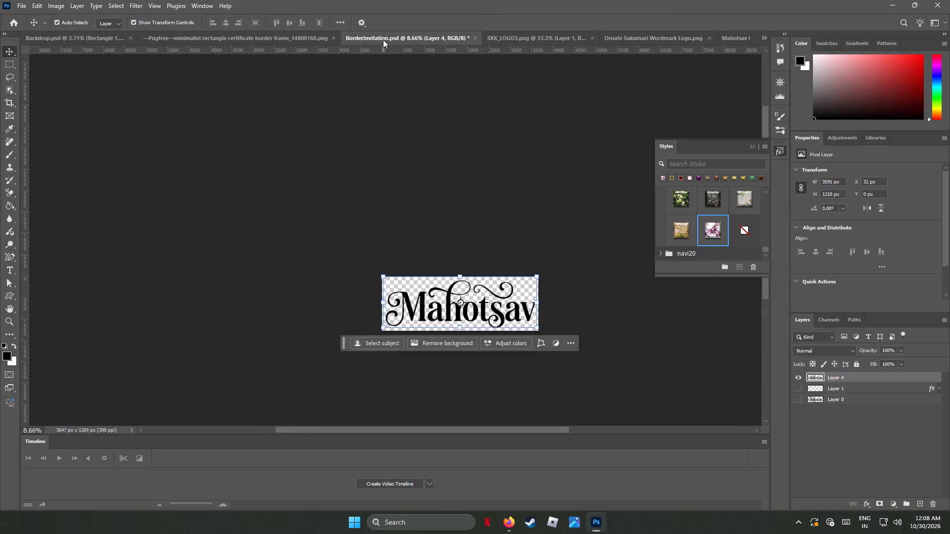
pyautogui.hotkey('ctrl', 'z')
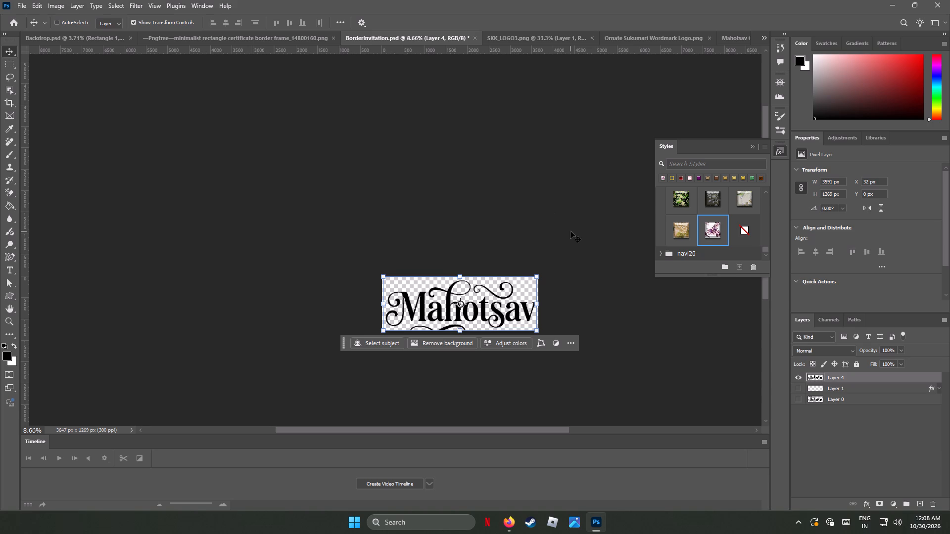
pyautogui.hotkey('ctrl', 'z')
pyautogui.hotkey('ctrl', 'z')
pyautogui.hotkey('ctrl', 'z')
pyautogui.hotkey('ctrl', 'z')
pyautogui.hotkey('ctrl', 'z')
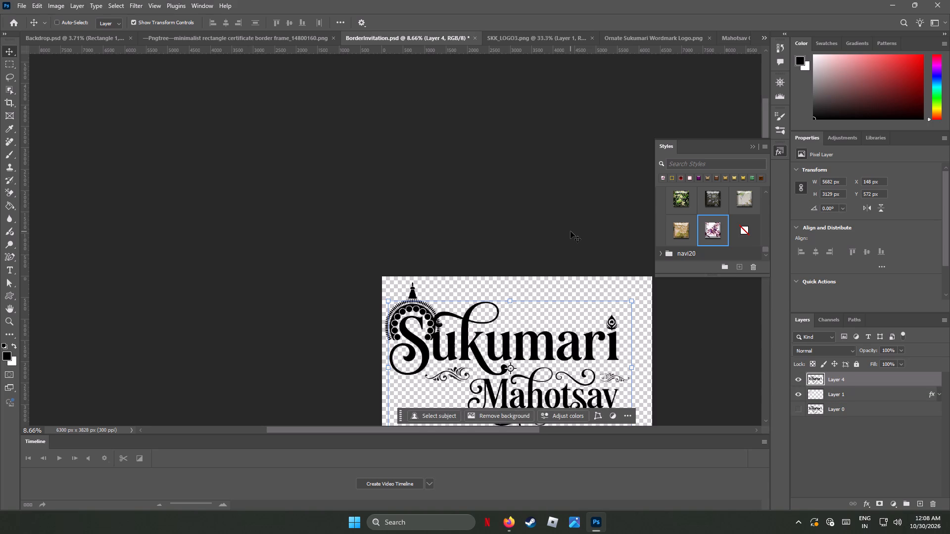
pyautogui.hotkey('ctrl', 'z')
pyautogui.hotkey('ctrl', 'z')
pyautogui.hotkey('ctrl', 'z')
pyautogui.hotkey('ctrl', 'z')
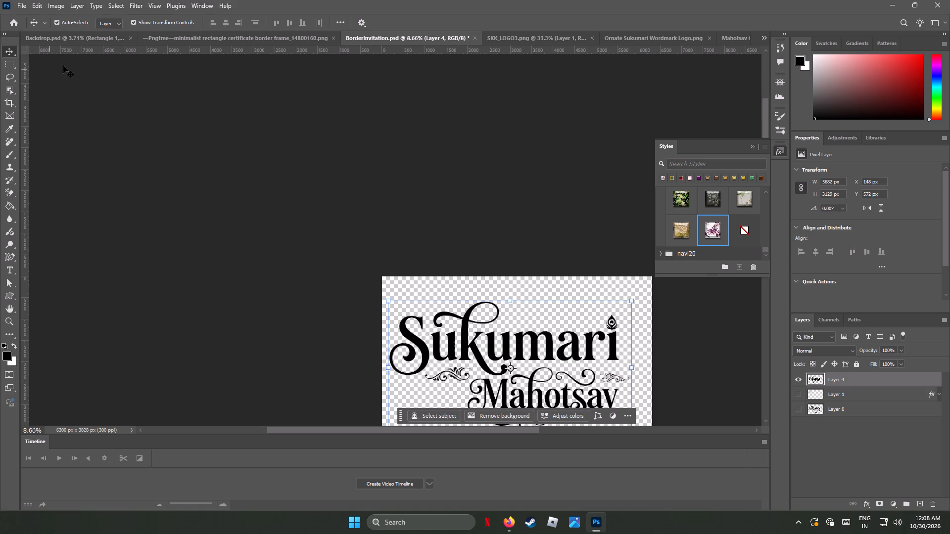
pyautogui.click(36, 6)
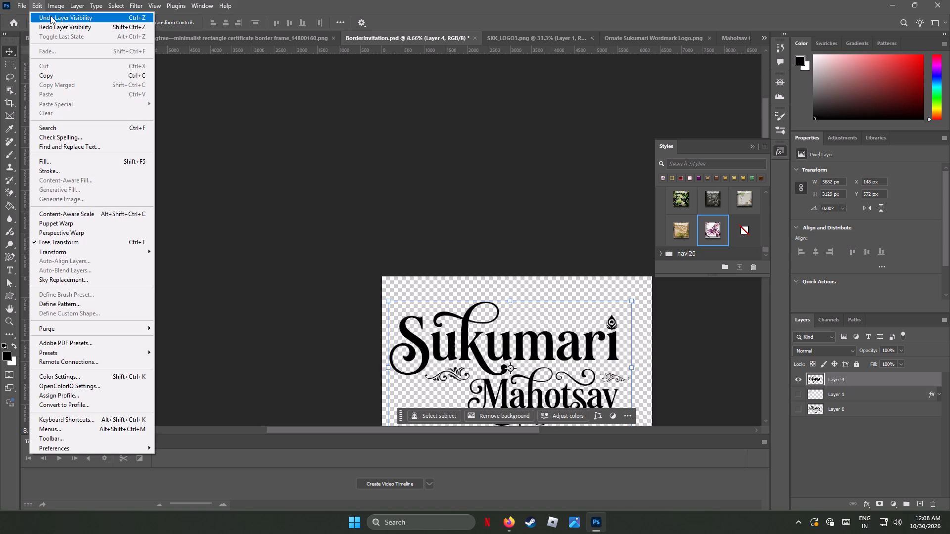
pyautogui.click(59, 26)
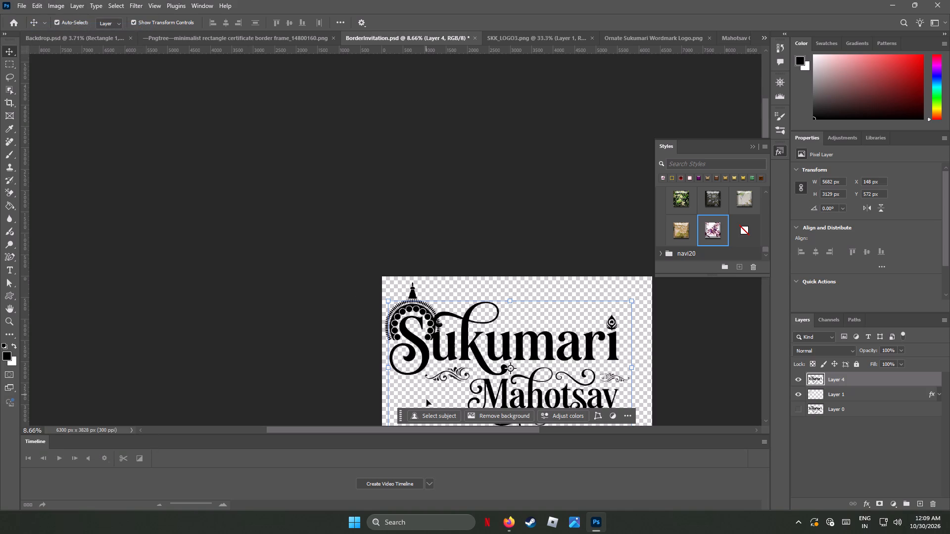
# Examine the Sukumari Mahotsav composition up close, especially where the emblem arch overlaps the first letters and their curls.
pyautogui.moveTo(395, 429); pyautogui.dragTo(424, 433)
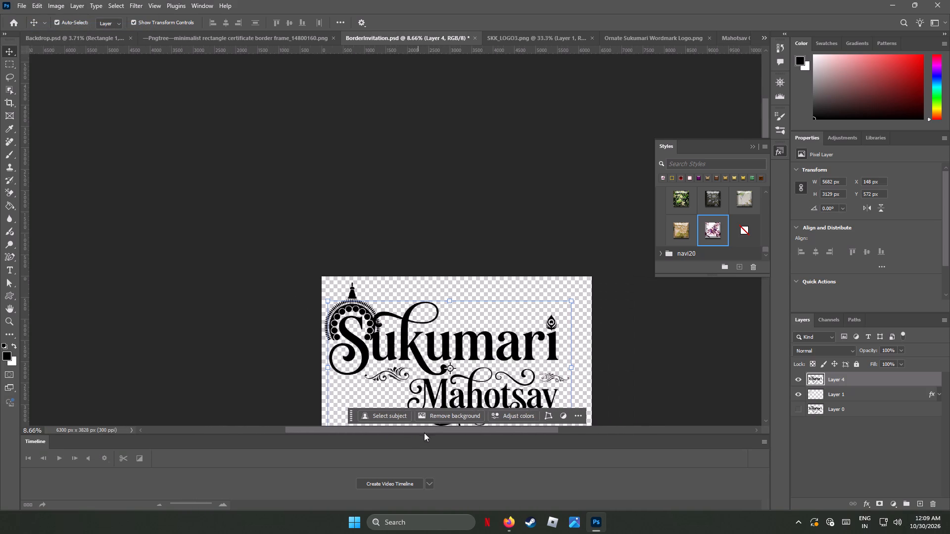
pyautogui.moveTo(424, 433); pyautogui.dragTo(459, 435)
pyautogui.scroll(-3, 506, 328)
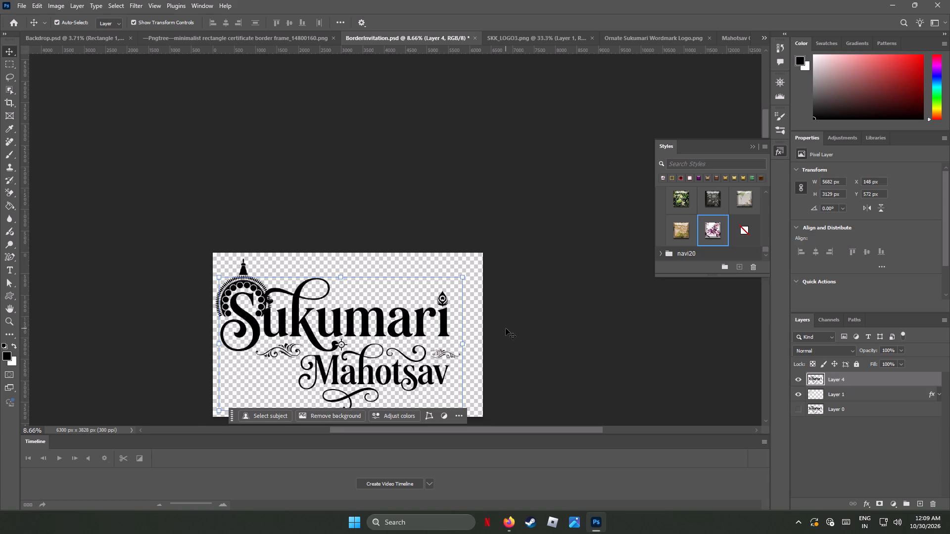
pyautogui.scroll(-2, 506, 328)
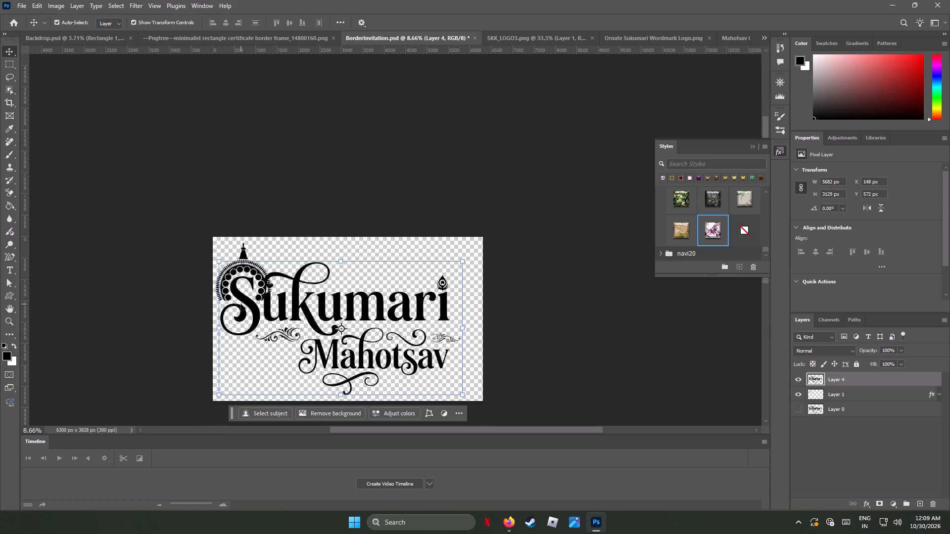
pyautogui.keyDown('alt'); pyautogui.scroll(7, 241, 304); pyautogui.keyUp('alt')
pyautogui.keyDown('alt'); pyautogui.scroll(-1, 241, 304); pyautogui.keyUp('alt')
pyautogui.keyDown('alt'); pyautogui.scroll(7, 241, 304); pyautogui.keyUp('alt')
pyautogui.keyDown('alt'); pyautogui.scroll(-1, 241, 304); pyautogui.keyUp('alt')
pyautogui.keyDown('alt'); pyautogui.scroll(2, 241, 304); pyautogui.keyUp('alt')
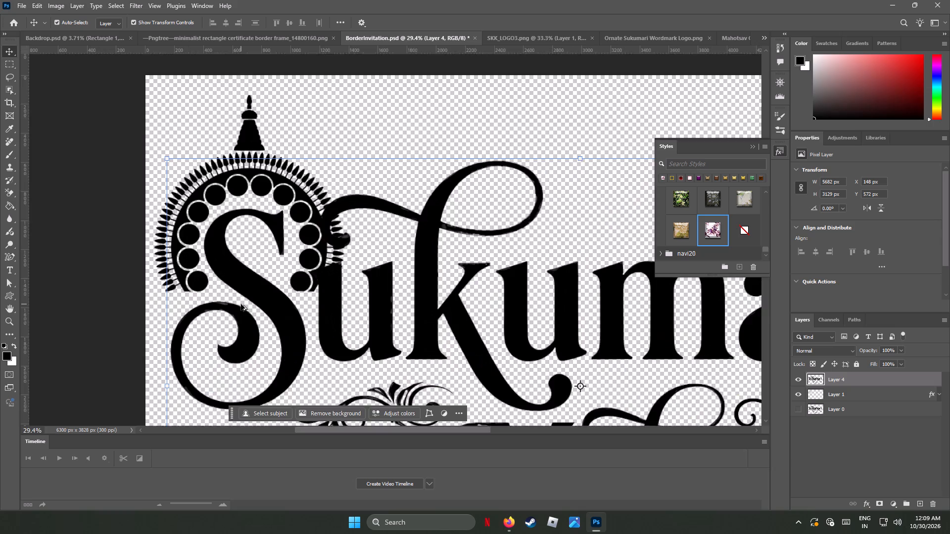
pyautogui.keyDown('alt'); pyautogui.scroll(3, 241, 304); pyautogui.keyUp('alt')
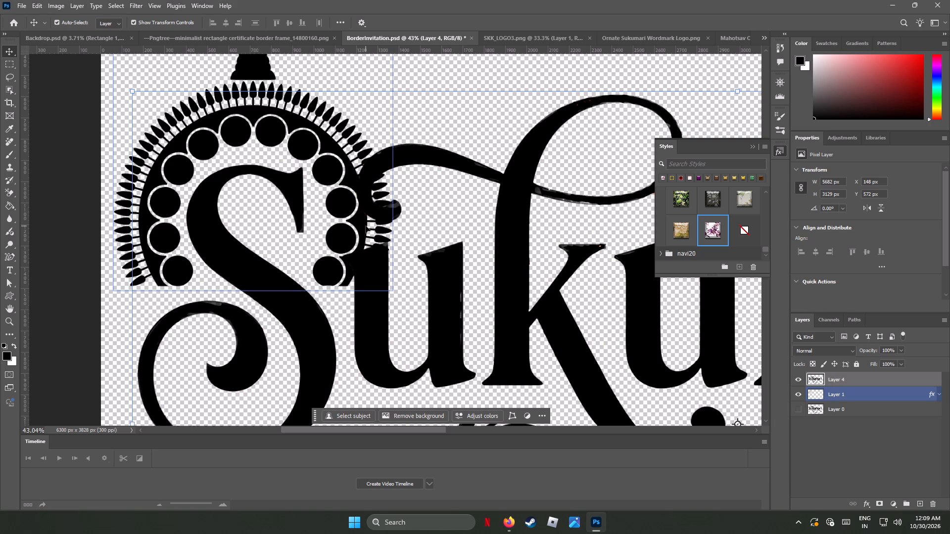
pyautogui.keyDown('alt'); pyautogui.scroll(1, 375, 184); pyautogui.keyUp('alt')
pyautogui.keyDown('alt'); pyautogui.scroll(-1, 375, 184); pyautogui.keyUp('alt')
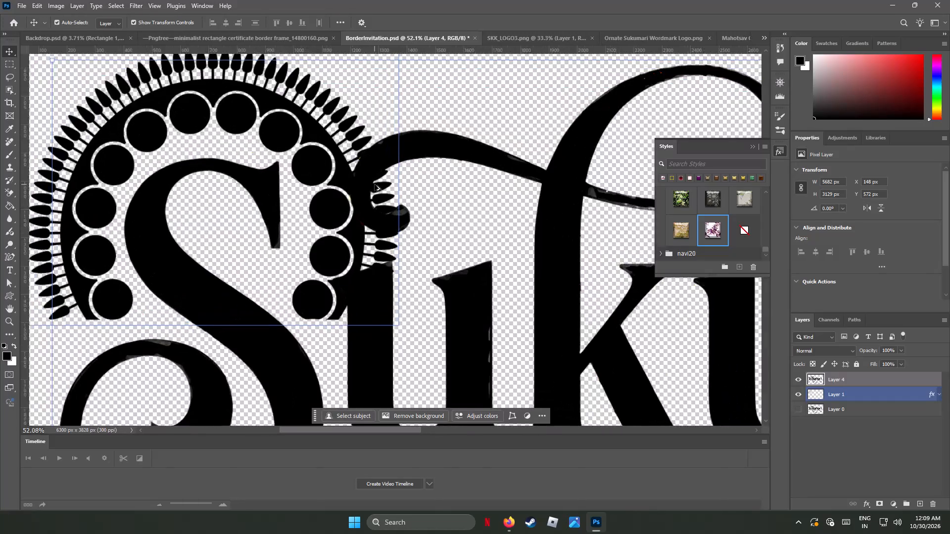
pyautogui.keyDown('alt'); pyautogui.scroll(7, 369, 181); pyautogui.keyUp('alt')
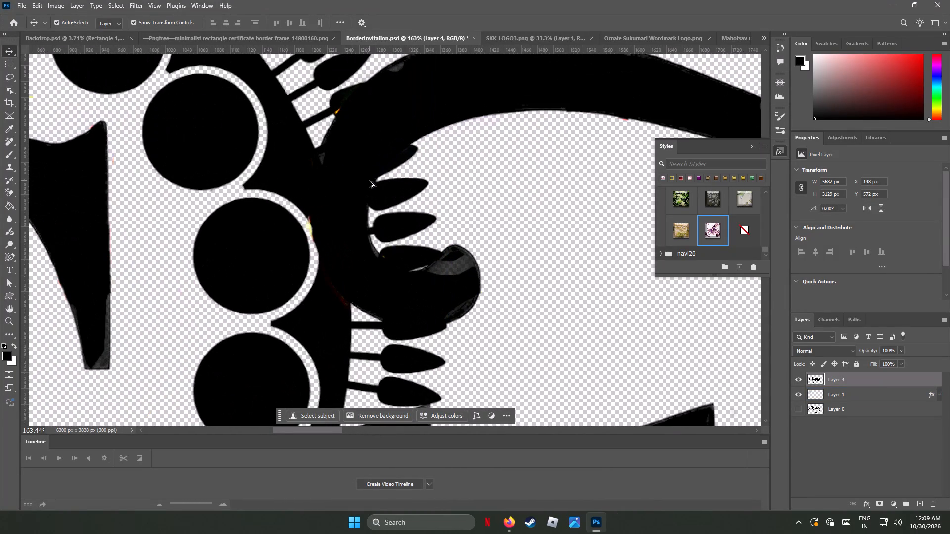
pyautogui.keyDown('alt'); pyautogui.scroll(5, 369, 181); pyautogui.keyUp('alt')
pyautogui.scroll(4, 369, 181)
pyautogui.scroll(-1, 369, 181)
pyautogui.scroll(7, 369, 181)
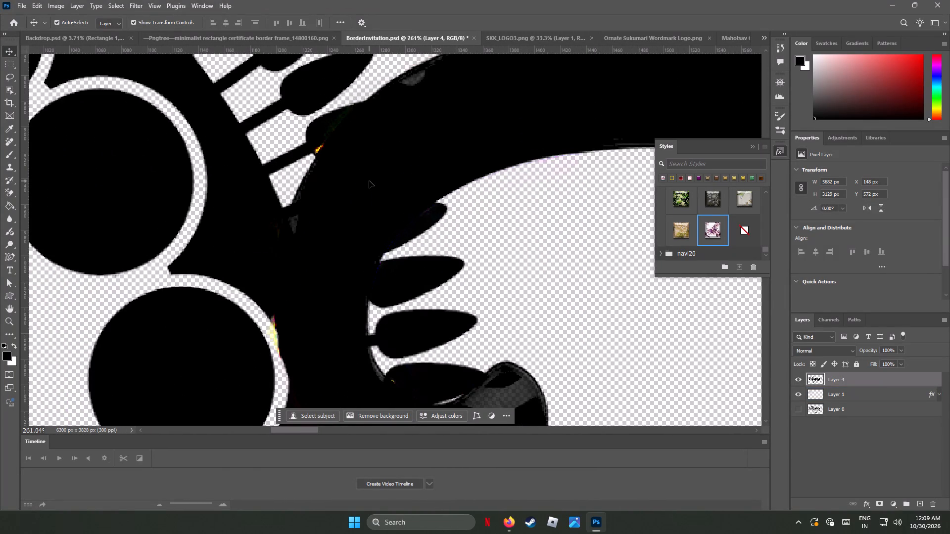
pyautogui.scroll(8, 369, 181)
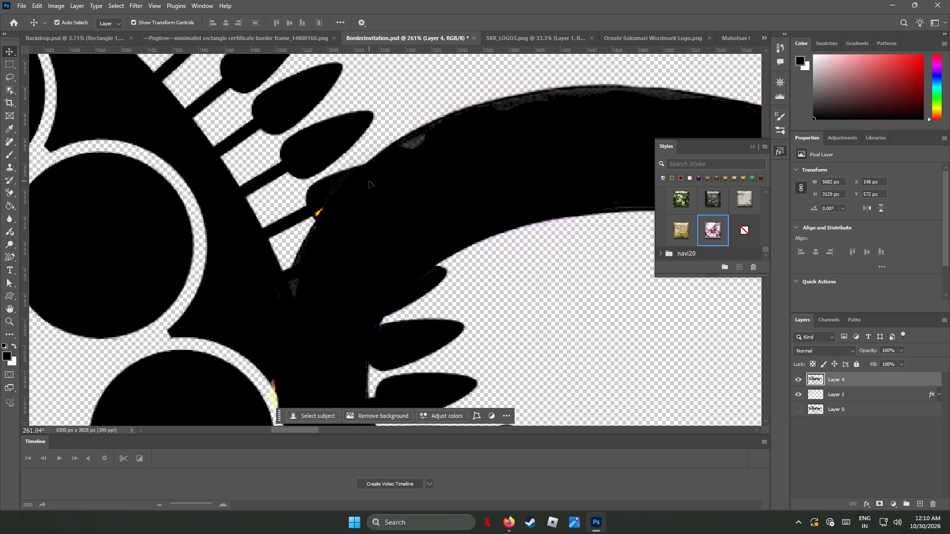
pyautogui.keyDown('alt'); pyautogui.scroll(-7, 369, 181); pyautogui.keyUp('alt')
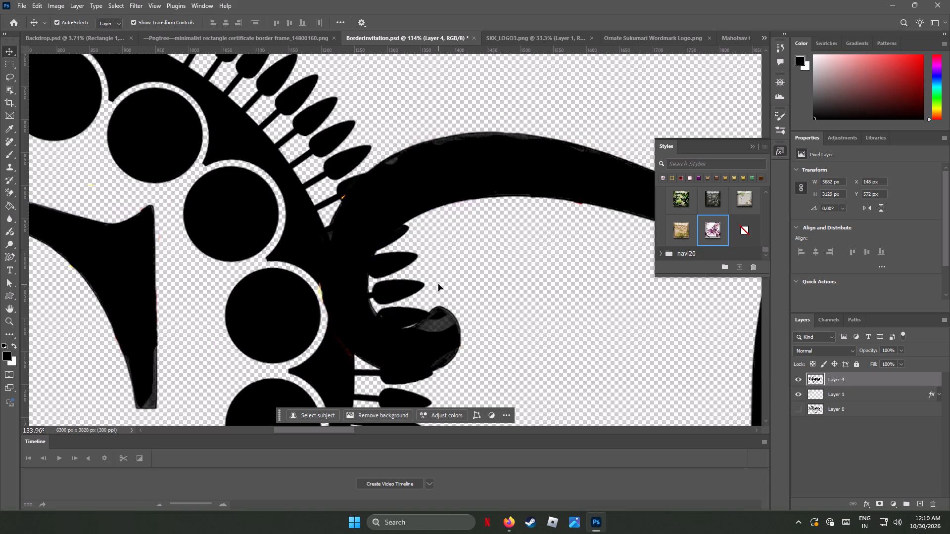
pyautogui.keyDown('shift'); pyautogui.scroll(-5, 438, 284); pyautogui.keyUp('shift')
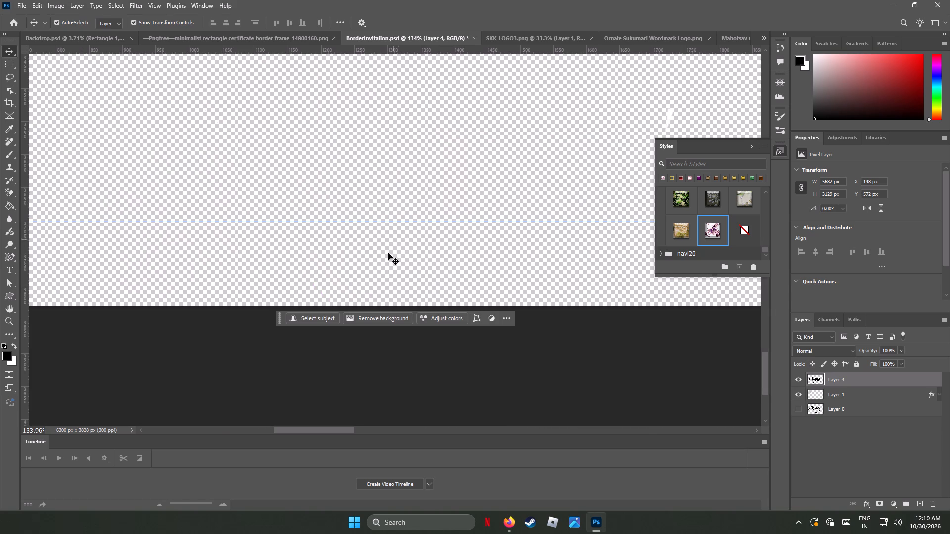
pyautogui.keyDown('alt'); pyautogui.scroll(-4, 384, 256); pyautogui.keyUp('alt')
pyautogui.keyDown('alt'); pyautogui.scroll(1, 384, 256); pyautogui.keyUp('alt')
pyautogui.keyDown('alt'); pyautogui.scroll(-6, 384, 256); pyautogui.keyUp('alt')
pyautogui.keyDown('alt'); pyautogui.scroll(2, 384, 257); pyautogui.keyUp('alt')
pyautogui.keyDown('alt'); pyautogui.scroll(-14, 384, 257); pyautogui.keyUp('alt')
pyautogui.keyDown('alt'); pyautogui.scroll(2, 384, 257); pyautogui.keyUp('alt')
pyautogui.keyDown('alt'); pyautogui.scroll(-2, 384, 257); pyautogui.keyUp('alt')
pyautogui.keyDown('alt'); pyautogui.scroll(1, 384, 257); pyautogui.keyUp('alt')
pyautogui.scroll(2, 505, 181)
pyautogui.scroll(-3, 505, 181)
pyautogui.scroll(19, 505, 181)
pyautogui.scroll(-2, 505, 181)
pyautogui.scroll(8, 505, 181)
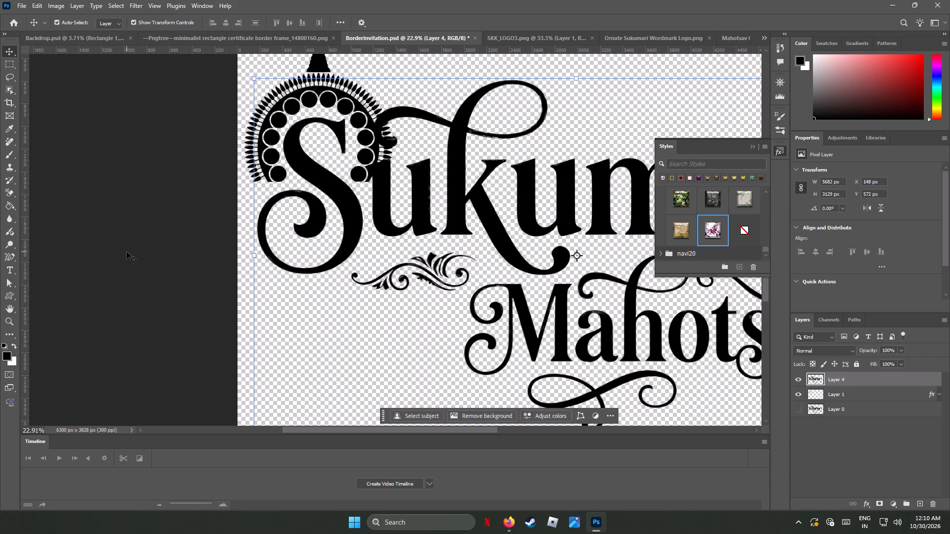
pyautogui.scroll(6, 127, 252)
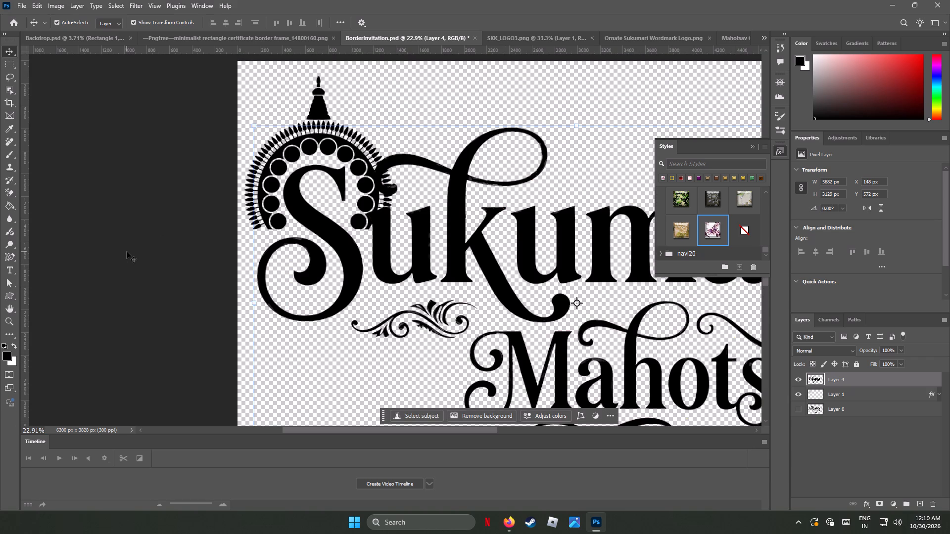
# Return to Backdrop.psd and select the banner's brown background rectangle.
pyautogui.click(76, 35)
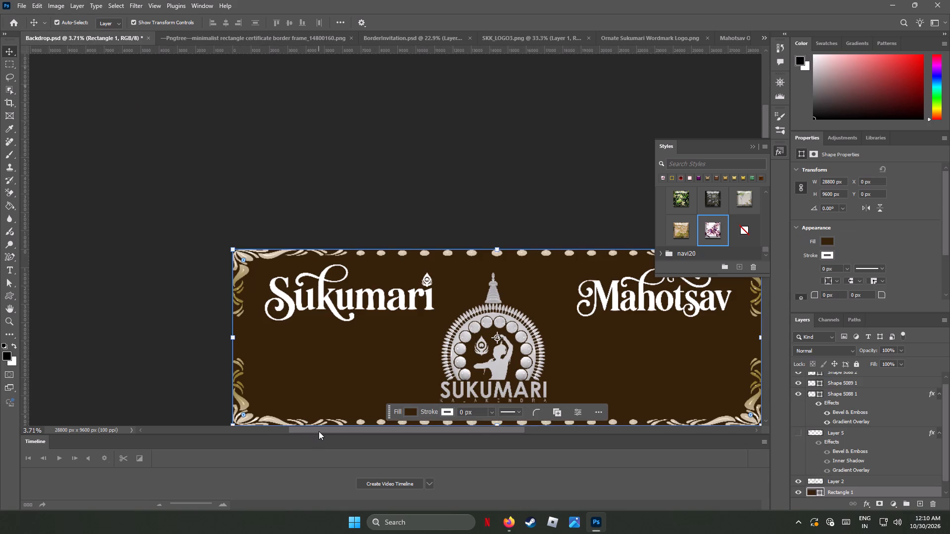
pyautogui.moveTo(319, 431); pyautogui.dragTo(370, 443)
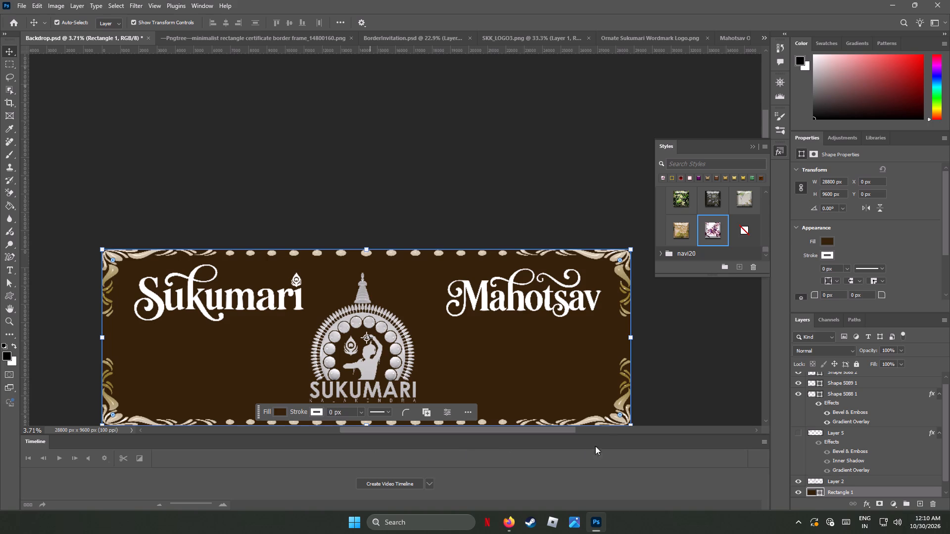
pyautogui.click(548, 371)
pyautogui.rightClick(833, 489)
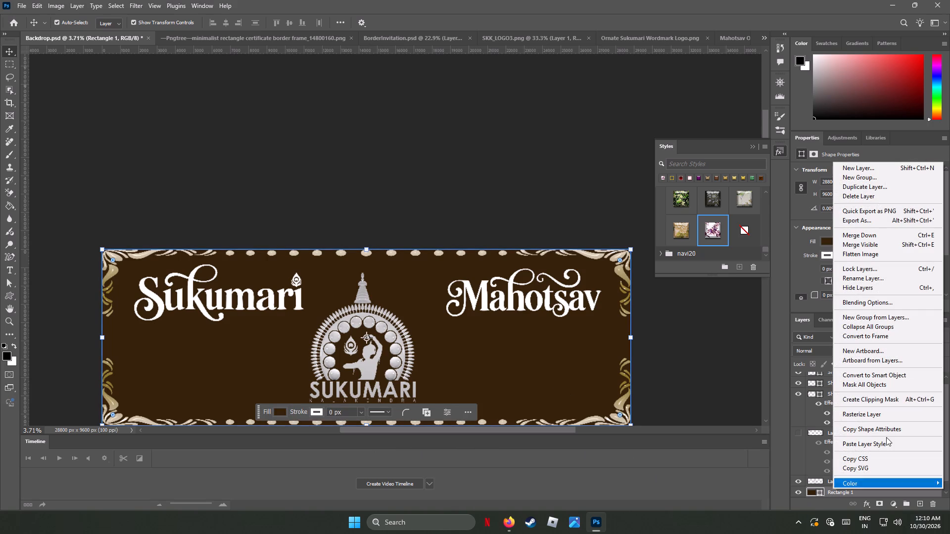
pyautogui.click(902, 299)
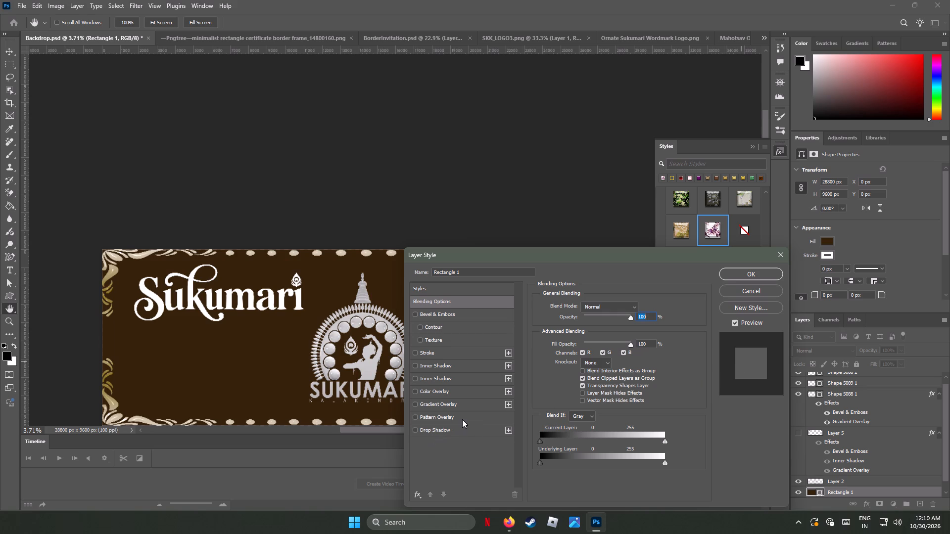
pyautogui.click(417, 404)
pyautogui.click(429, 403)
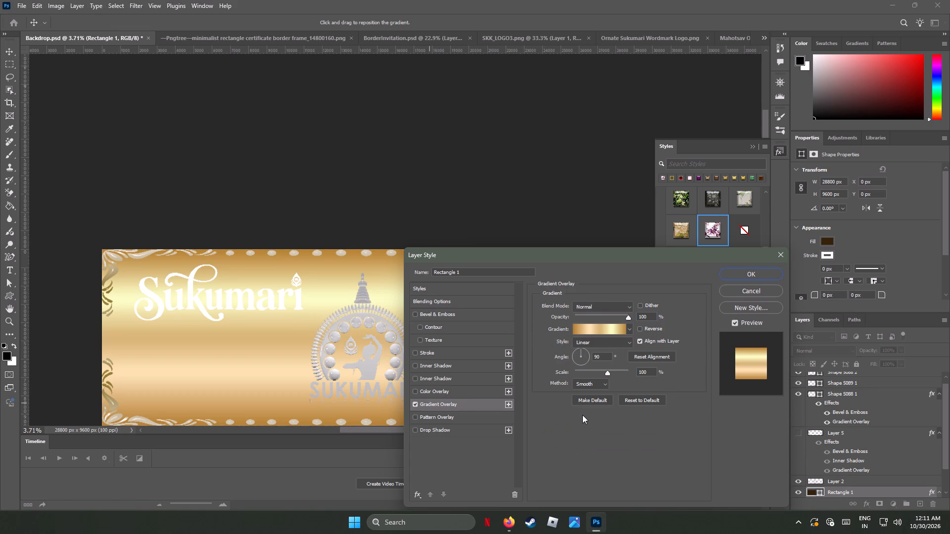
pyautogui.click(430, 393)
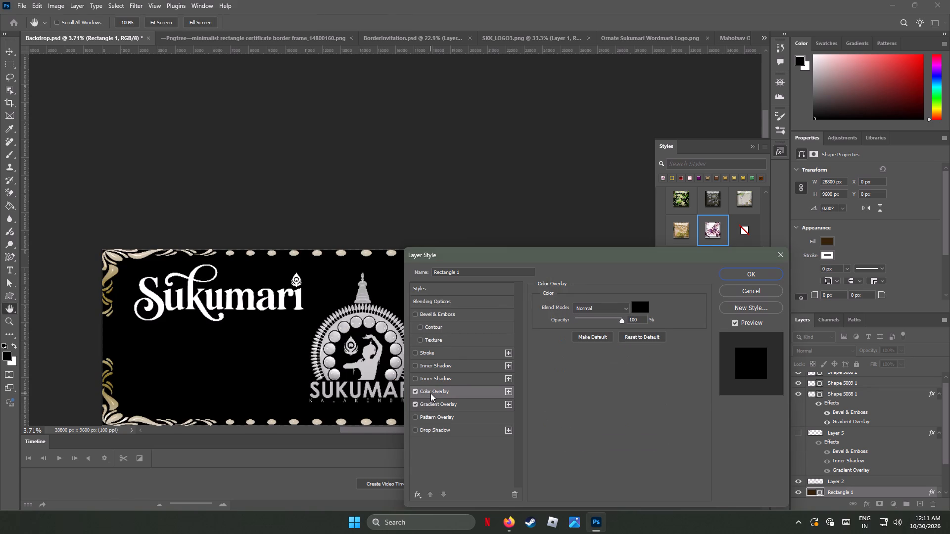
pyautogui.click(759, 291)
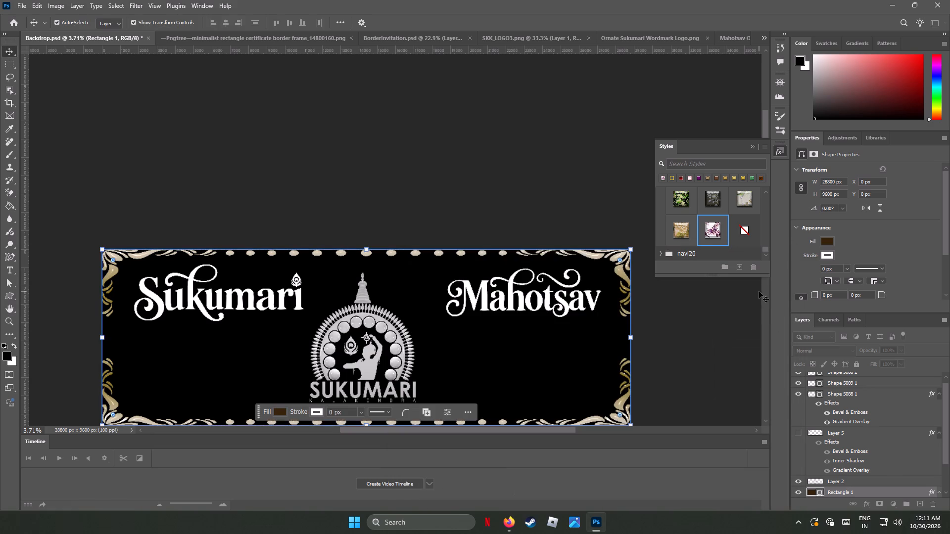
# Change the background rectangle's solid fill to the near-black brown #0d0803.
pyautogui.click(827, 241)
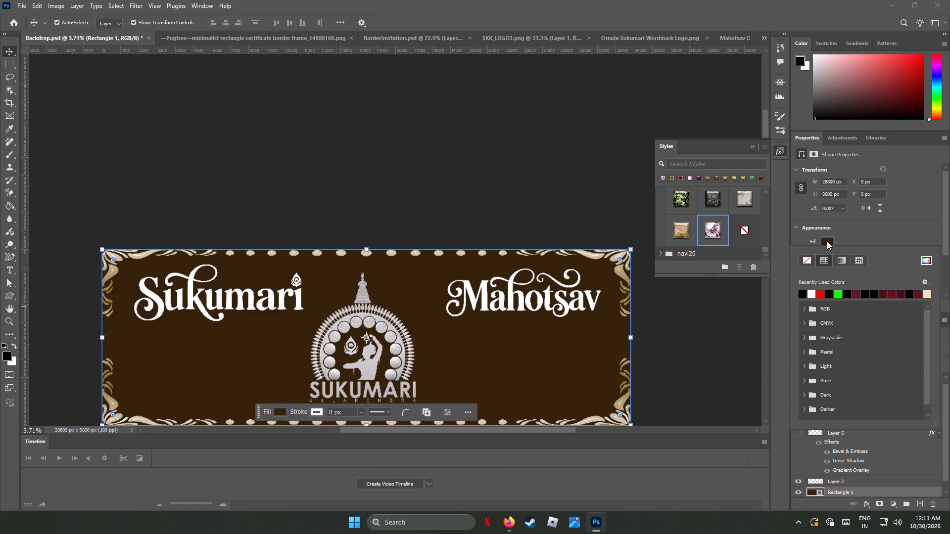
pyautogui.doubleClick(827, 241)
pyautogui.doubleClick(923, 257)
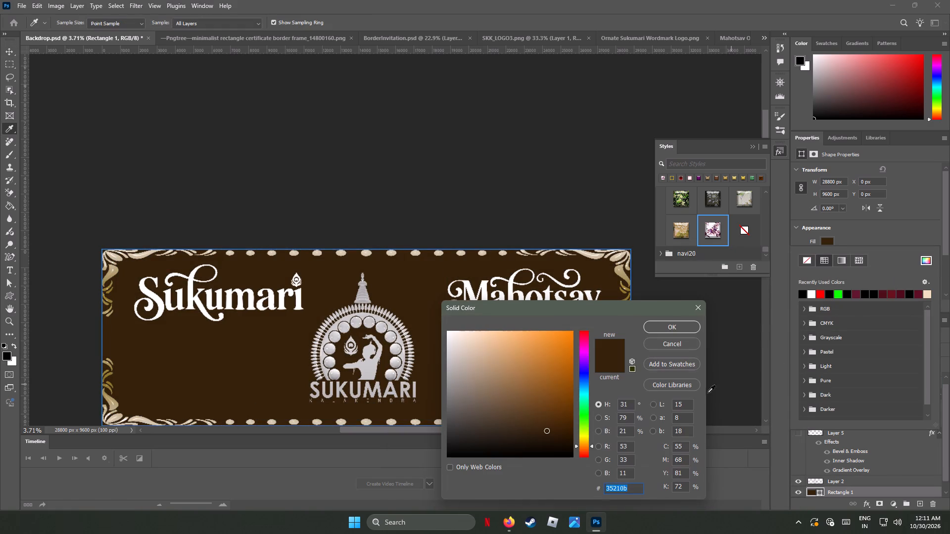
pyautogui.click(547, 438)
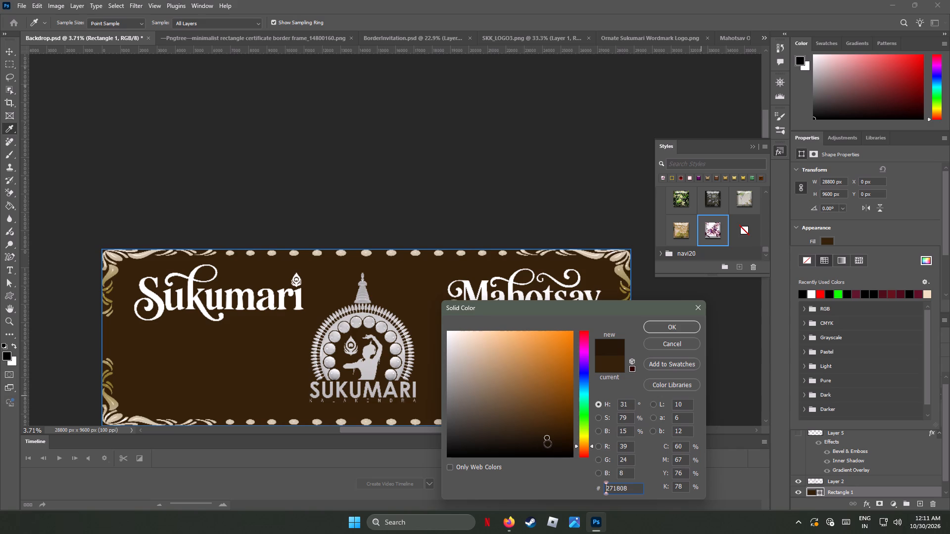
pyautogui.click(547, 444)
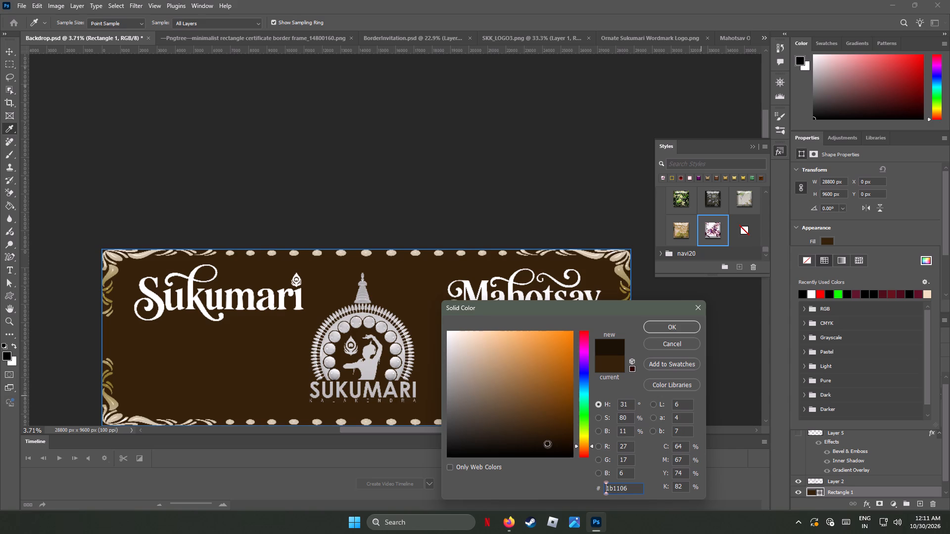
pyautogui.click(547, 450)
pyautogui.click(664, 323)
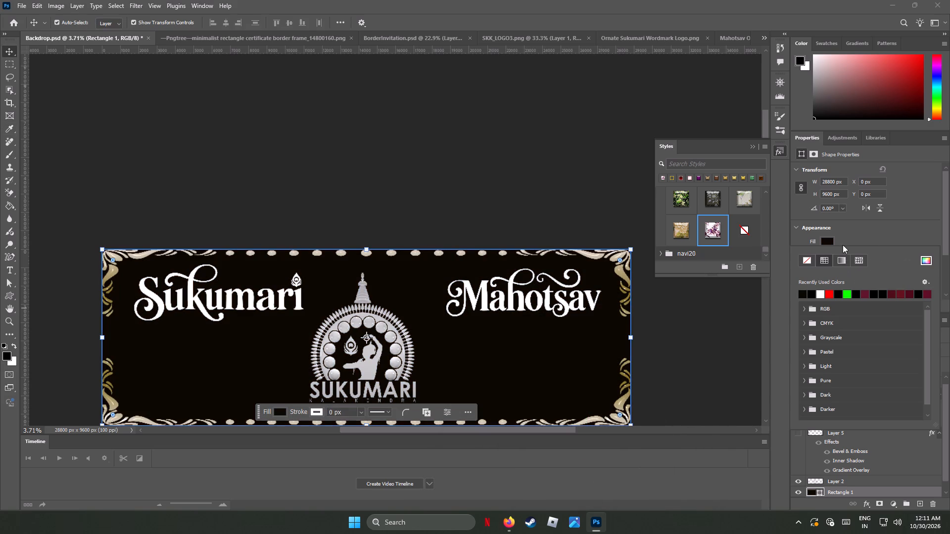
# Set the background rectangle's solid fill to the dark brown #2c1c0a.
pyautogui.click(929, 260)
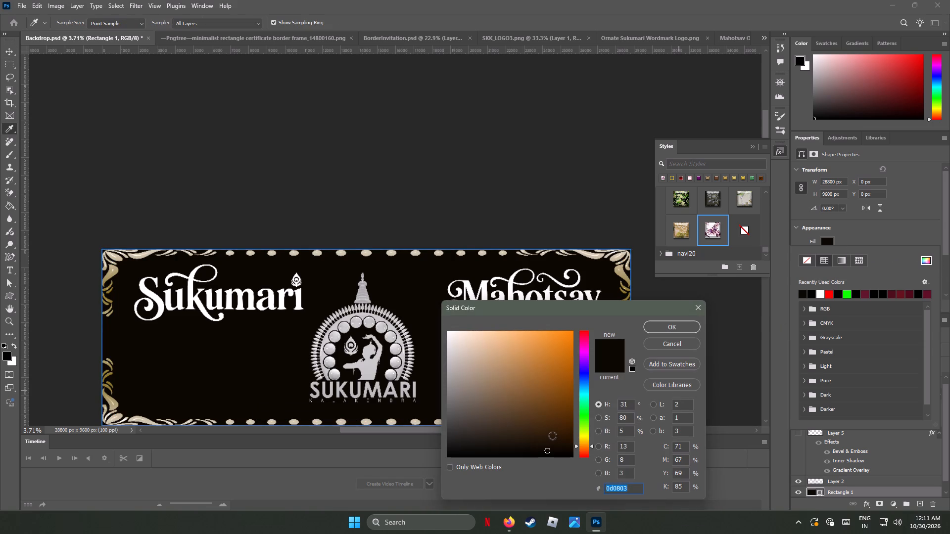
pyautogui.click(545, 435)
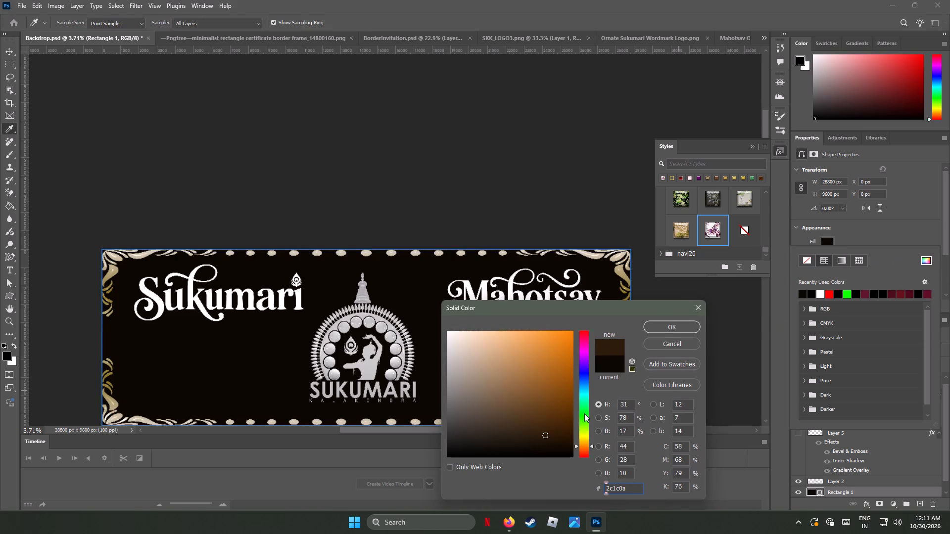
pyautogui.click(669, 324)
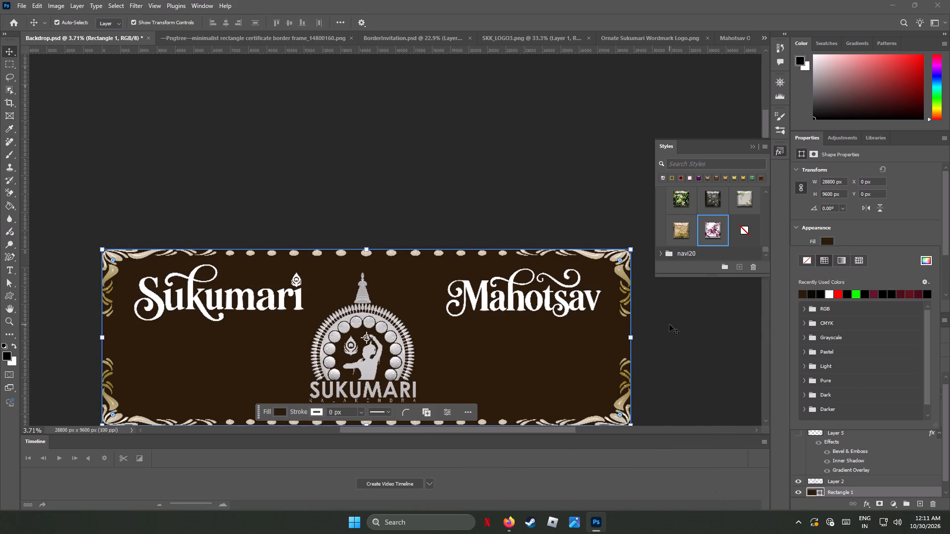
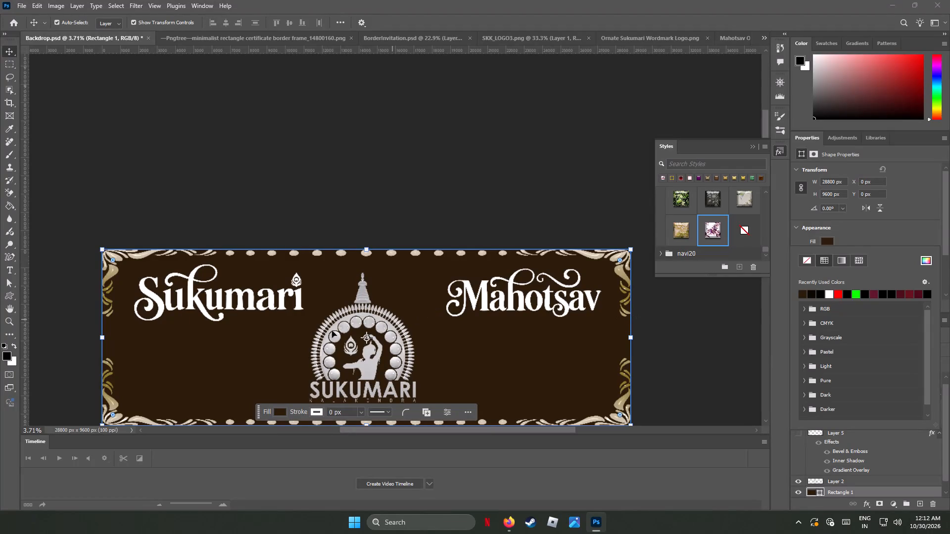
# Move the central emblem up and centre it horizontally on the banner, at about X 11507 px, Y 463 px.
pyautogui.click(371, 324)
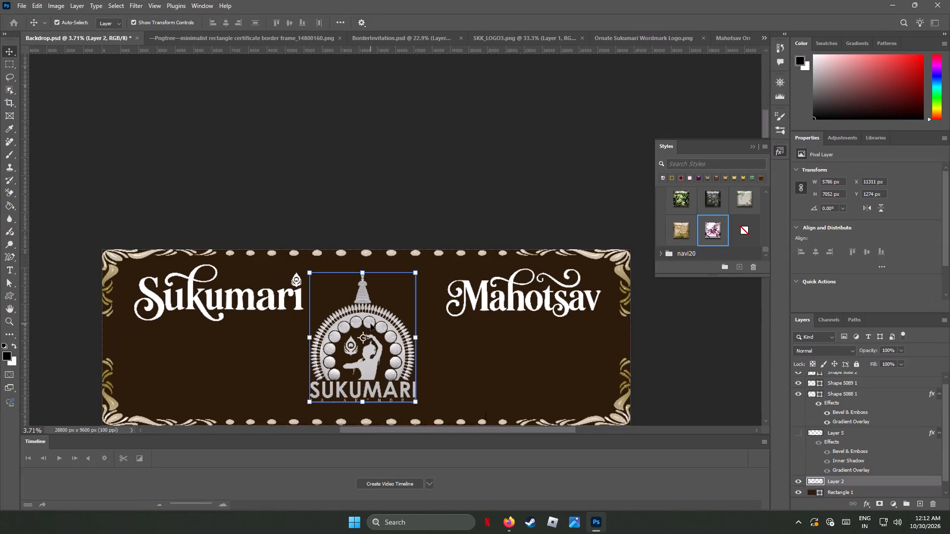
pyautogui.moveTo(369, 323); pyautogui.dragTo(374, 318)
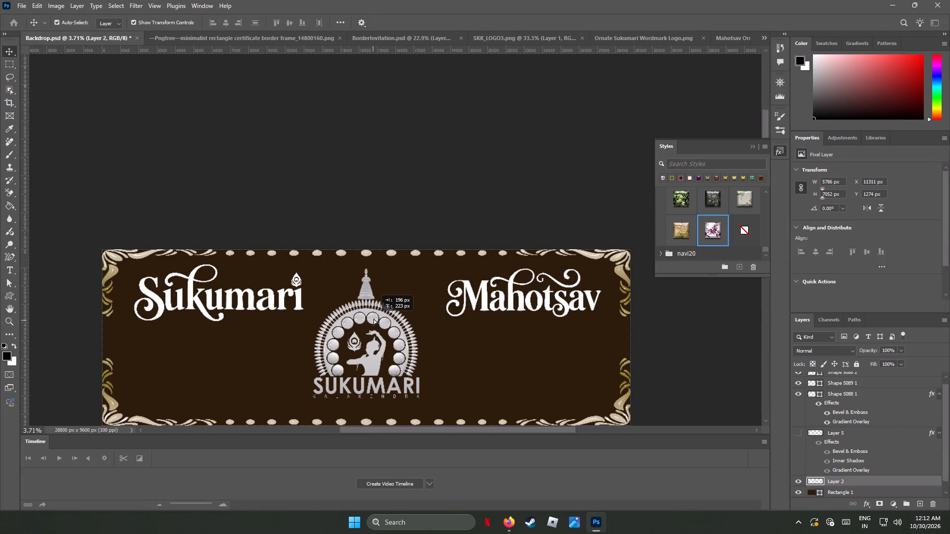
pyautogui.moveTo(374, 318); pyautogui.dragTo(372, 312)
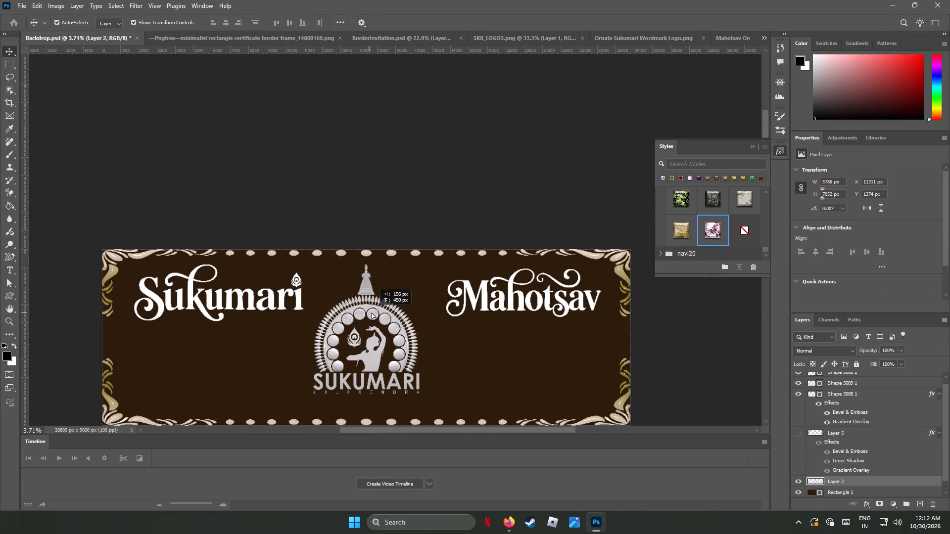
pyautogui.moveTo(372, 312); pyautogui.dragTo(372, 310)
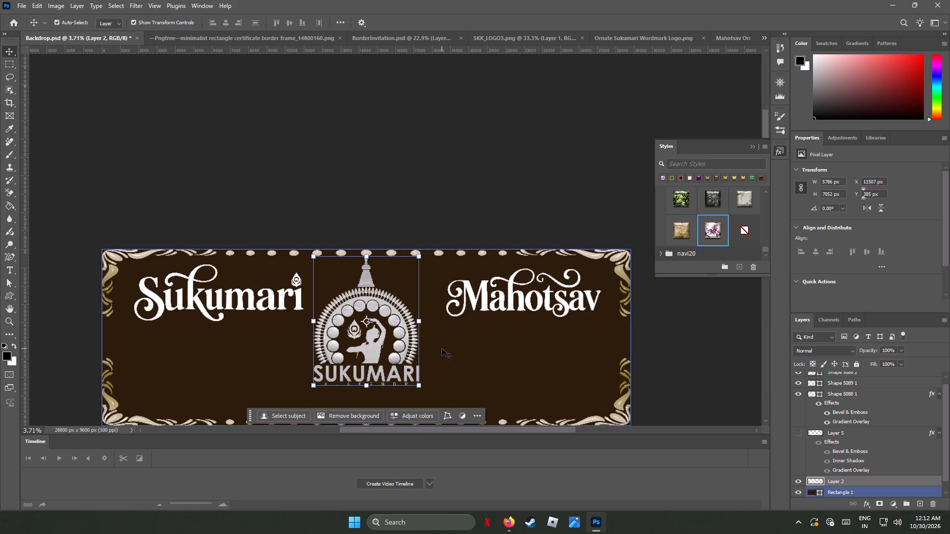
pyautogui.press('Down')
pyautogui.press('Down')
pyautogui.press('Down')
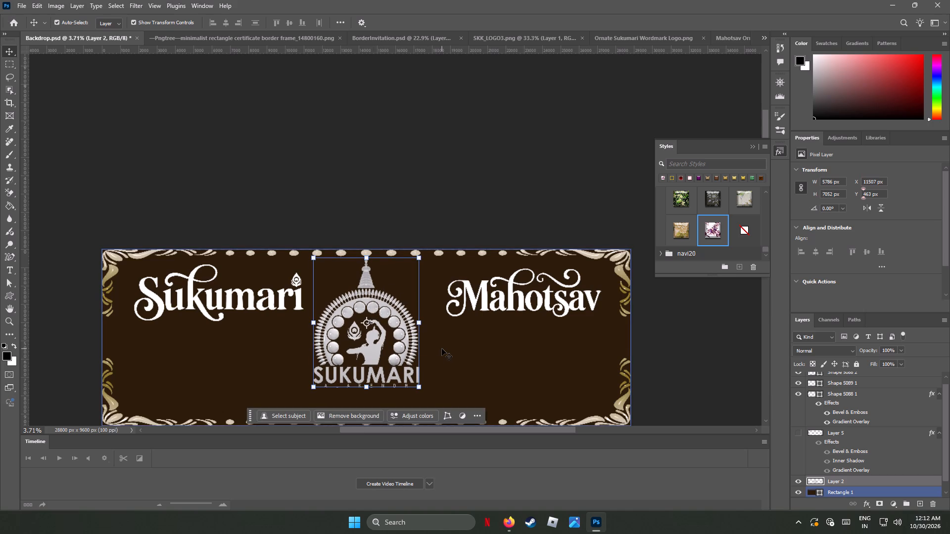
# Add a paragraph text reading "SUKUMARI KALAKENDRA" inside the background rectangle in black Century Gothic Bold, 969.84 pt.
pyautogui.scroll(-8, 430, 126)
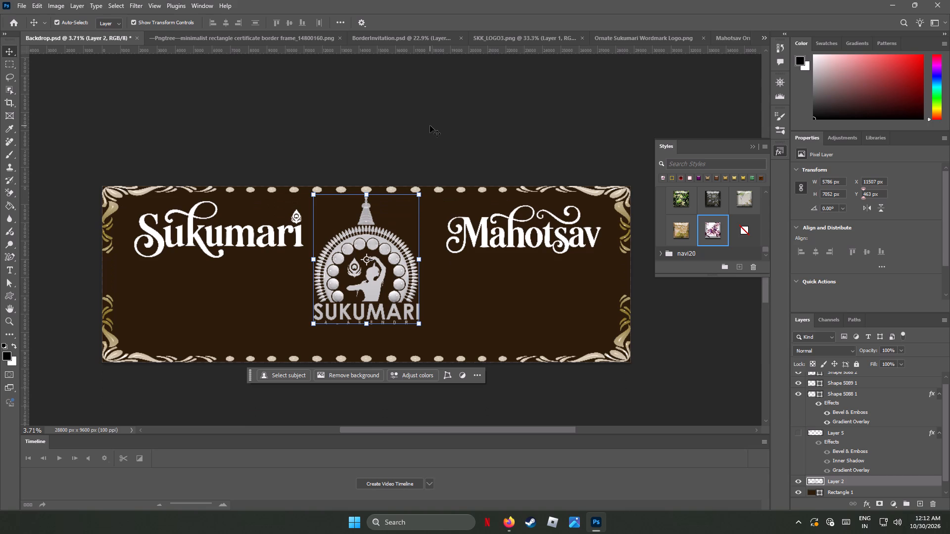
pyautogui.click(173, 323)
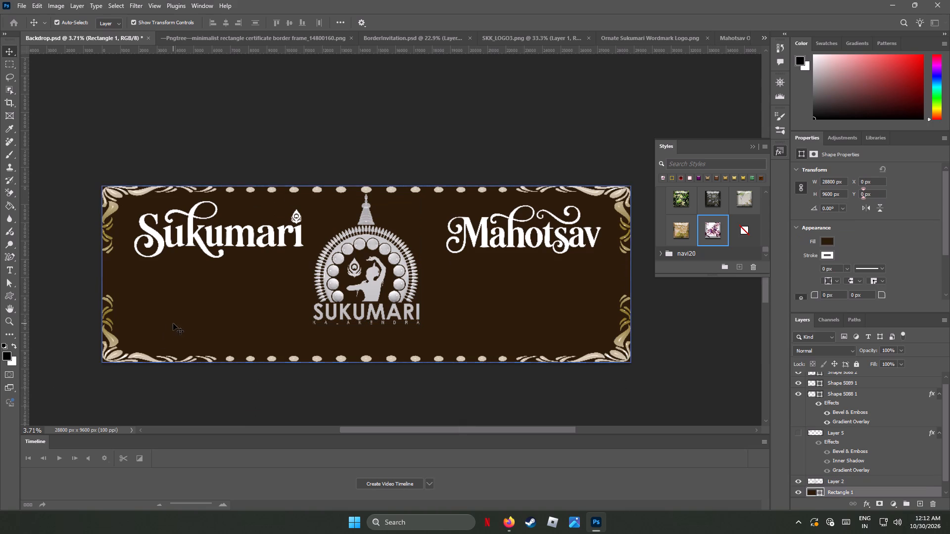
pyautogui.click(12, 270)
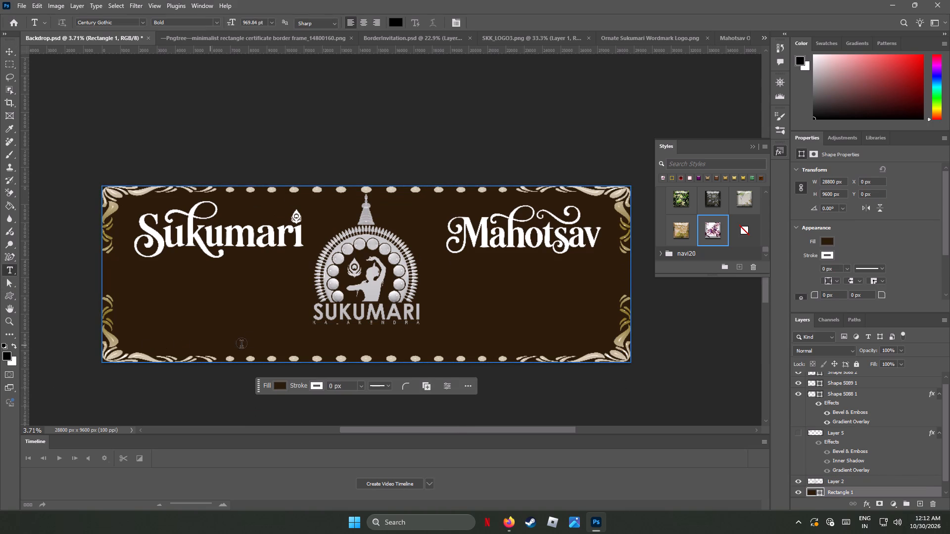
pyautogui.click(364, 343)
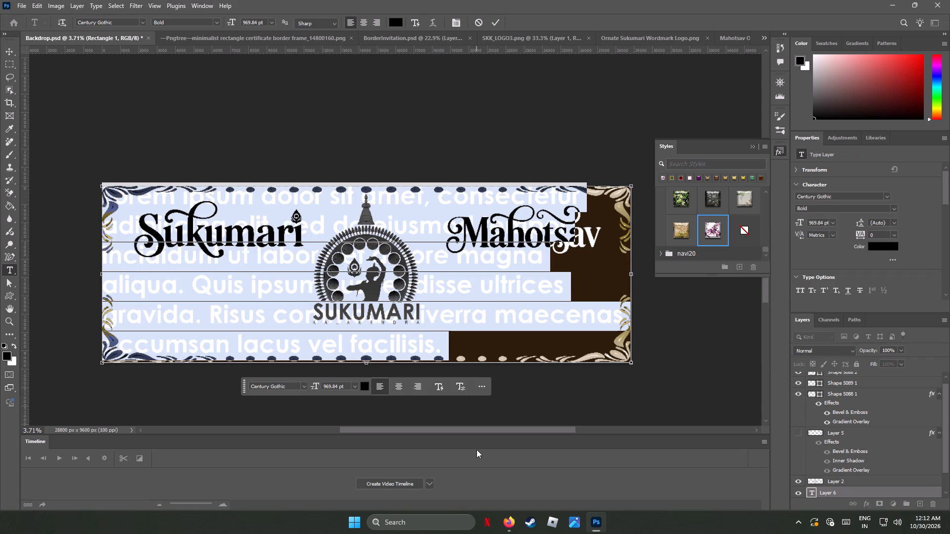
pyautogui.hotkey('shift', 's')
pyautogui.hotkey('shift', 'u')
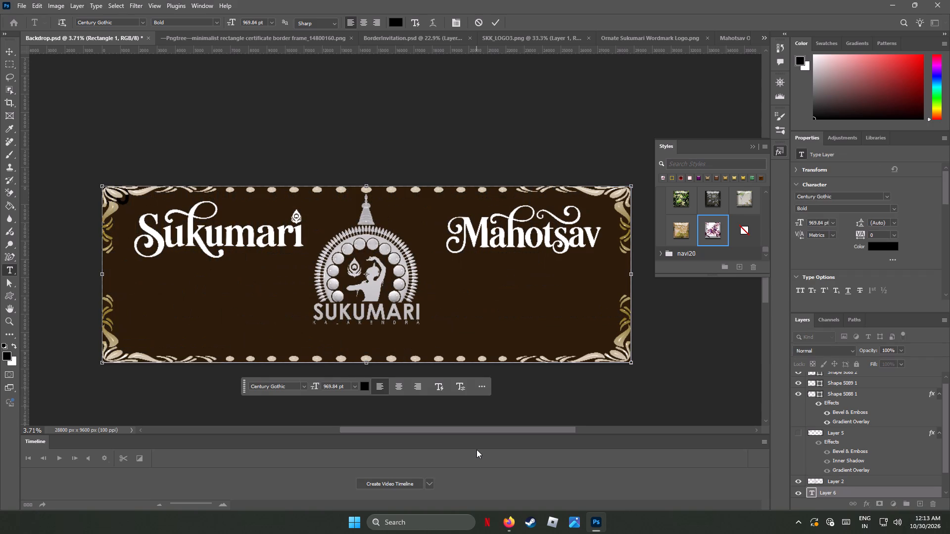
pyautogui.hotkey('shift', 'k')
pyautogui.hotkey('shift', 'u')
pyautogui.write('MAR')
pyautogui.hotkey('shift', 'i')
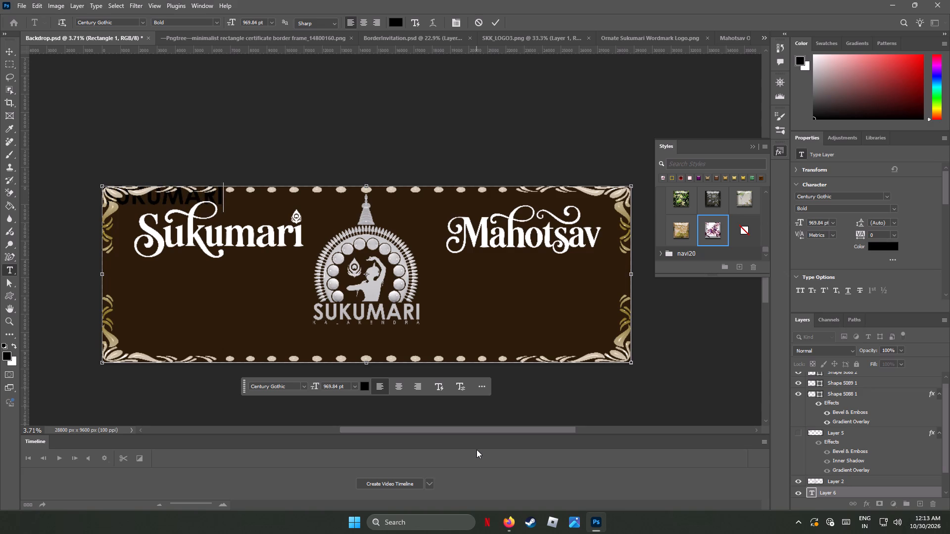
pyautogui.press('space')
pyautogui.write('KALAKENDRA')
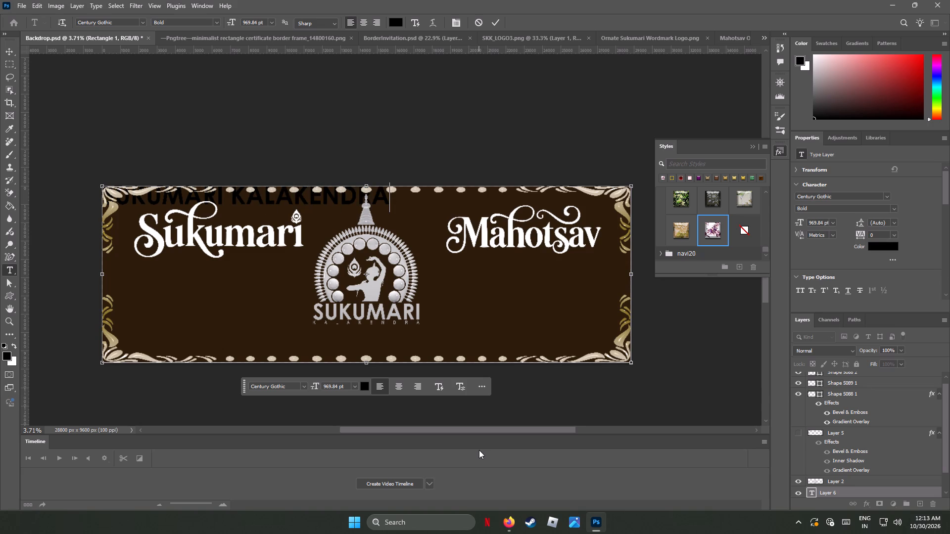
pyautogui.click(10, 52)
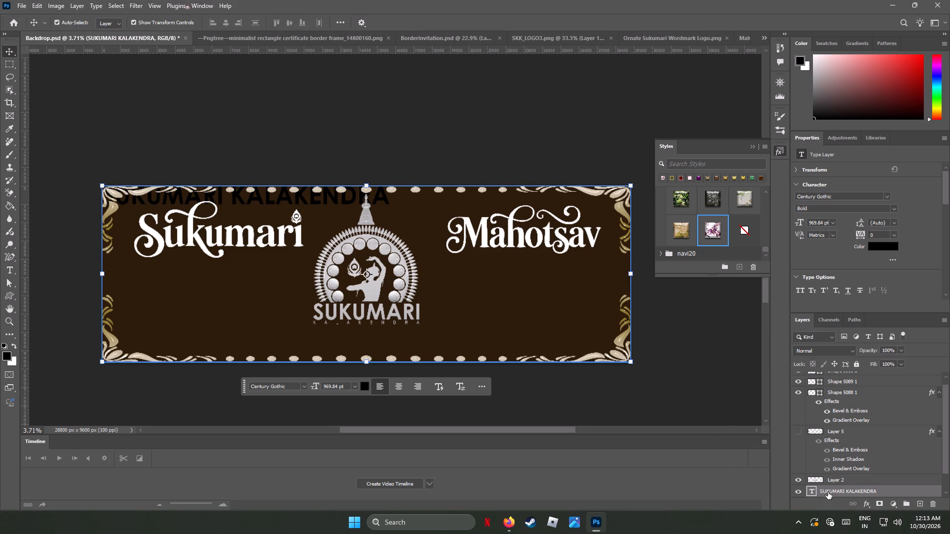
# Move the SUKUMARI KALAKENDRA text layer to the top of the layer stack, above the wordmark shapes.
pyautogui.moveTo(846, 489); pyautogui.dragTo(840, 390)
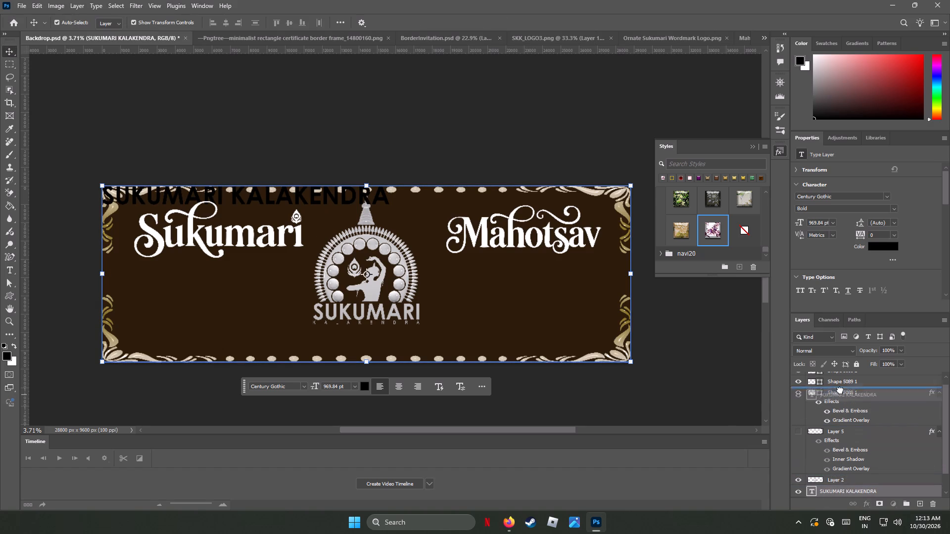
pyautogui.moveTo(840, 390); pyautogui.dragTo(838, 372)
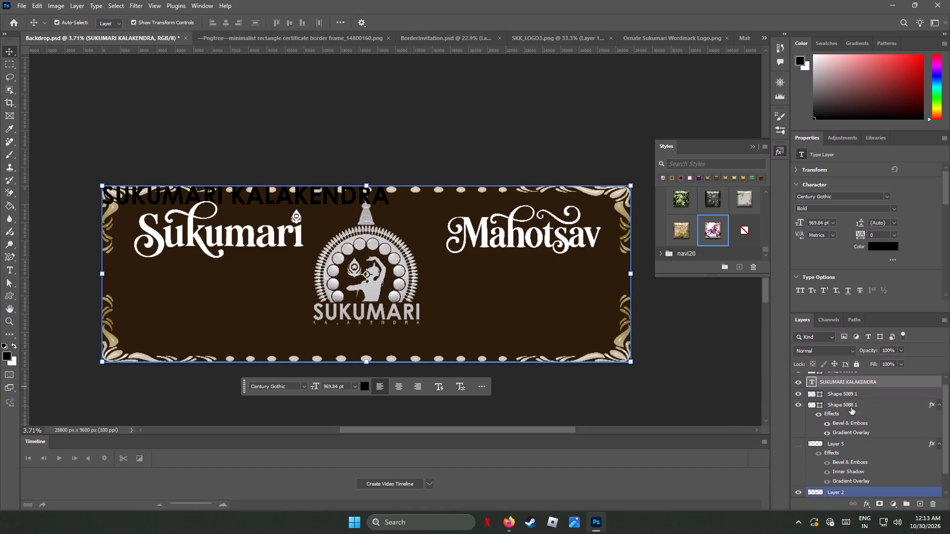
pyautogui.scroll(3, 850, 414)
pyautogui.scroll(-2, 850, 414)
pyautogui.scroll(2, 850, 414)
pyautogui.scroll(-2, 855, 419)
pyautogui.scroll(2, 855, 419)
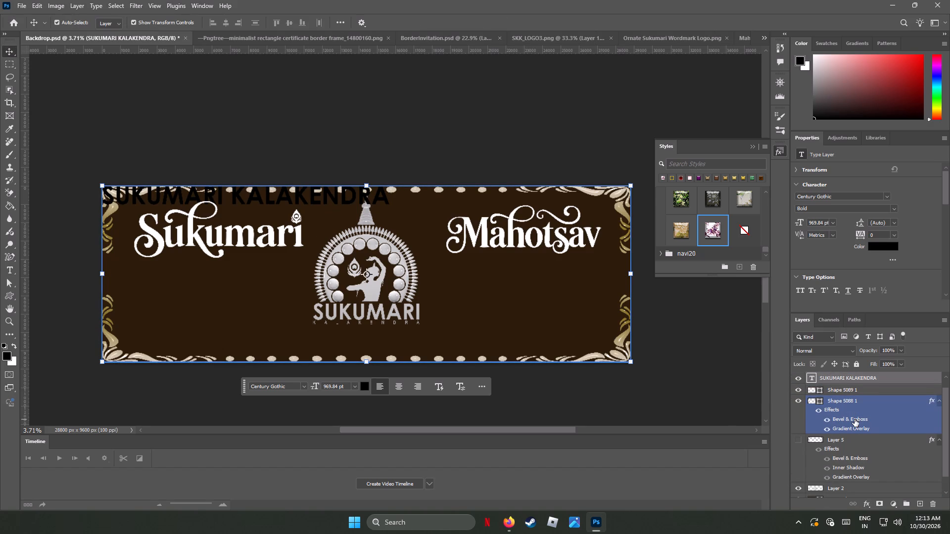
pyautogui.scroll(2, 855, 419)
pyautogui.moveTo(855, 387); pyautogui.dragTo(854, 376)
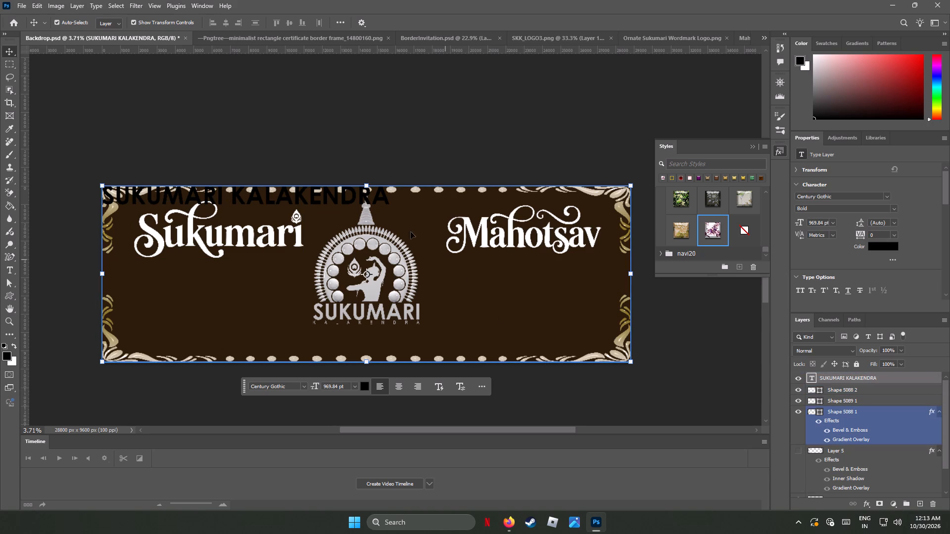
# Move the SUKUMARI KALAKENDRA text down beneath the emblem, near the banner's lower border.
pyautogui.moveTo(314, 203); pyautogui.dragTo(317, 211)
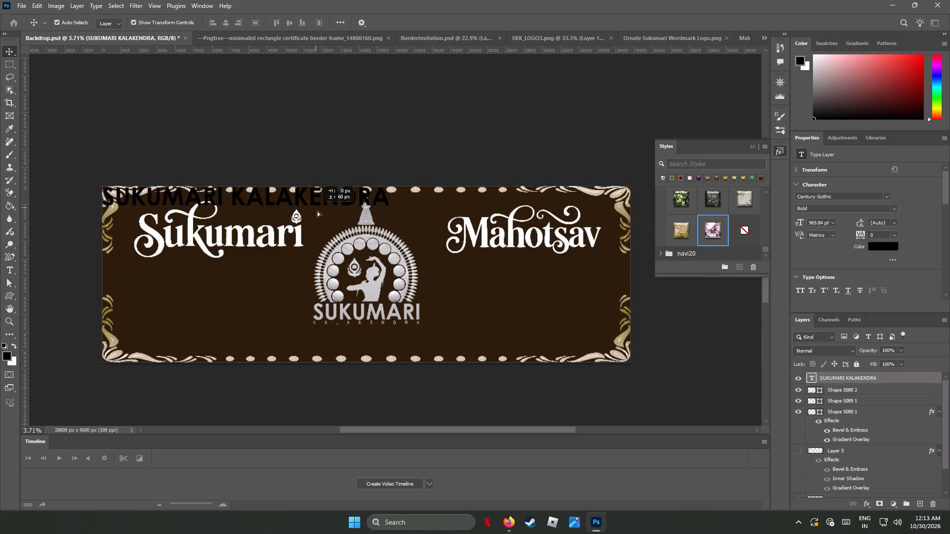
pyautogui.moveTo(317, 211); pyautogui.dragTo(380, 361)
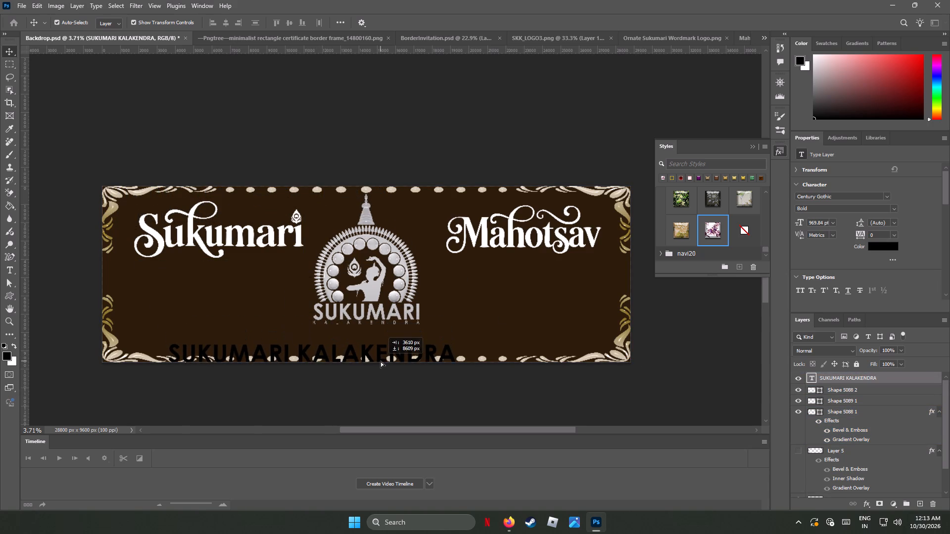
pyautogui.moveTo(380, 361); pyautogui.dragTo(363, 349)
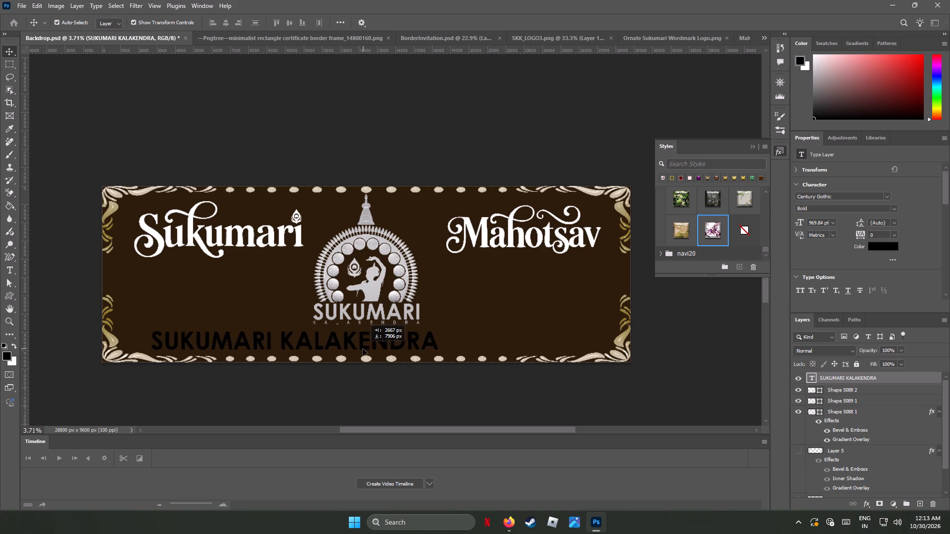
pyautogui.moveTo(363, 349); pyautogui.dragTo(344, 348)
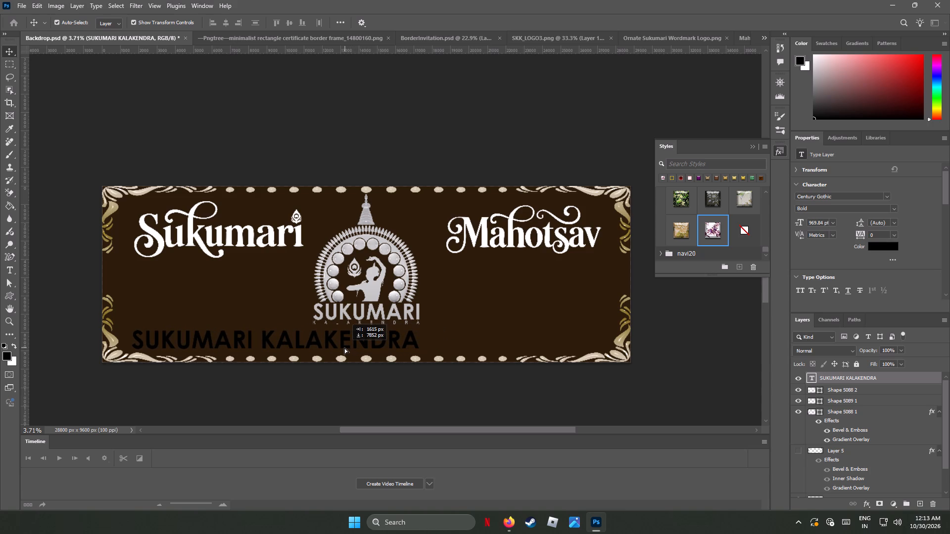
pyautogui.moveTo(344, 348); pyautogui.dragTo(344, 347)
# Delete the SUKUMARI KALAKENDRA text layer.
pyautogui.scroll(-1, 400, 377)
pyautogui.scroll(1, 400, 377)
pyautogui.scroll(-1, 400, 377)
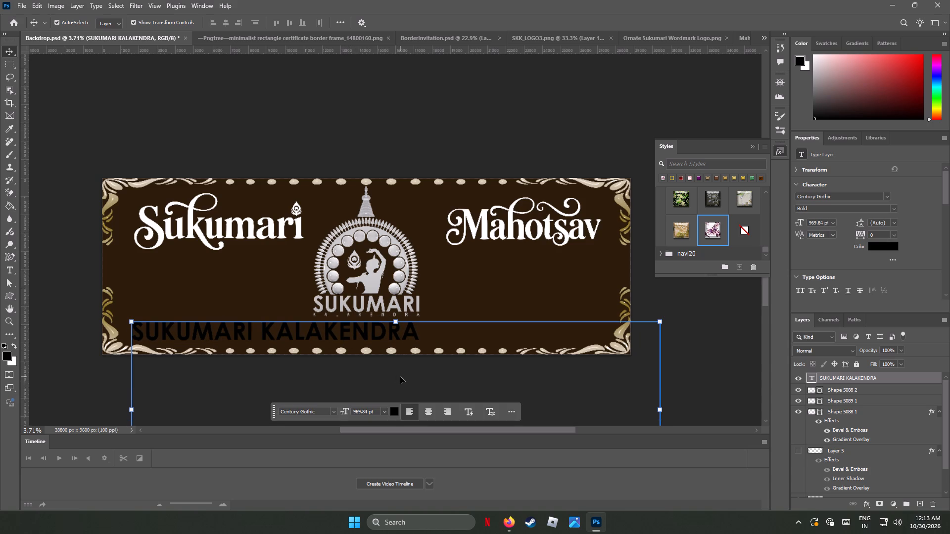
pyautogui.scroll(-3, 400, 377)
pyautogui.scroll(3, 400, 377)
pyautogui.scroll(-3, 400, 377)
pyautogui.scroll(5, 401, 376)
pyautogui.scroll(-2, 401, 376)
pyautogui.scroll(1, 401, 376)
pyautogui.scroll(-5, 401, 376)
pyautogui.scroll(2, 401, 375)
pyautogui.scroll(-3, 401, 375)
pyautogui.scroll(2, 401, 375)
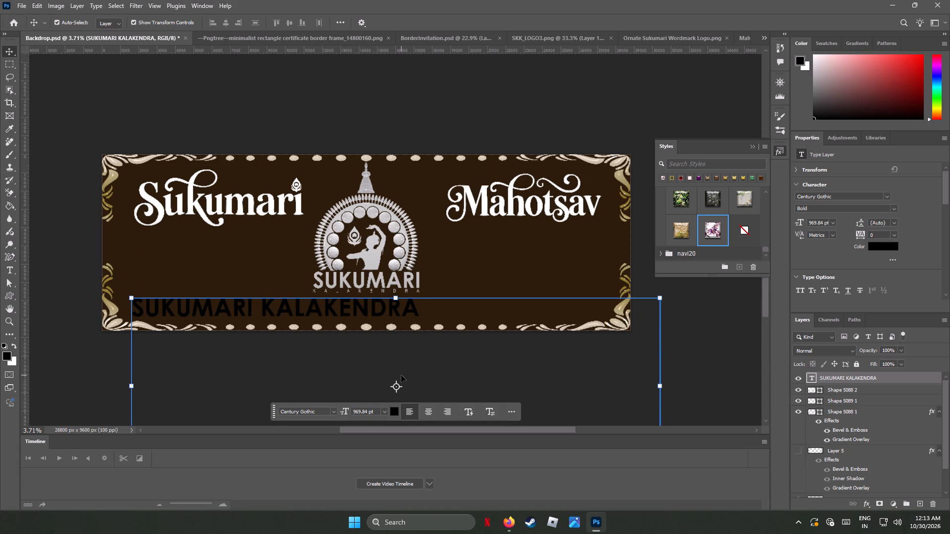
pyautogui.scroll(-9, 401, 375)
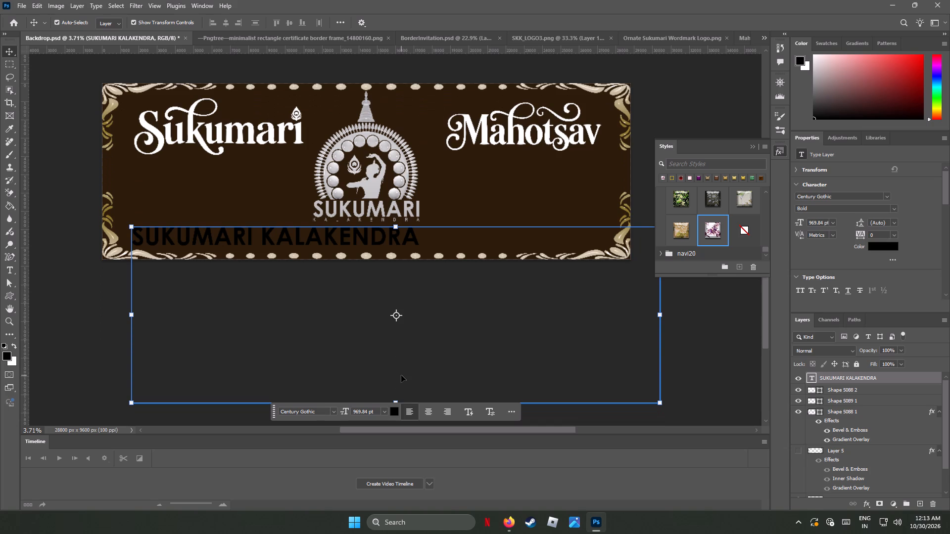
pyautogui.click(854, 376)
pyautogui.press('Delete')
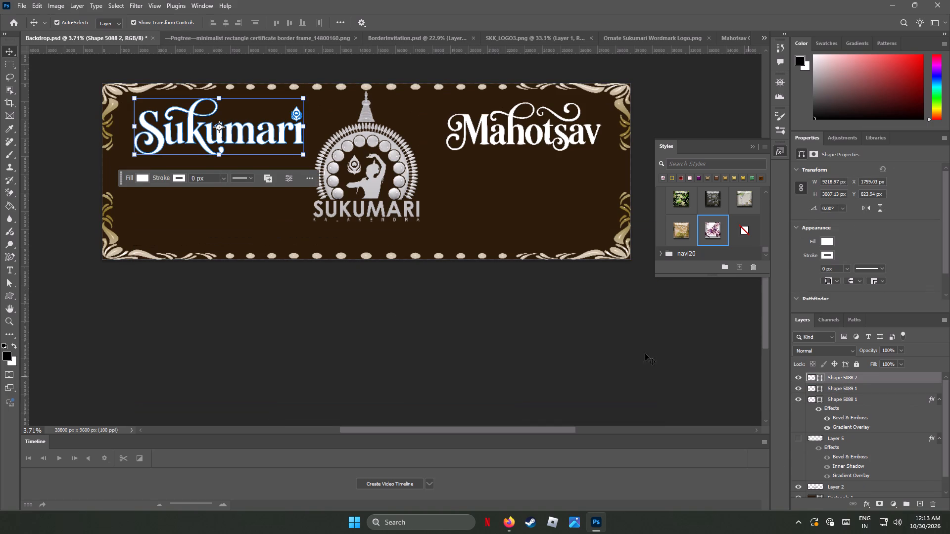
# Add a point text reading "SUKUMARI" below the emblem in black Century Gothic Bold, 969.84 pt.
pyautogui.click(10, 269)
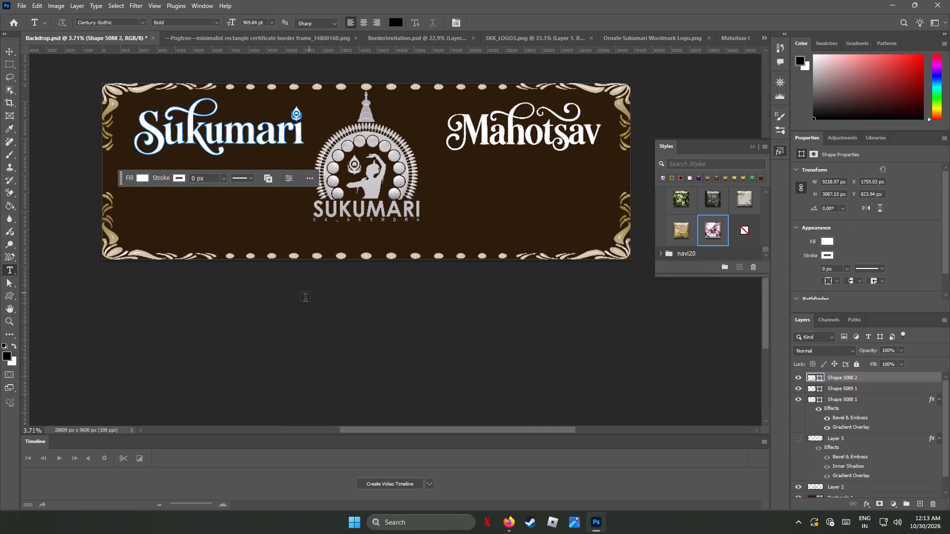
pyautogui.click(325, 242)
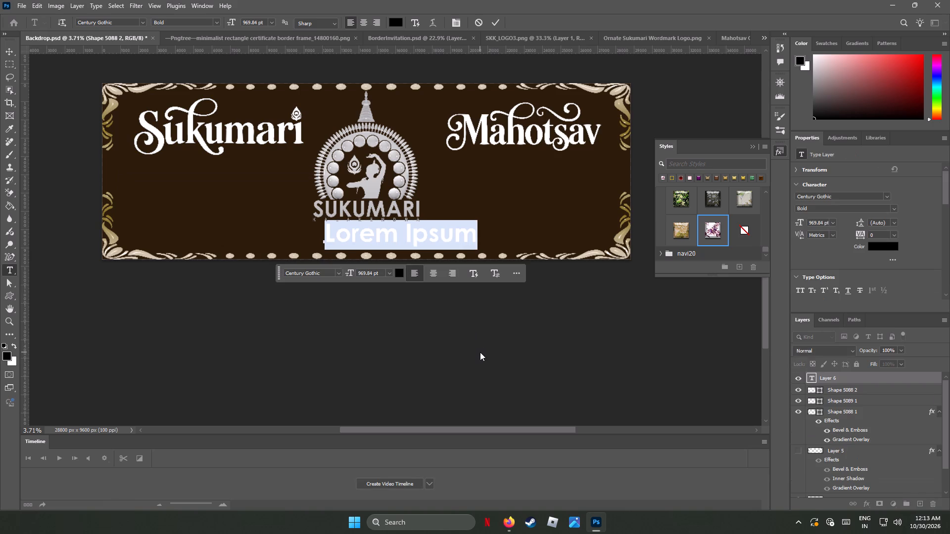
pyautogui.hotkey('shift', 's')
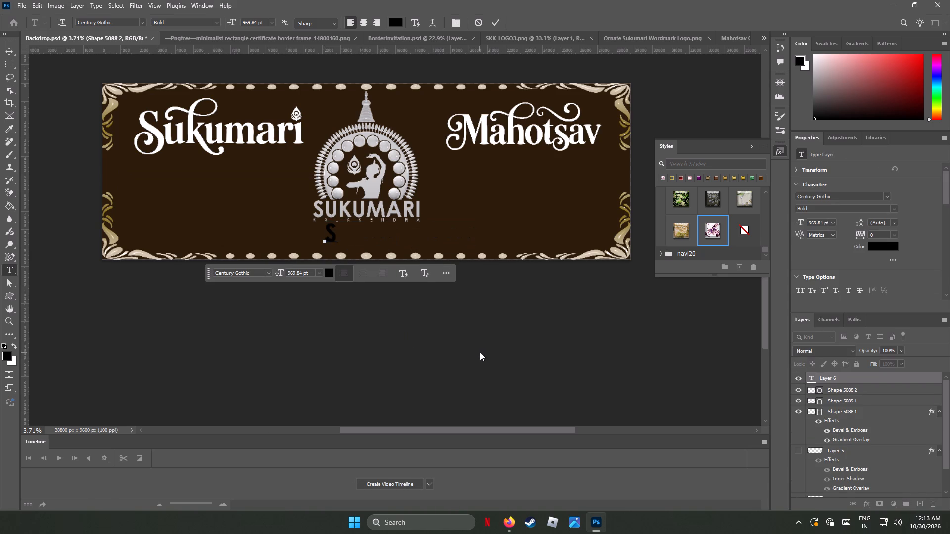
pyautogui.hotkey('shift', 'u')
pyautogui.write('KUMAR')
pyautogui.hotkey('shift', 'i')
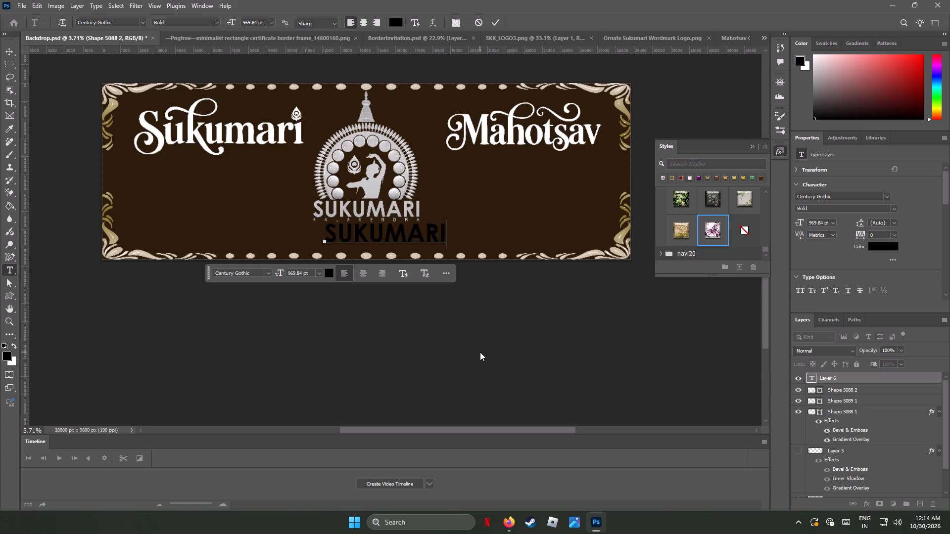
pyautogui.press('space')
pyautogui.press('BackSpace')
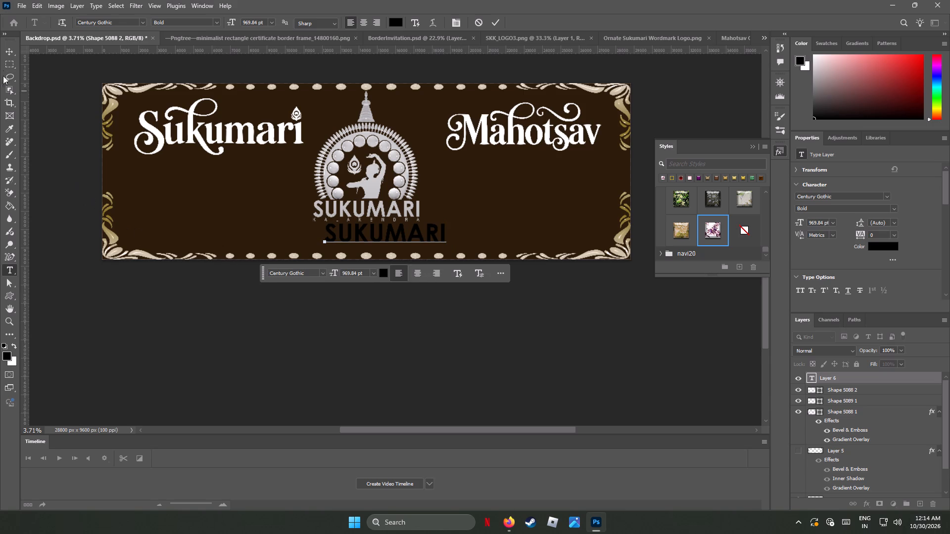
pyautogui.click(8, 51)
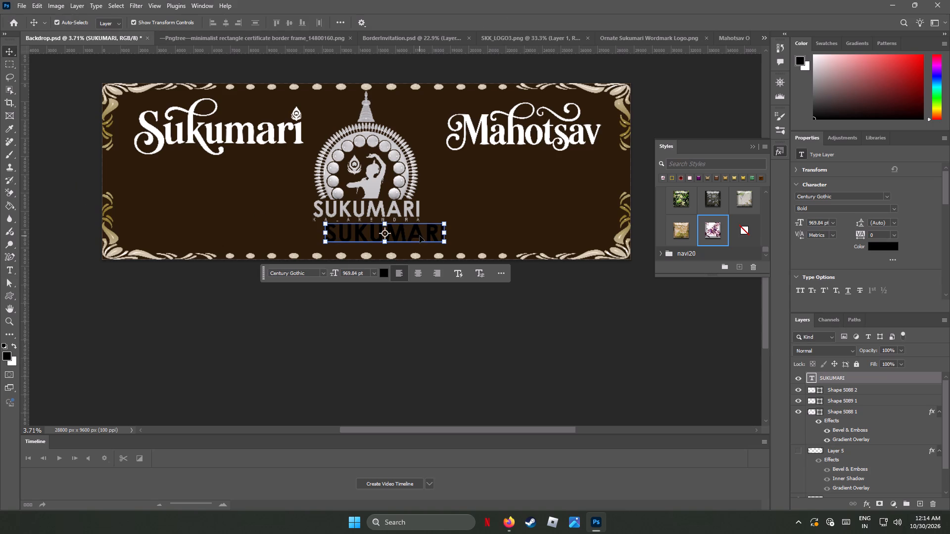
# Move the SUKUMARI text to the banner's lower-left area, aligning its left edge with the Sukumari wordmark above.
pyautogui.moveTo(420, 235); pyautogui.dragTo(237, 238)
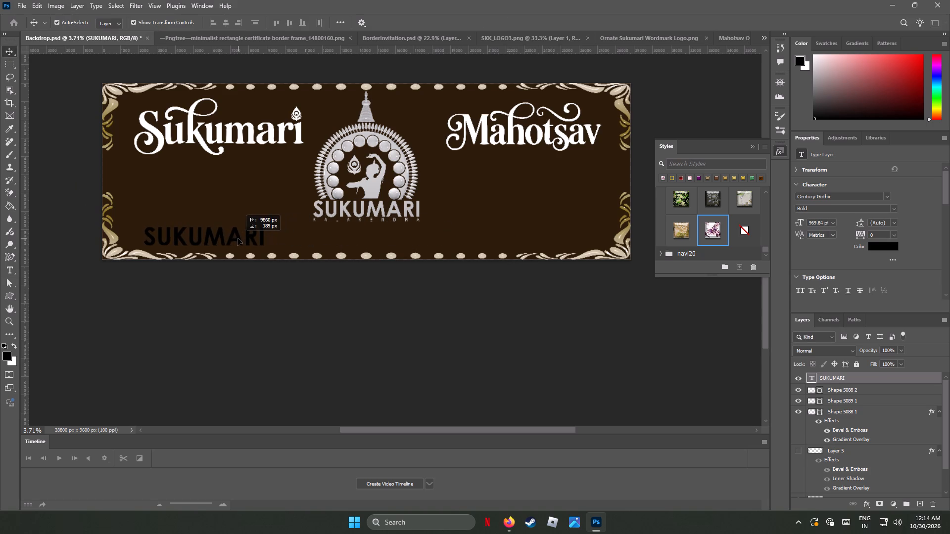
pyautogui.moveTo(237, 238); pyautogui.dragTo(320, 236)
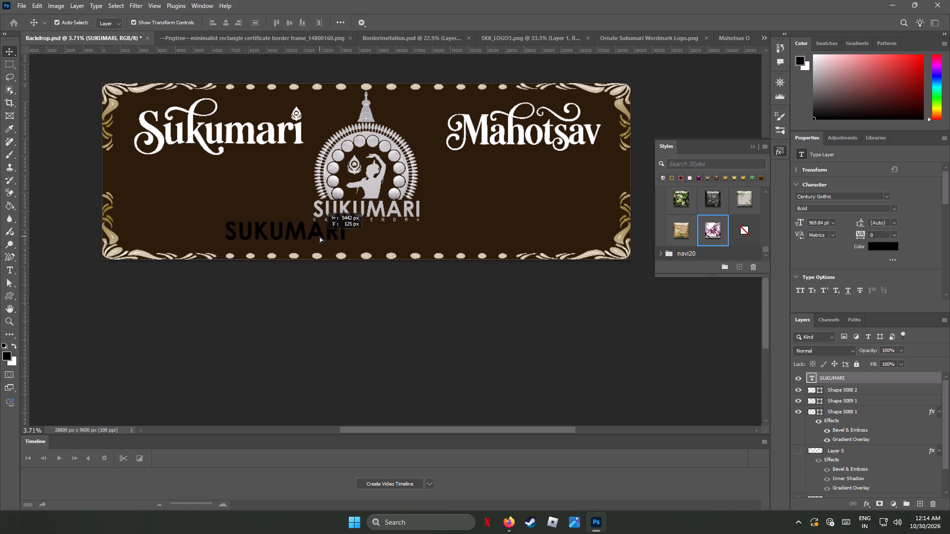
pyautogui.moveTo(320, 236); pyautogui.dragTo(225, 238)
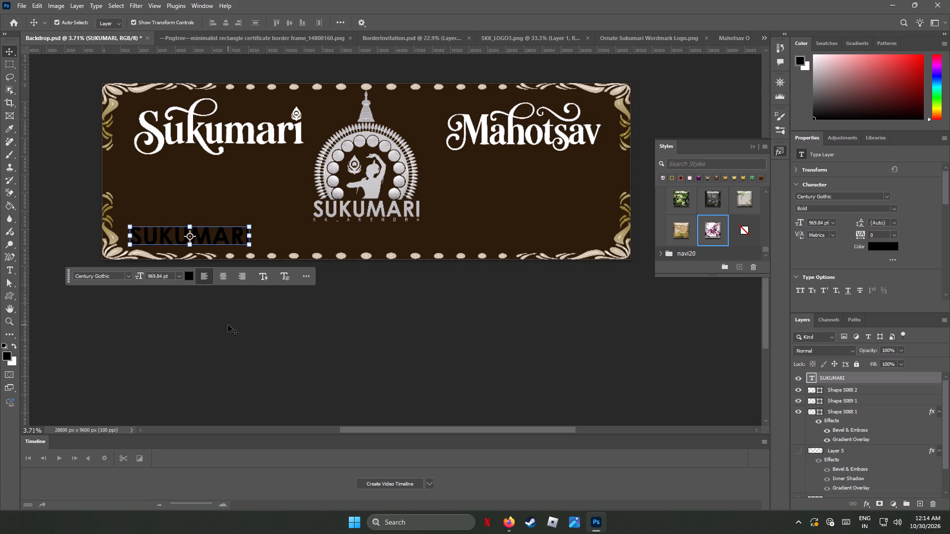
pyautogui.press('Right')
pyautogui.press('Right')
pyautogui.press('Right')
pyautogui.press('Right')
pyautogui.press('Right')
pyautogui.press('Right')
pyautogui.press('Right')
pyautogui.press('Right')
pyautogui.press('Right')
pyautogui.press('Right')
pyautogui.press('Right')
pyautogui.press('Right')
pyautogui.press('Right')
pyautogui.press('Right')
pyautogui.press('Right')
pyautogui.press('Right')
pyautogui.press('Right')
pyautogui.press('Right')
pyautogui.press('Right')
pyautogui.press('Right')
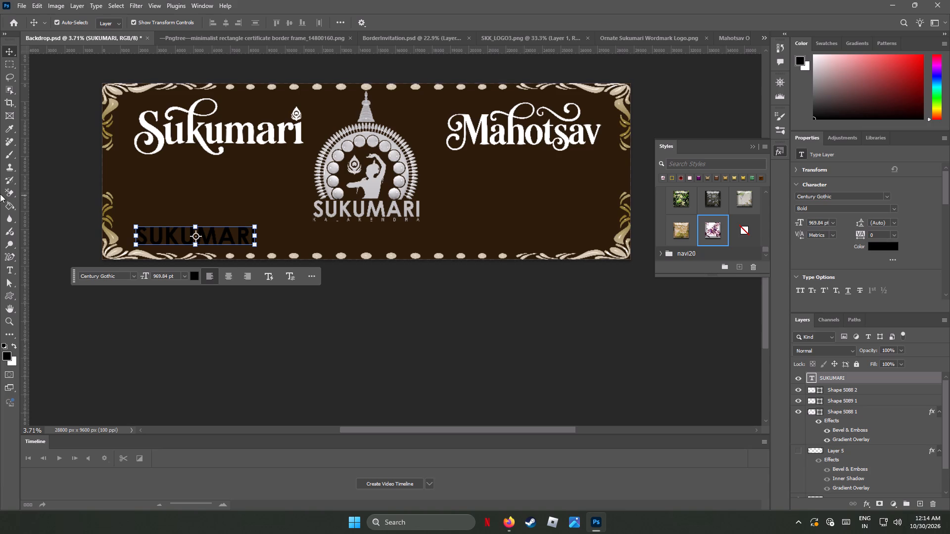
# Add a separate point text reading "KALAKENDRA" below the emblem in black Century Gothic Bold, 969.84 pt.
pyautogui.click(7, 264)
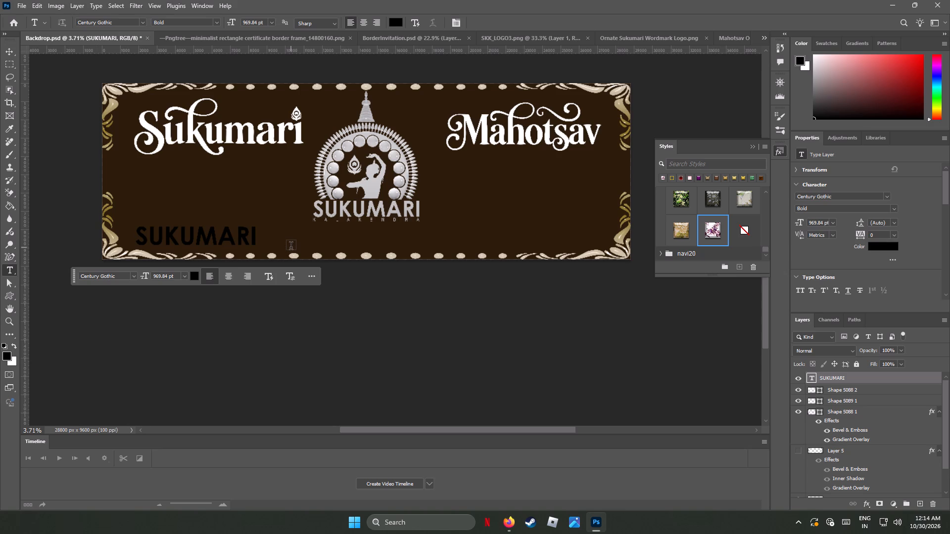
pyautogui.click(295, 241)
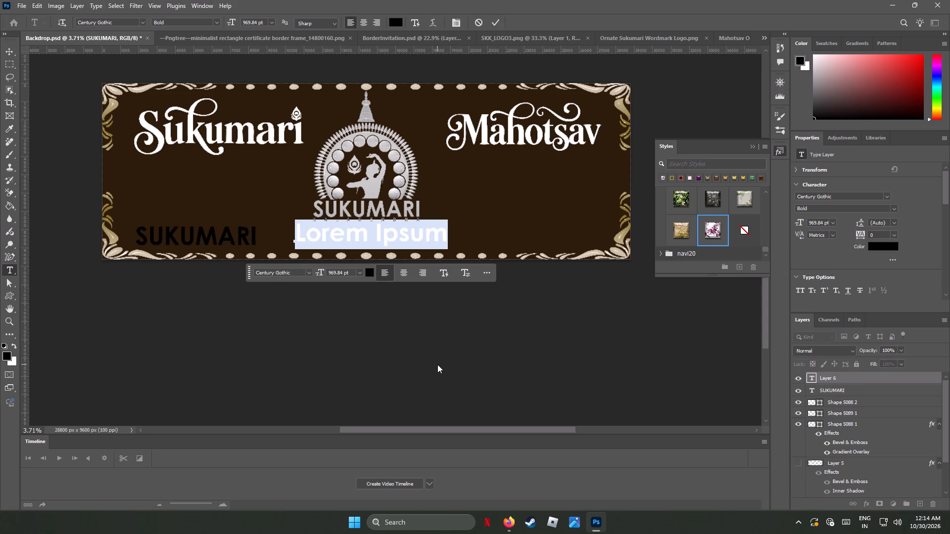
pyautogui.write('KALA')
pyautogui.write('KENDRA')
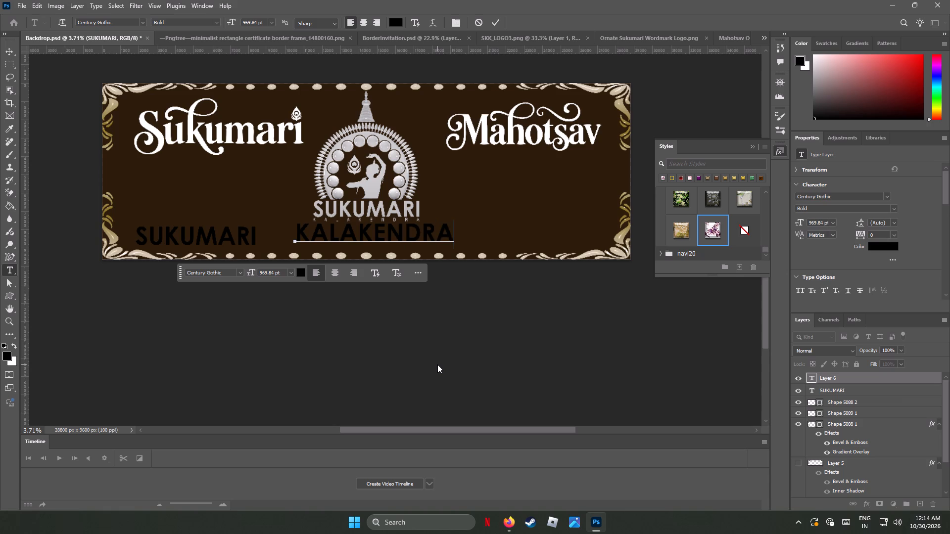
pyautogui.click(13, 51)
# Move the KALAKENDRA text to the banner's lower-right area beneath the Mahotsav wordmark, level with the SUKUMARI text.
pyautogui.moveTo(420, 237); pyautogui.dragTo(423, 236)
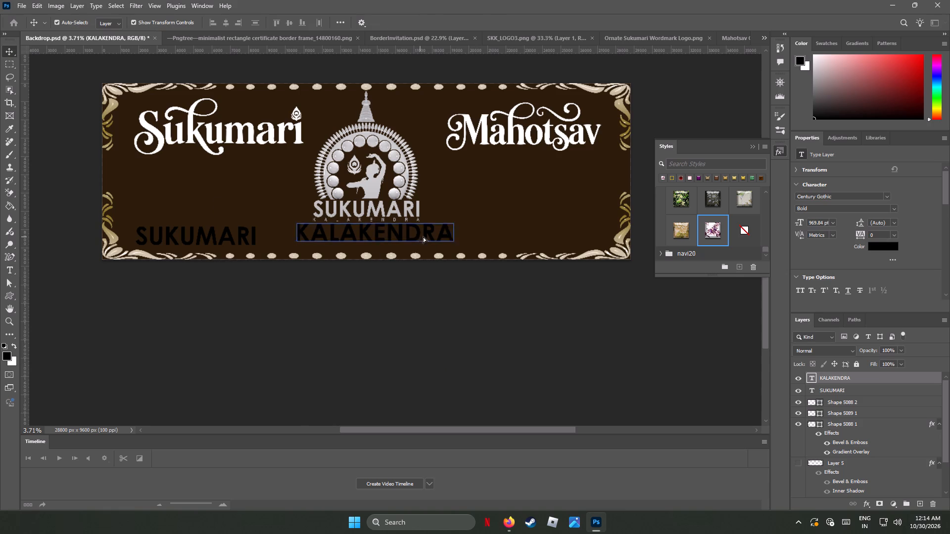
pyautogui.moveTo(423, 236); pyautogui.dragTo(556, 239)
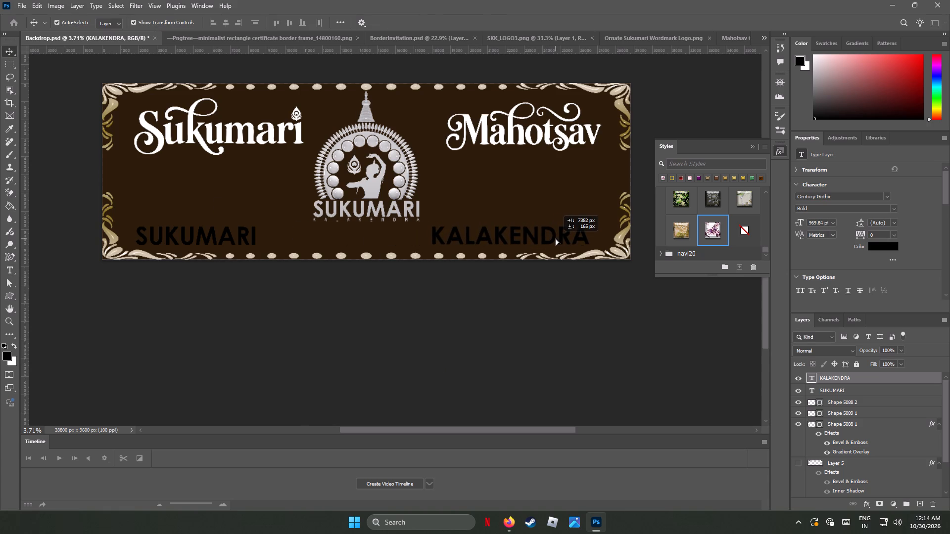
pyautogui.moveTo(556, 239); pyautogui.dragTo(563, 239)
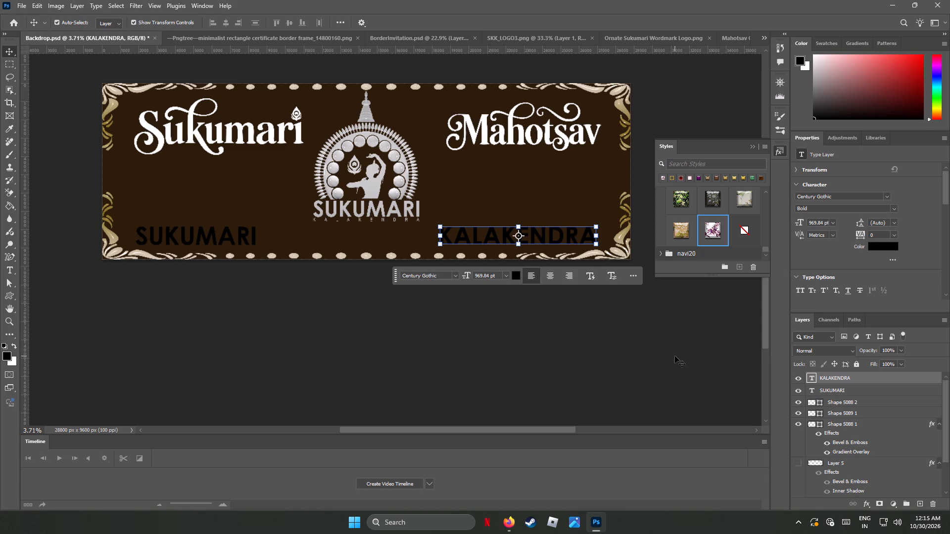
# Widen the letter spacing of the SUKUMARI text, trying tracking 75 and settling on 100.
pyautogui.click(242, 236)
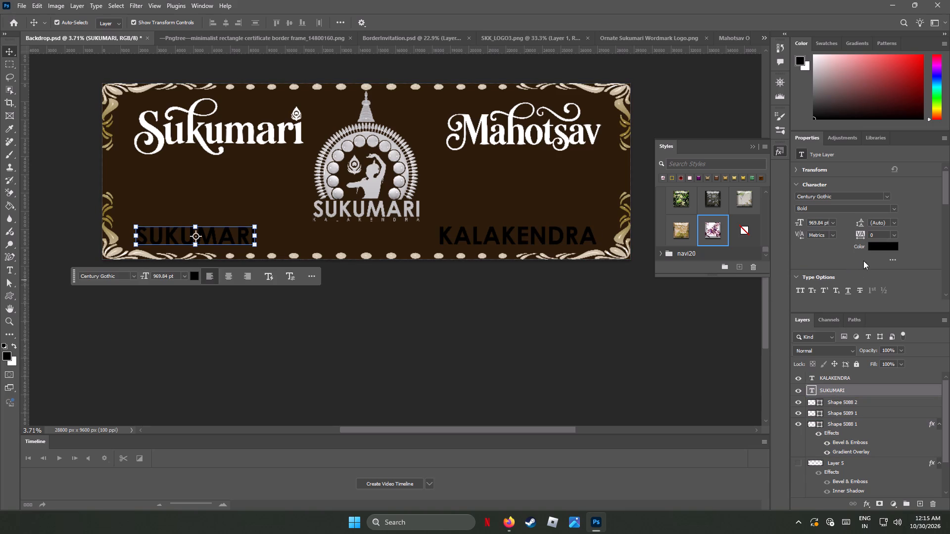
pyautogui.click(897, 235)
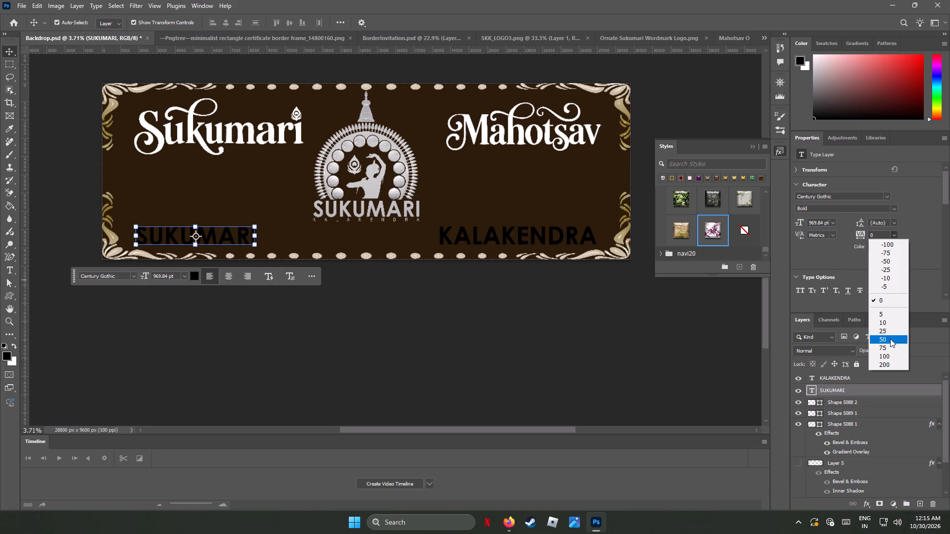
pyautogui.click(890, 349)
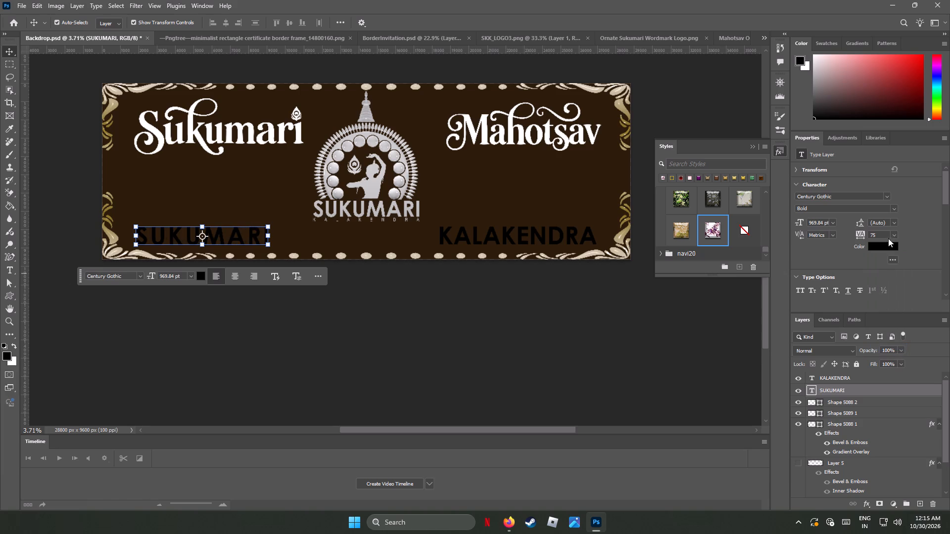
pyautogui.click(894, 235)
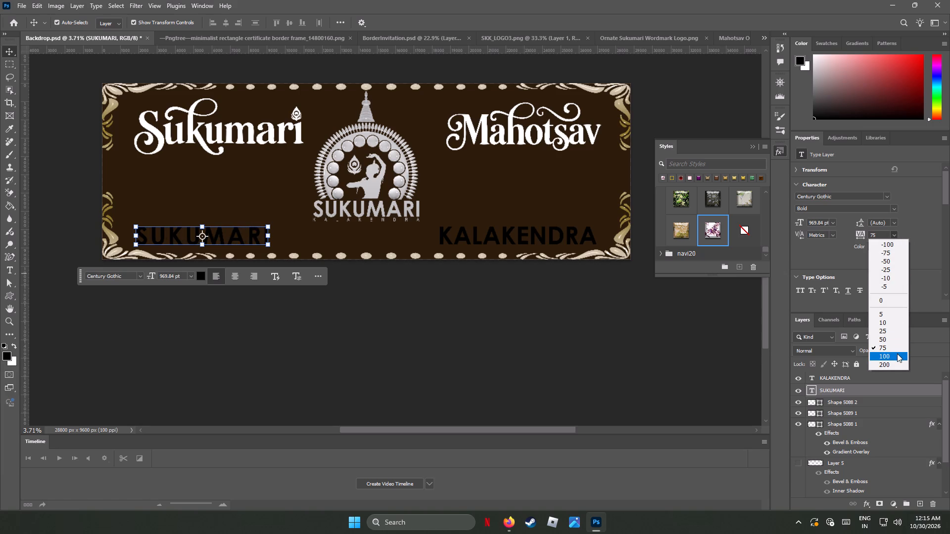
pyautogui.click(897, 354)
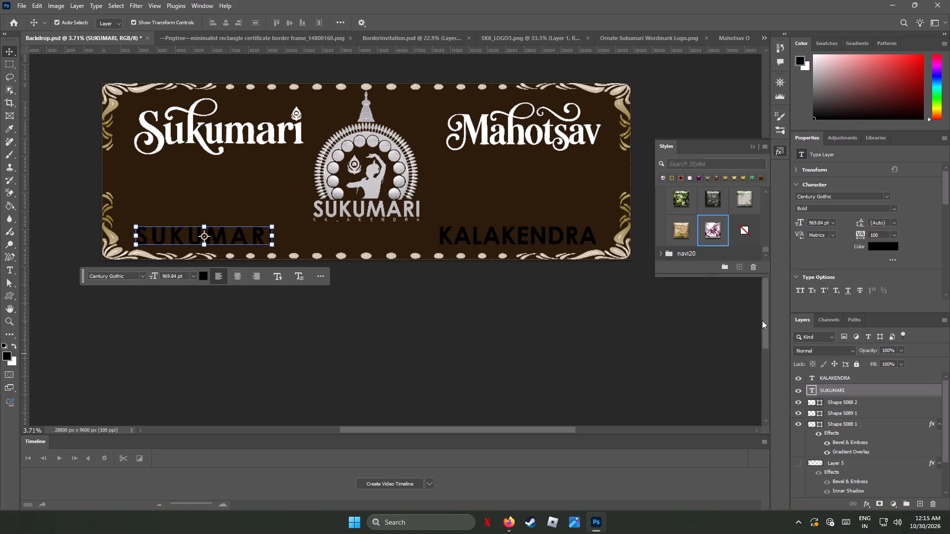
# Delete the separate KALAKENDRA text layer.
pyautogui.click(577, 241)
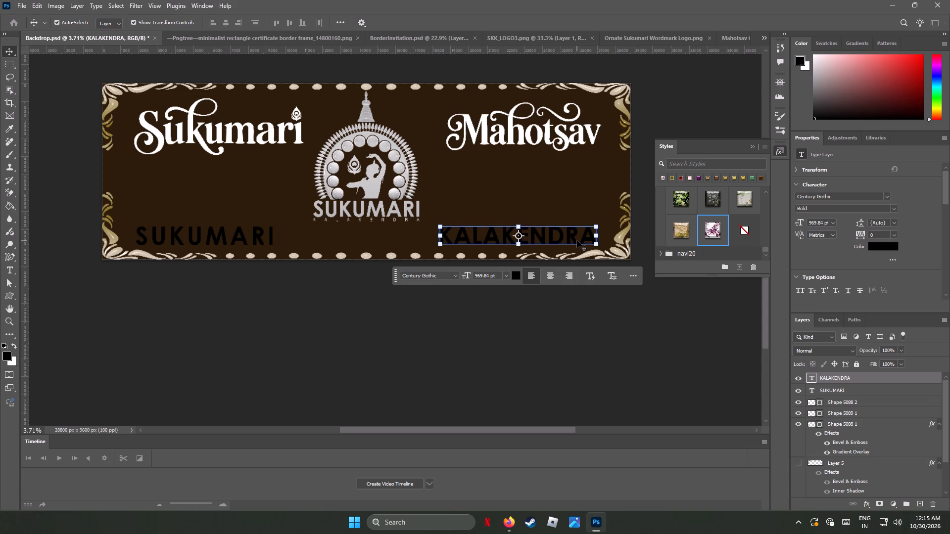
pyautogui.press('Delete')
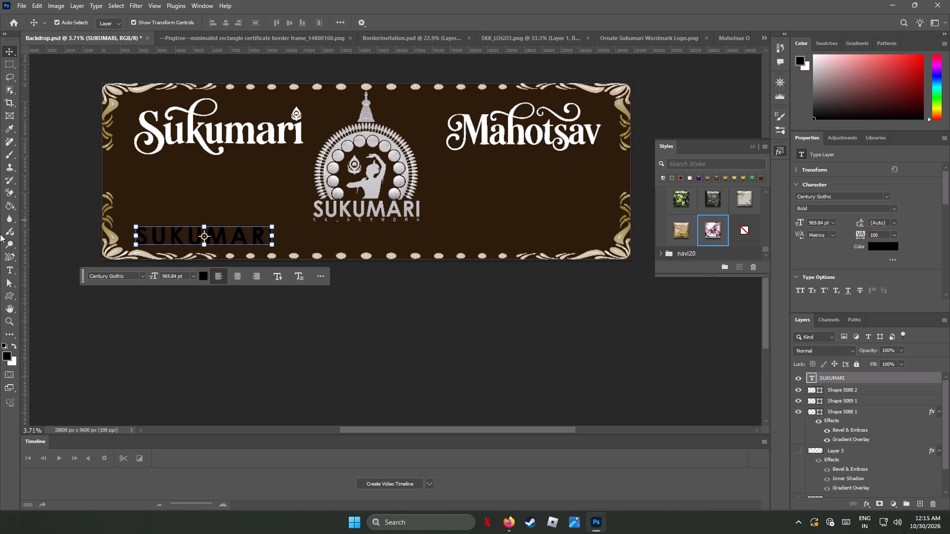
# Append a space and "KALAKENDRA" to the SUKUMARI text so it forms one line reading "SUKUMARI KALAKENDRA".
pyautogui.click(12, 269)
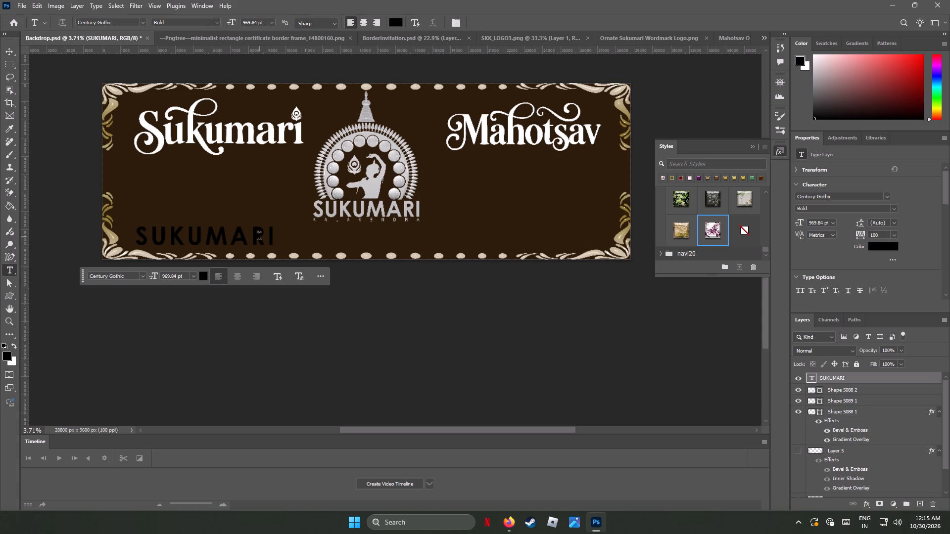
pyautogui.click(259, 237)
pyautogui.press('Right')
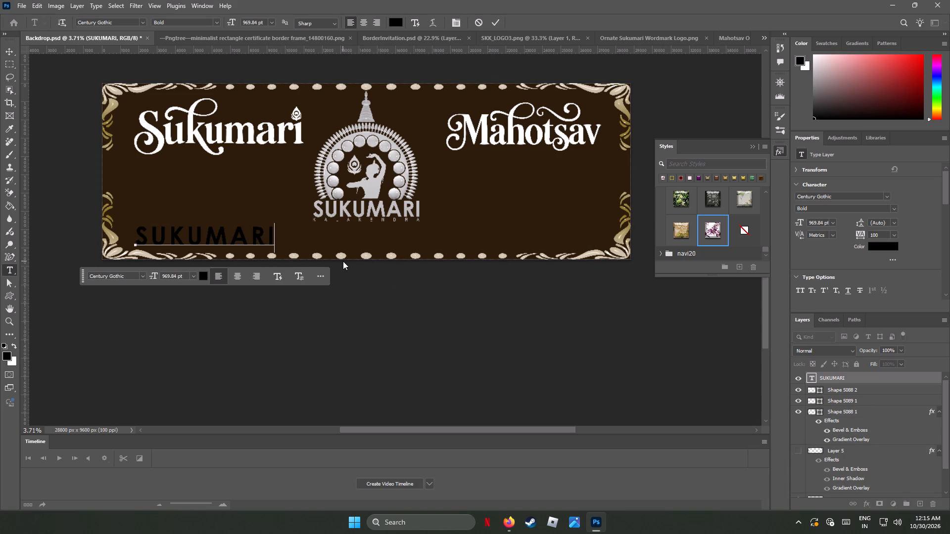
pyautogui.press('space')
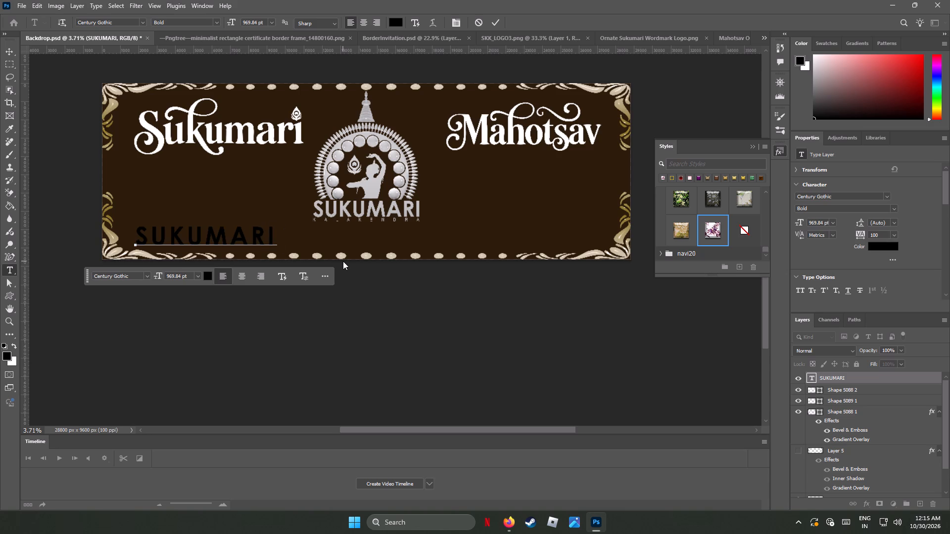
pyautogui.write('KALAKENDRA')
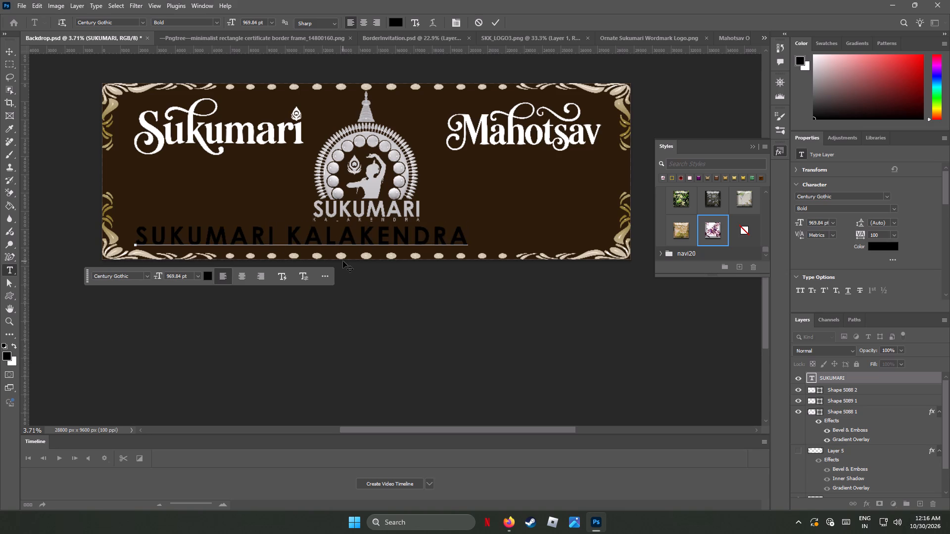
pyautogui.click(7, 50)
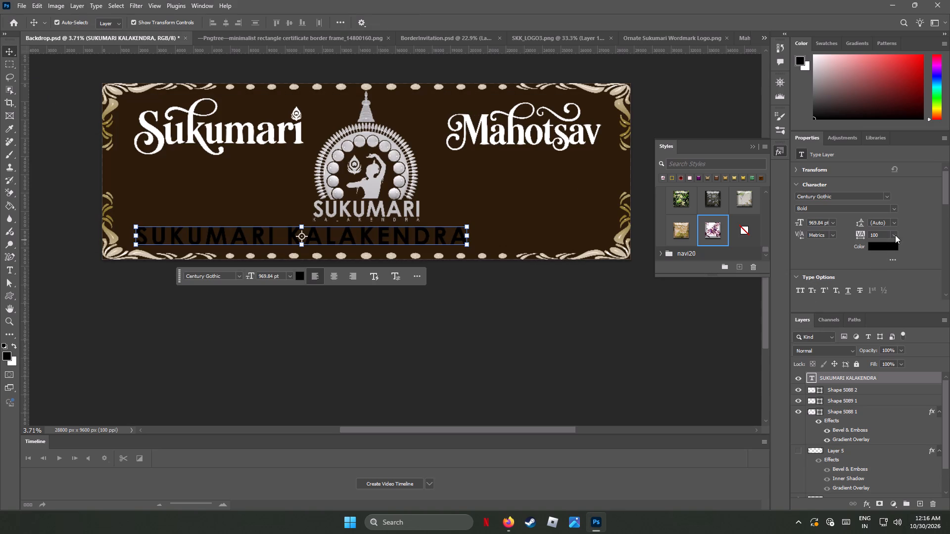
# Widen the letter spacing of the SUKUMARI KALAKENDRA text, trying tracking 200 and settling on 300.
pyautogui.click(896, 235)
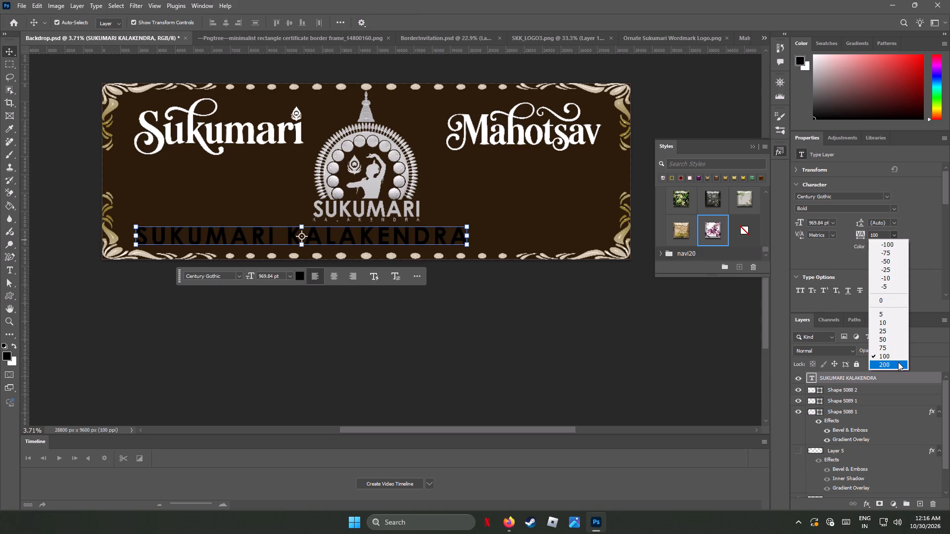
pyautogui.click(900, 365)
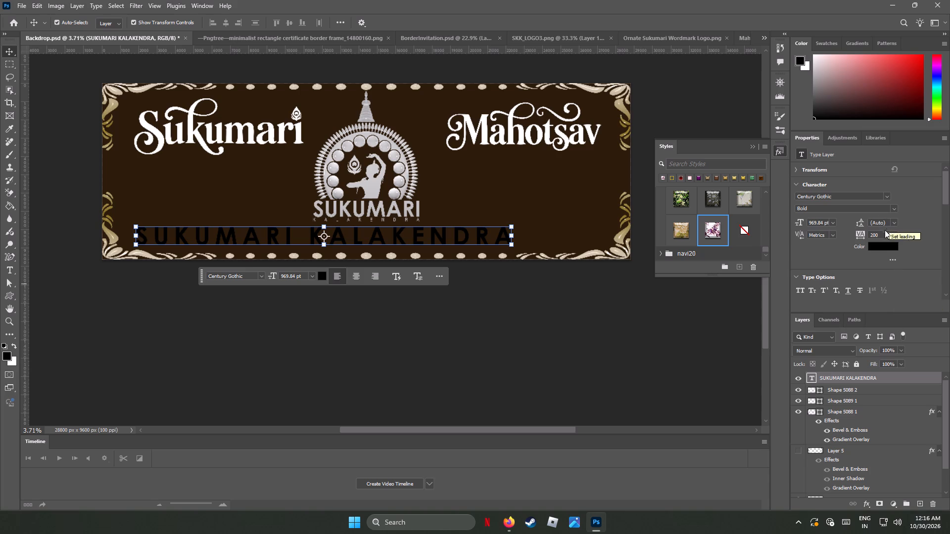
pyautogui.moveTo(883, 235); pyautogui.dragTo(842, 230)
pyautogui.write('300')
pyautogui.press('Return')
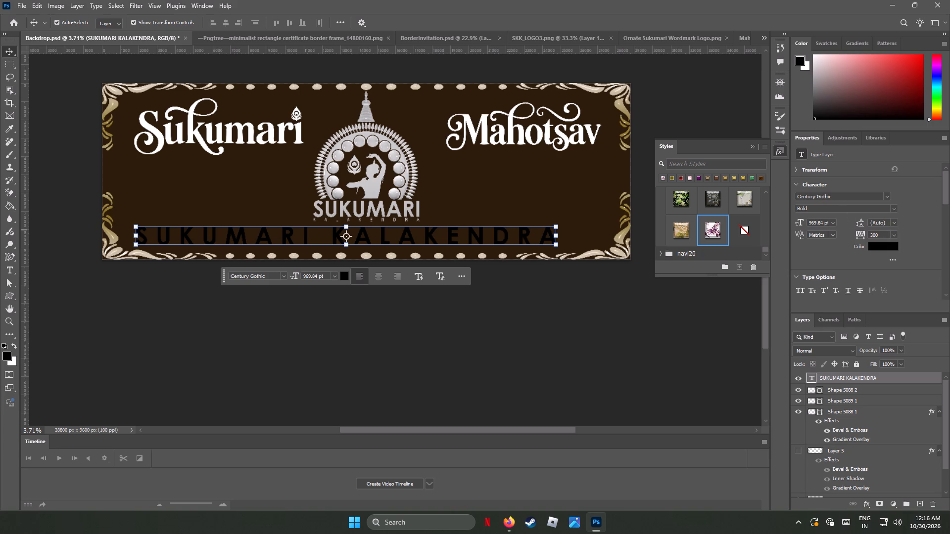
# Set the tracking of the SUKUMARI KALAKENDRA text to 400.
pyautogui.moveTo(884, 235); pyautogui.dragTo(843, 232)
pyautogui.moveTo(843, 232); pyautogui.dragTo(842, 232)
pyautogui.write('400')
pyautogui.press('Return')
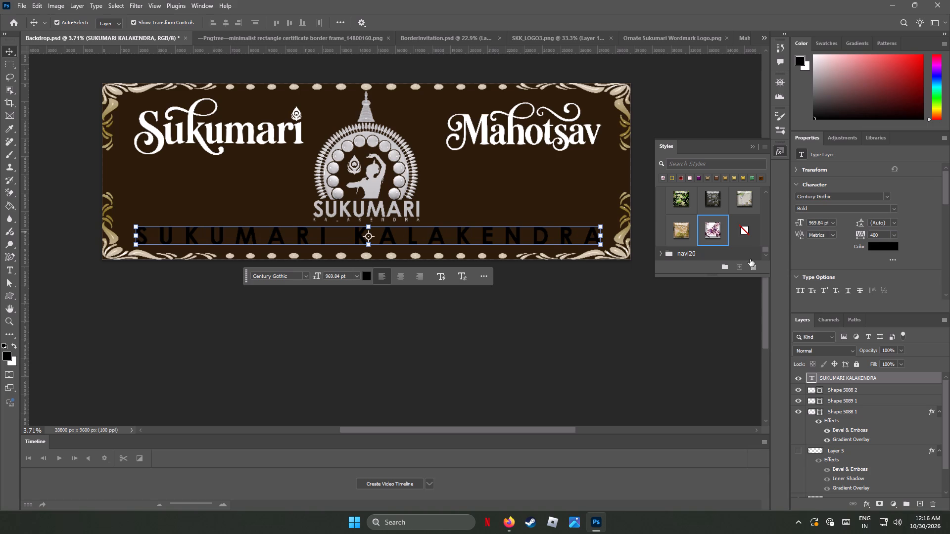
# Nudge the SUKUMARI KALAKENDRA text slightly up and to the left beneath the emblem.
pyautogui.press('Up')
pyautogui.press('Up')
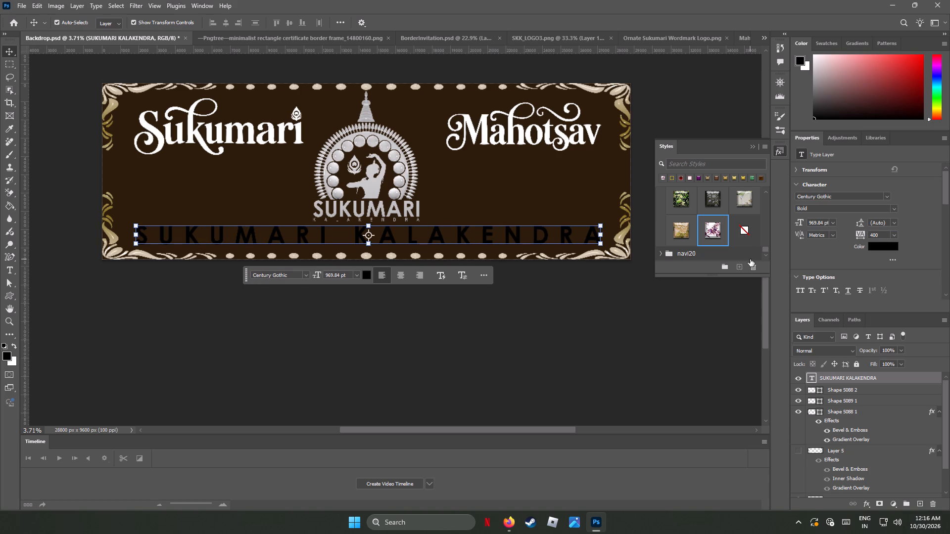
pyautogui.press('Left')
pyautogui.press('Left')
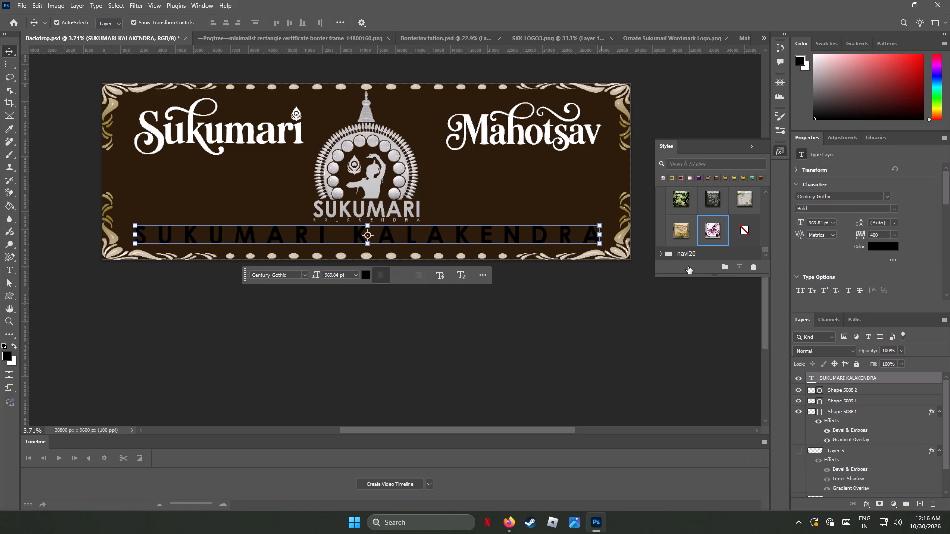
# Change the SUKUMARI KALAKENDRA text colour from black to white.
pyautogui.click(879, 244)
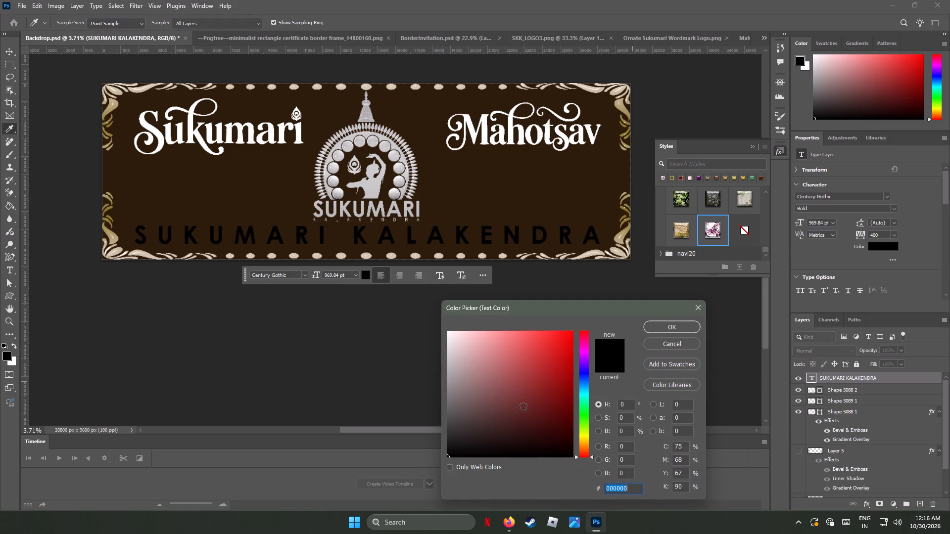
pyautogui.moveTo(518, 401); pyautogui.dragTo(398, 301)
pyautogui.click(680, 324)
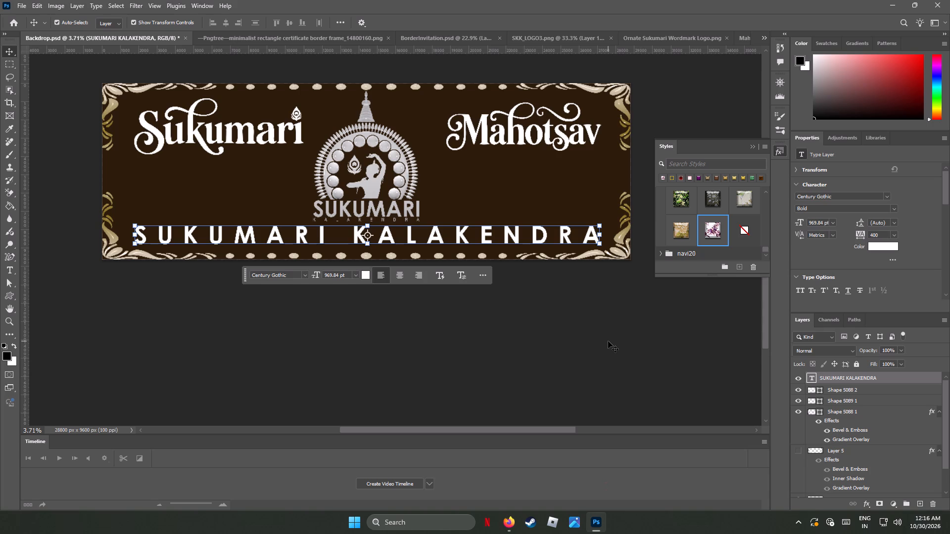
pyautogui.click(525, 199)
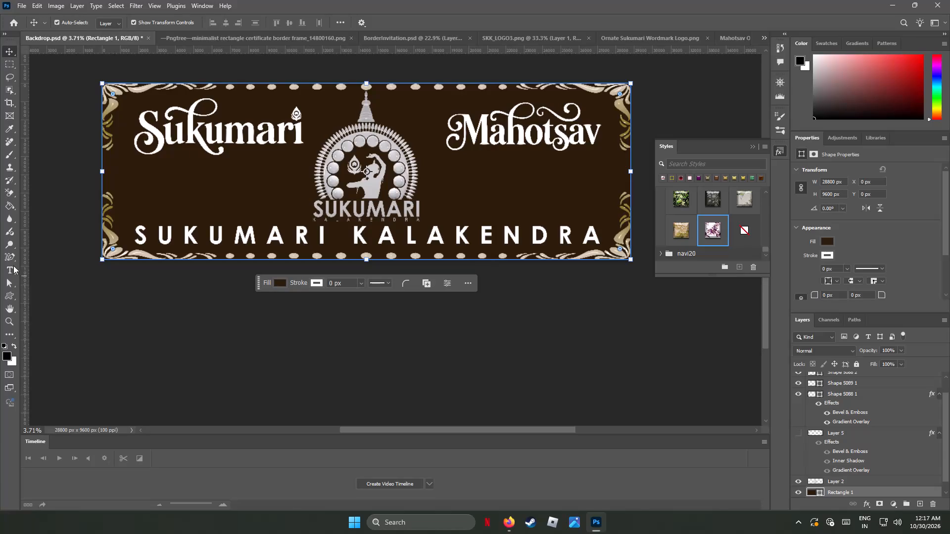
# Browse the custom shape library, including the Floral-custom-shapes0 group, for a decorative shape.
pyautogui.click(14, 297)
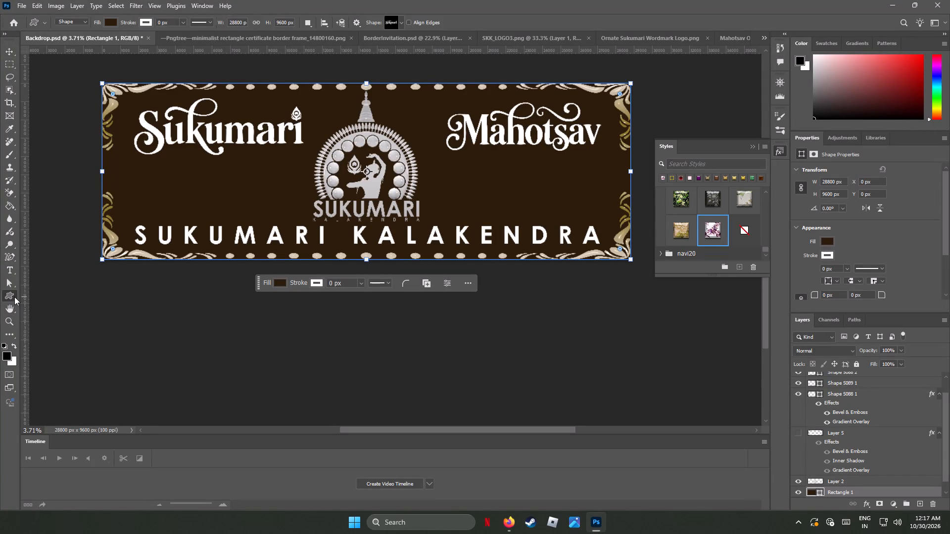
pyautogui.click(400, 23)
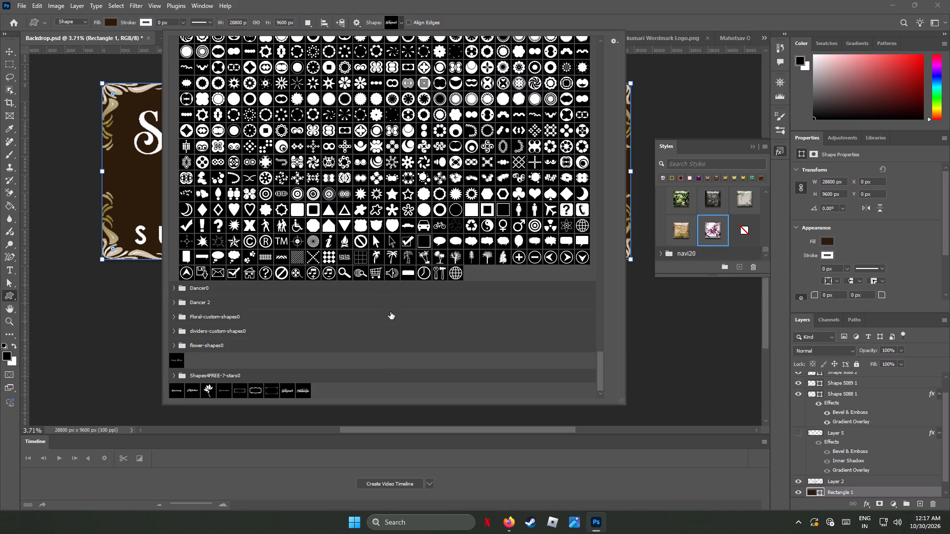
pyautogui.click(175, 318)
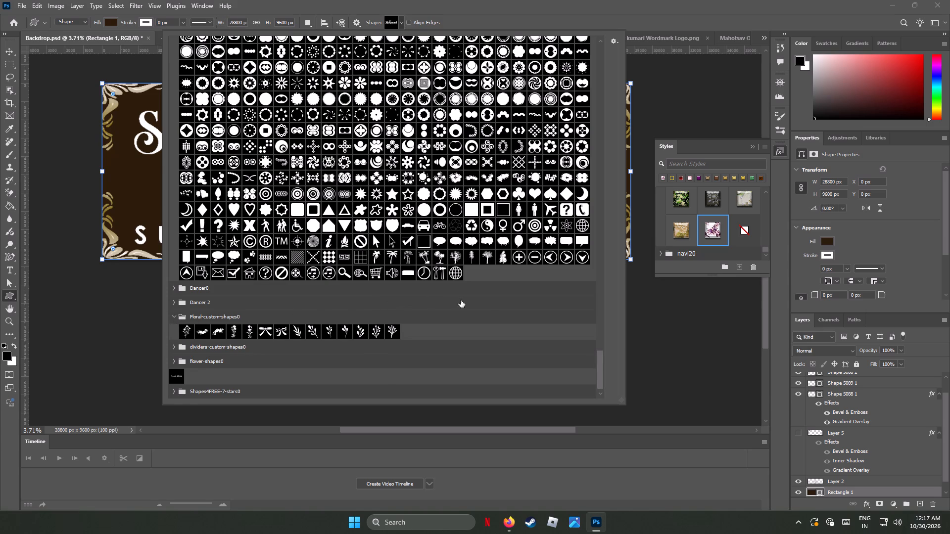
pyautogui.scroll(4, 489, 301)
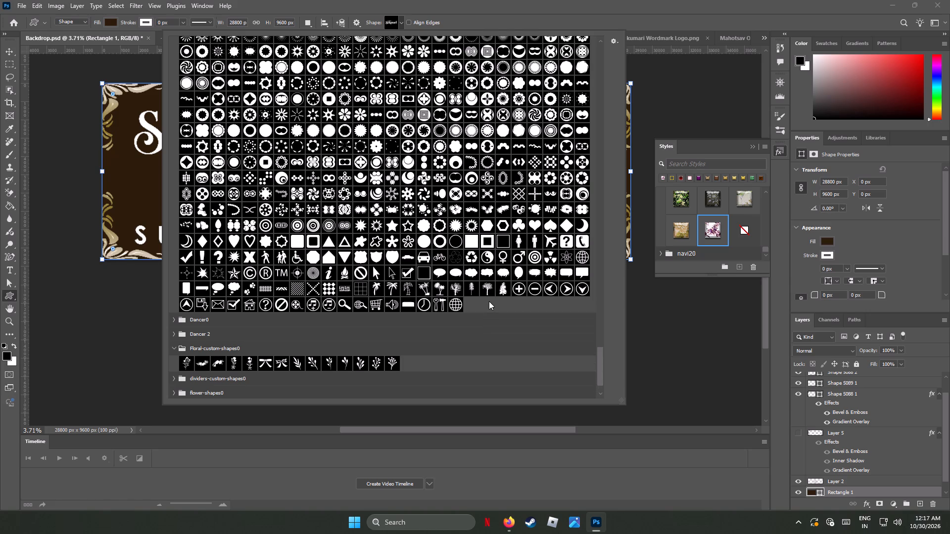
pyautogui.scroll(5, 489, 301)
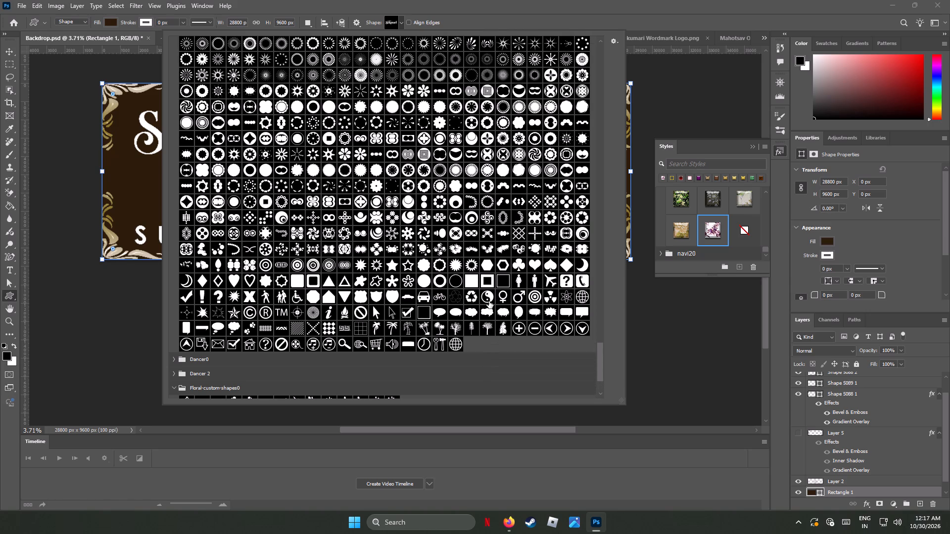
pyautogui.scroll(8, 489, 301)
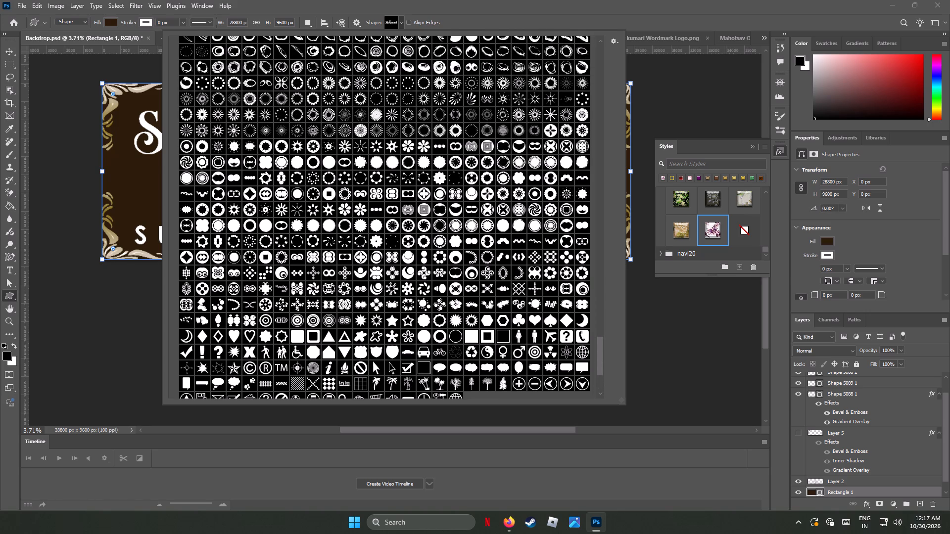
pyautogui.scroll(2, 489, 301)
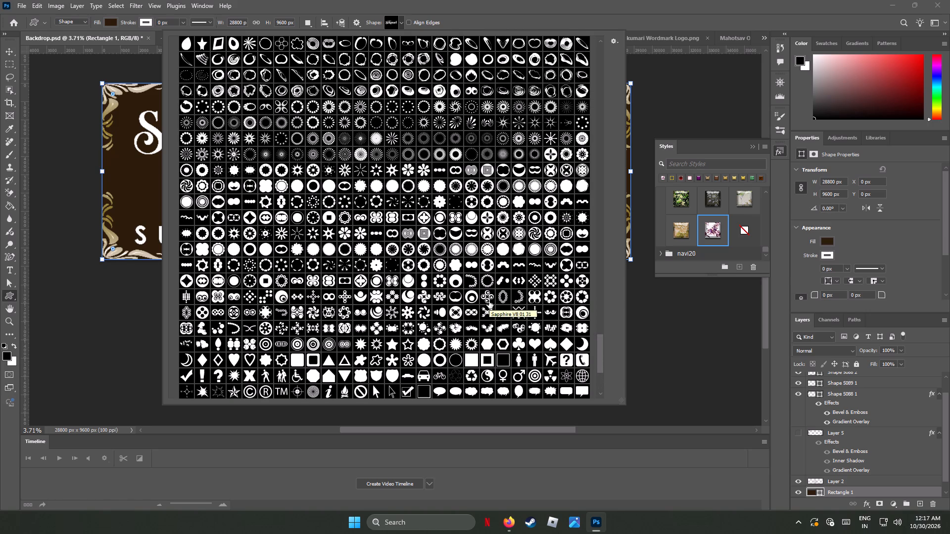
pyautogui.scroll(3, 489, 301)
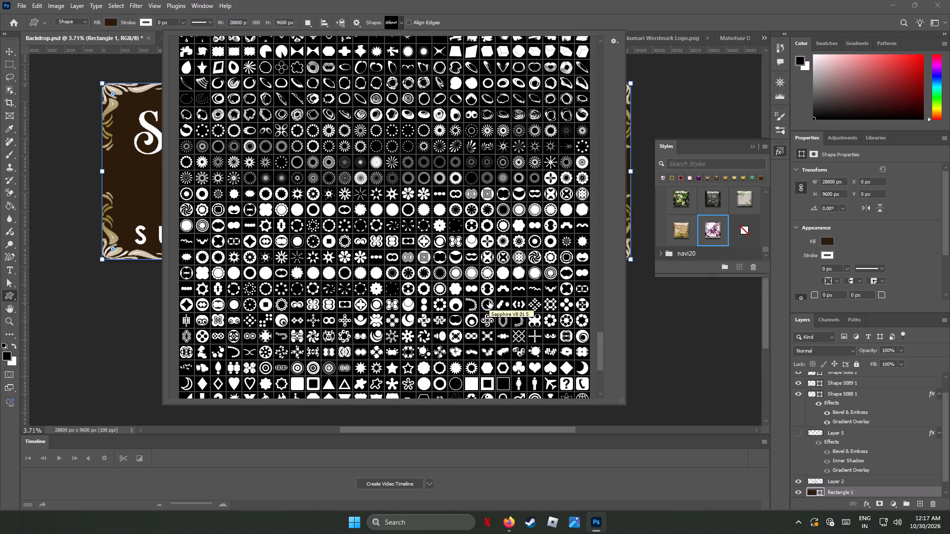
pyautogui.scroll(1, 489, 301)
pyautogui.scroll(-6, 489, 301)
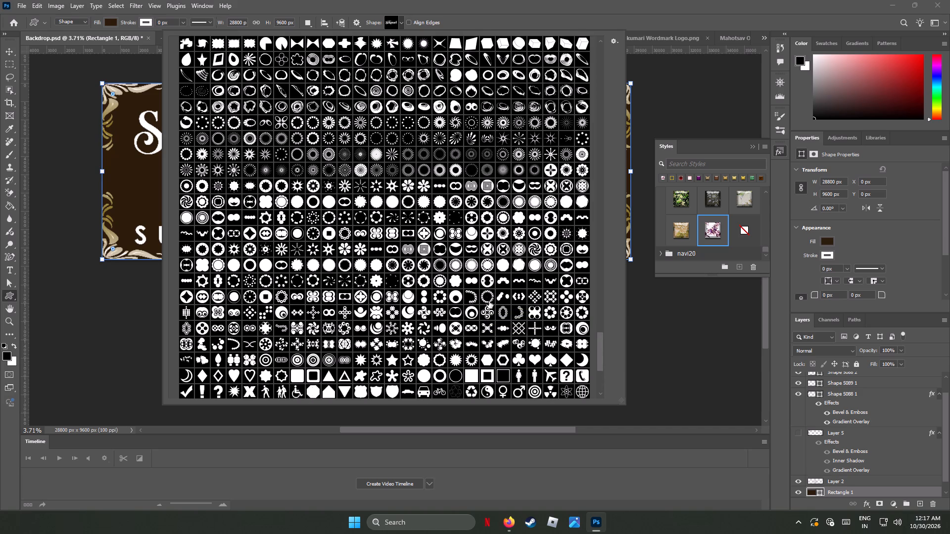
pyautogui.click(534, 0)
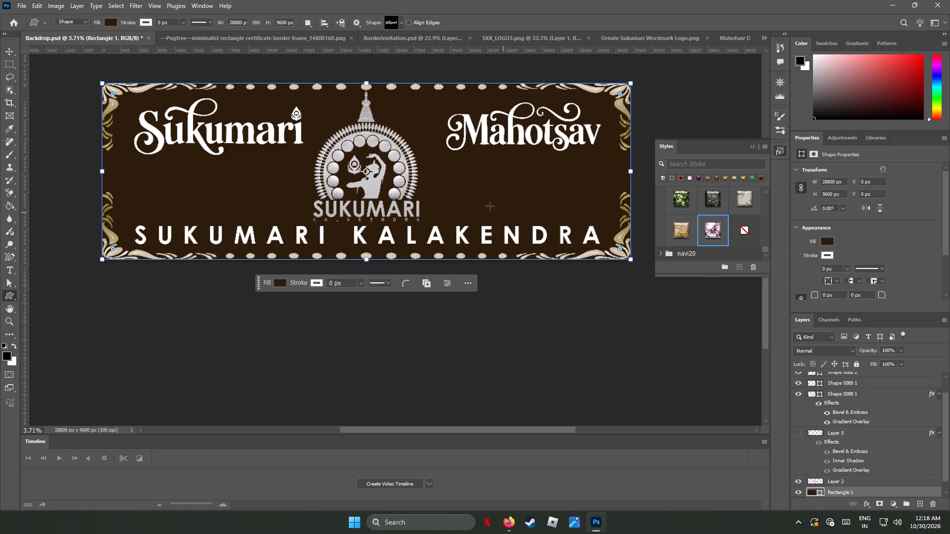
# Apply a white (ffffff) Color Overlay to the central emblem on Layer 2.
pyautogui.click(12, 53)
pyautogui.click(406, 178)
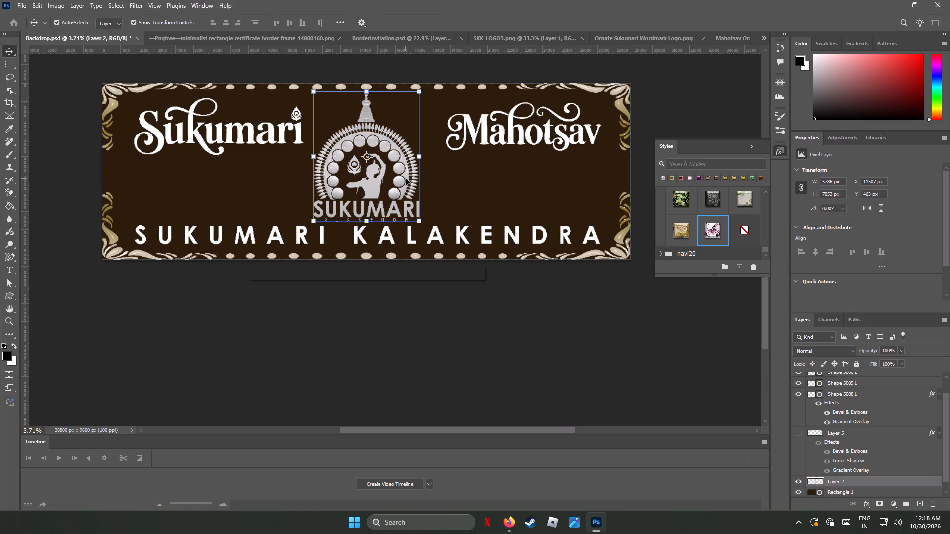
pyautogui.rightClick(844, 482)
pyautogui.click(931, 324)
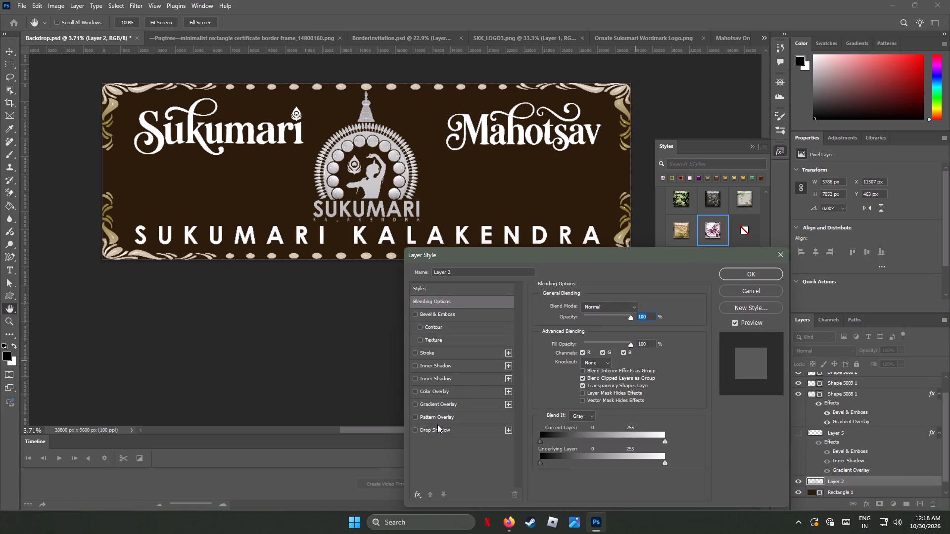
pyautogui.click(419, 391)
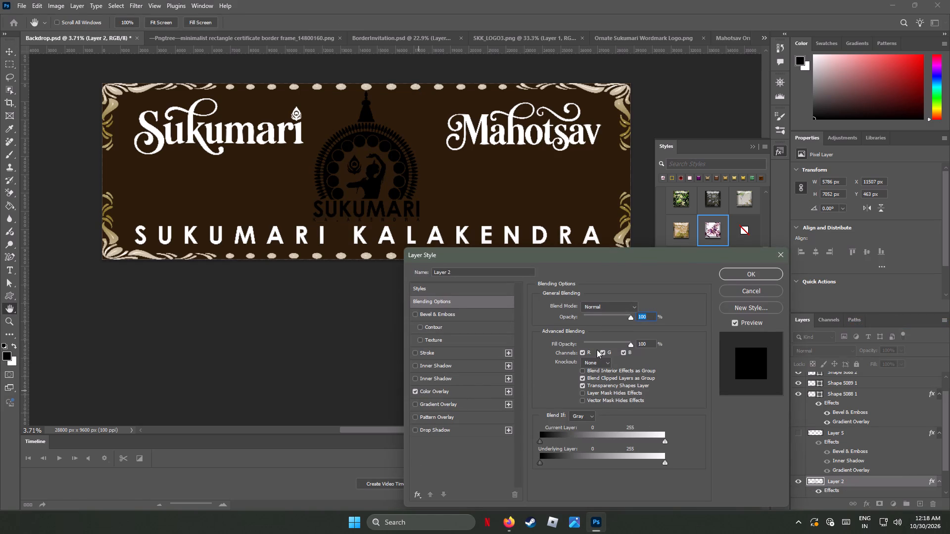
pyautogui.click(453, 390)
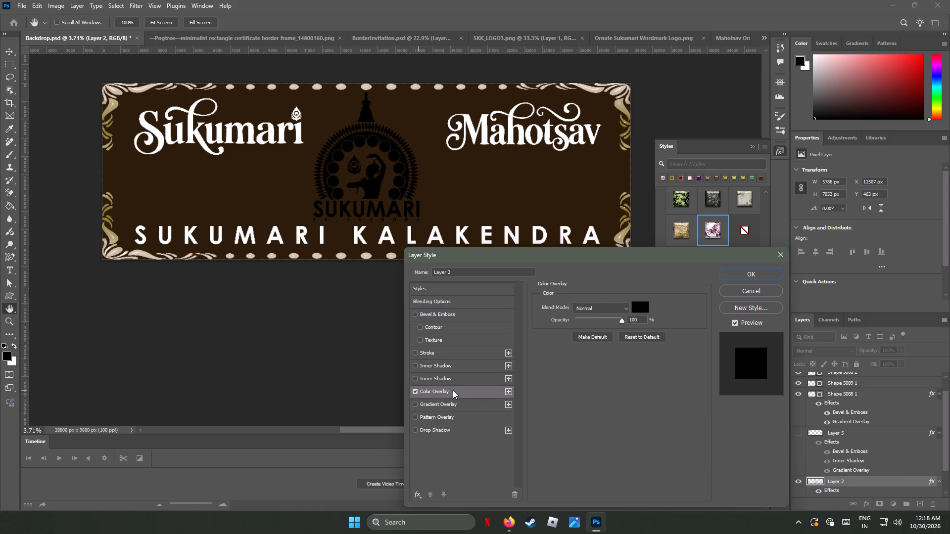
pyautogui.click(640, 309)
pyautogui.moveTo(505, 375); pyautogui.dragTo(418, 316)
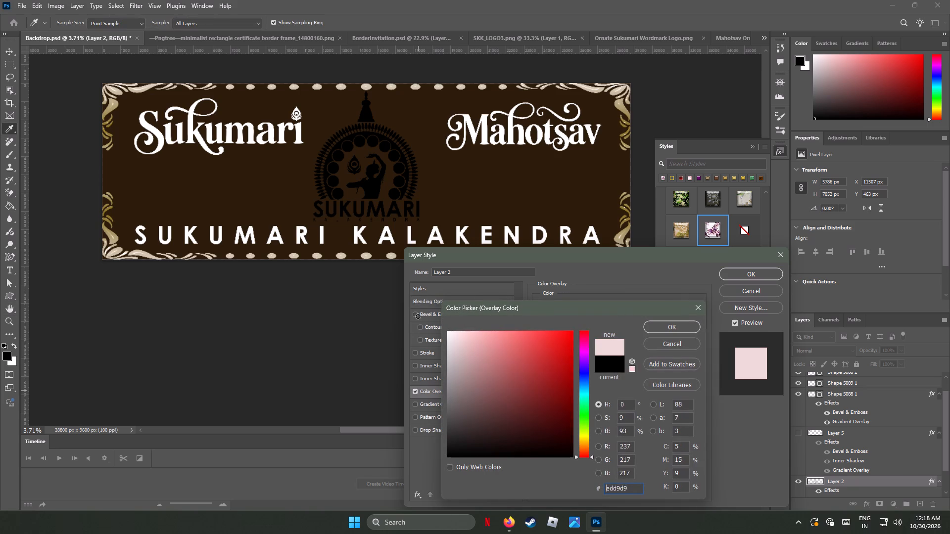
pyautogui.moveTo(418, 316); pyautogui.dragTo(407, 311)
pyautogui.click(682, 325)
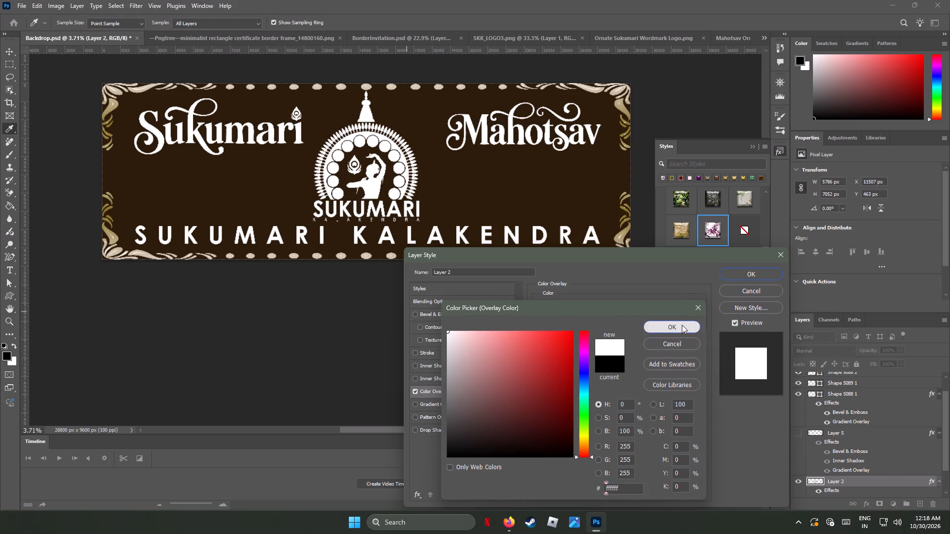
pyautogui.click(755, 274)
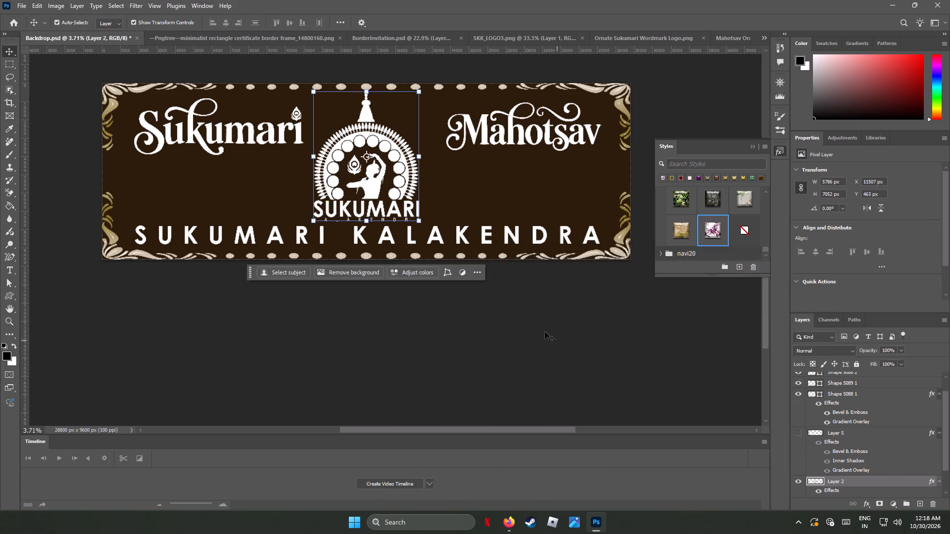
pyautogui.click(544, 331)
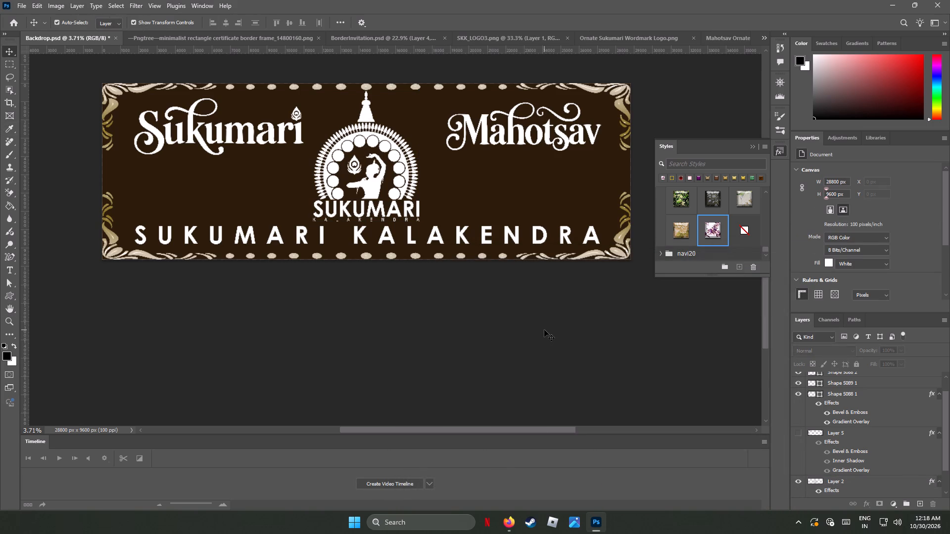
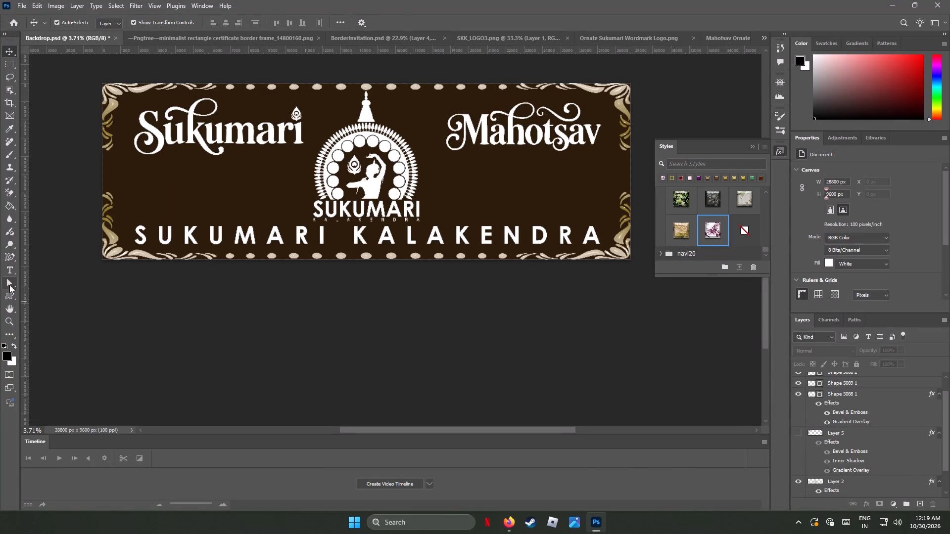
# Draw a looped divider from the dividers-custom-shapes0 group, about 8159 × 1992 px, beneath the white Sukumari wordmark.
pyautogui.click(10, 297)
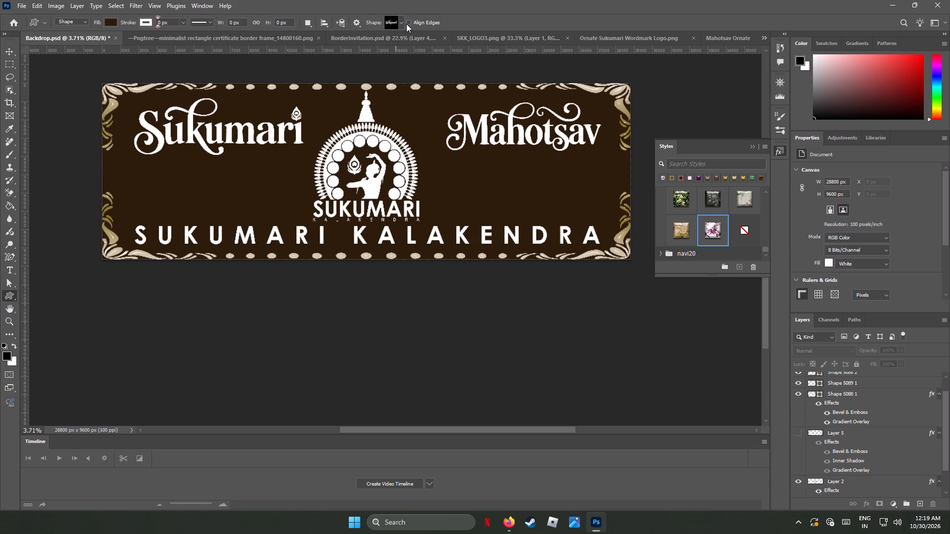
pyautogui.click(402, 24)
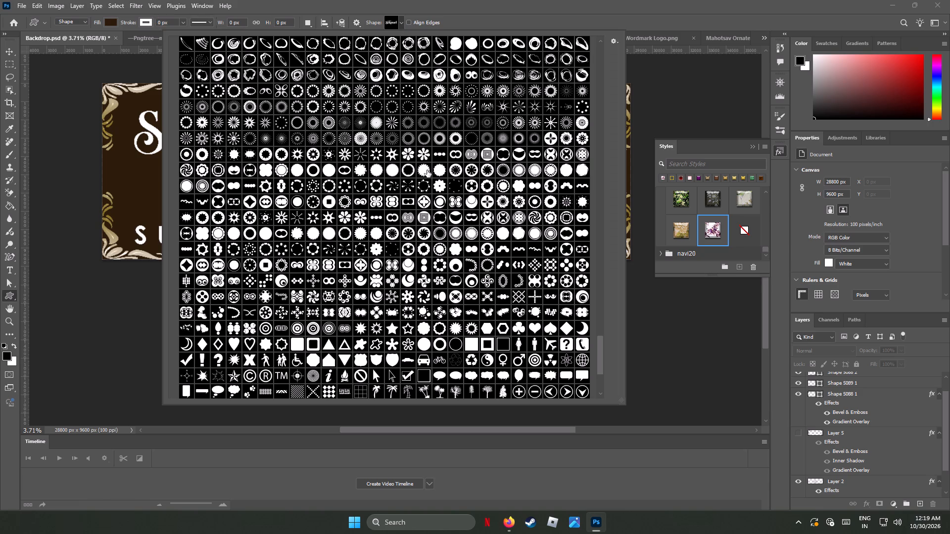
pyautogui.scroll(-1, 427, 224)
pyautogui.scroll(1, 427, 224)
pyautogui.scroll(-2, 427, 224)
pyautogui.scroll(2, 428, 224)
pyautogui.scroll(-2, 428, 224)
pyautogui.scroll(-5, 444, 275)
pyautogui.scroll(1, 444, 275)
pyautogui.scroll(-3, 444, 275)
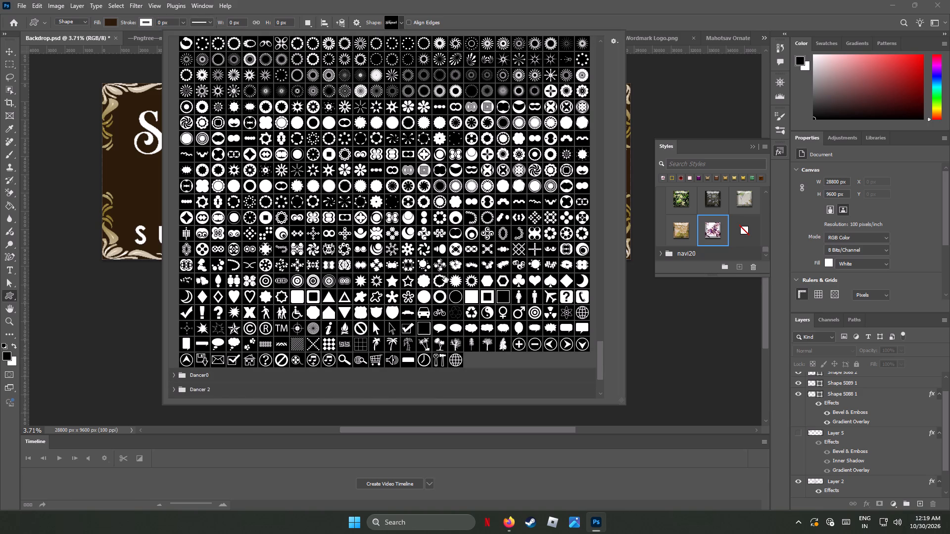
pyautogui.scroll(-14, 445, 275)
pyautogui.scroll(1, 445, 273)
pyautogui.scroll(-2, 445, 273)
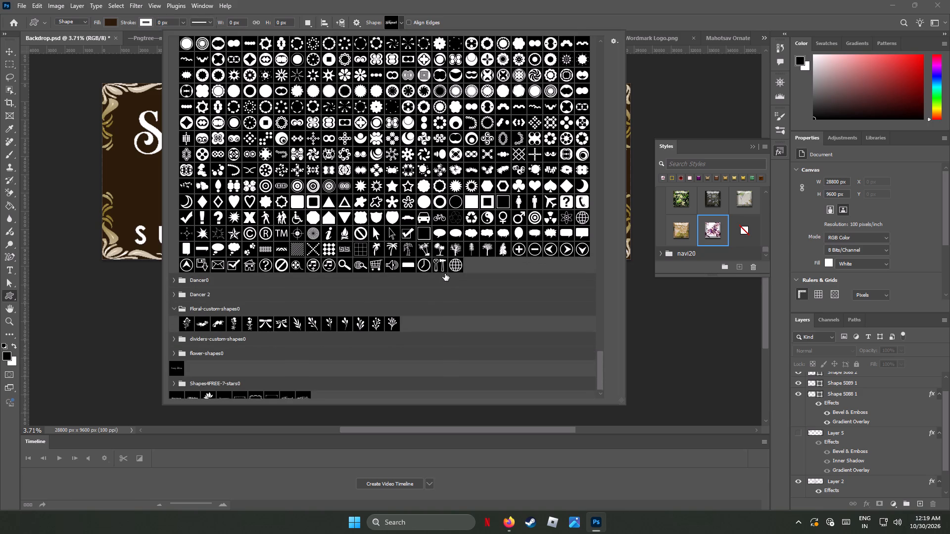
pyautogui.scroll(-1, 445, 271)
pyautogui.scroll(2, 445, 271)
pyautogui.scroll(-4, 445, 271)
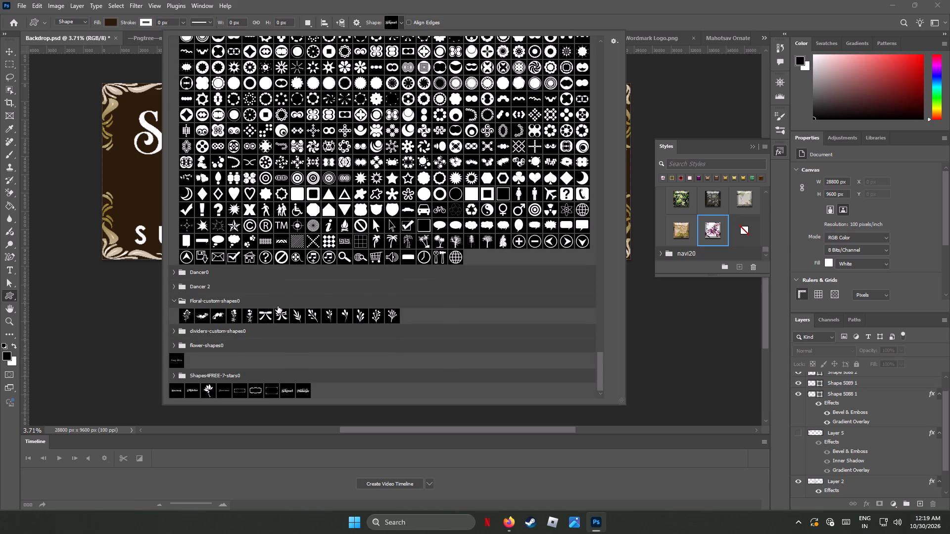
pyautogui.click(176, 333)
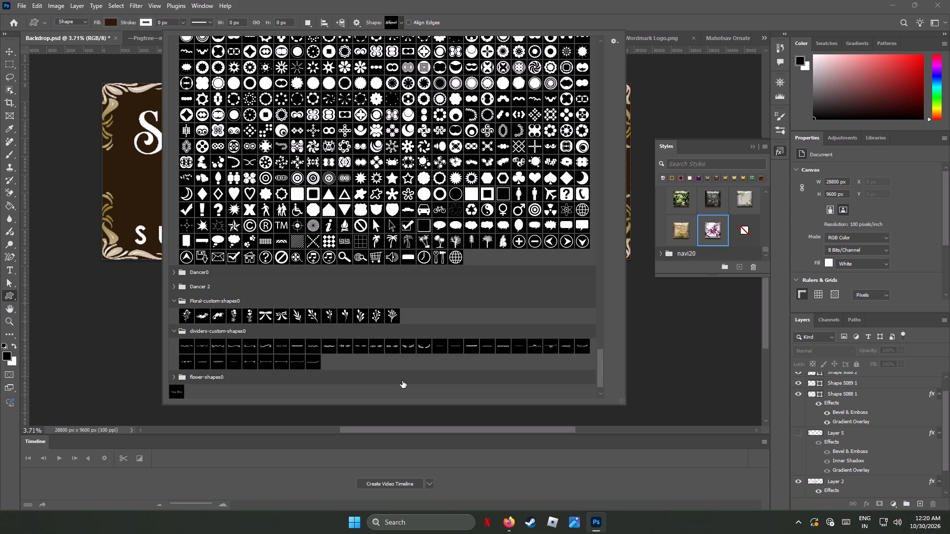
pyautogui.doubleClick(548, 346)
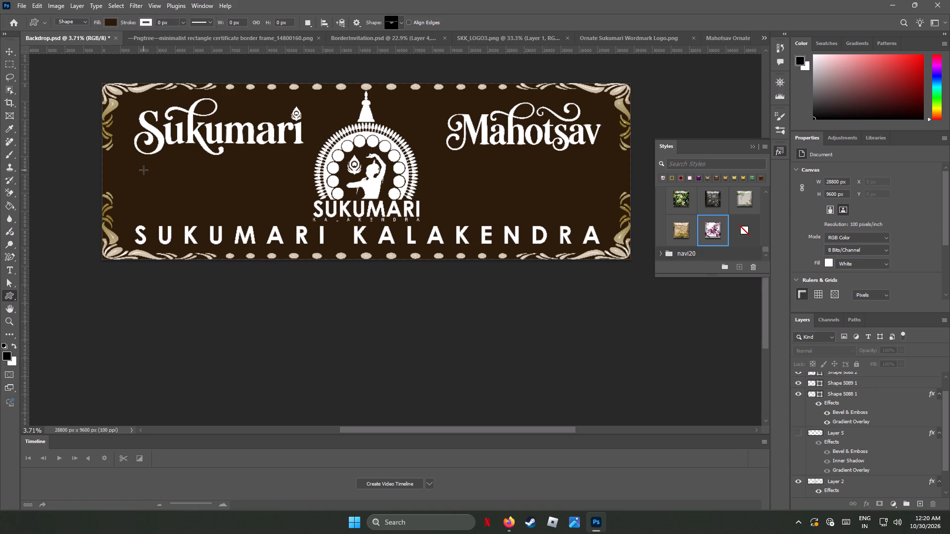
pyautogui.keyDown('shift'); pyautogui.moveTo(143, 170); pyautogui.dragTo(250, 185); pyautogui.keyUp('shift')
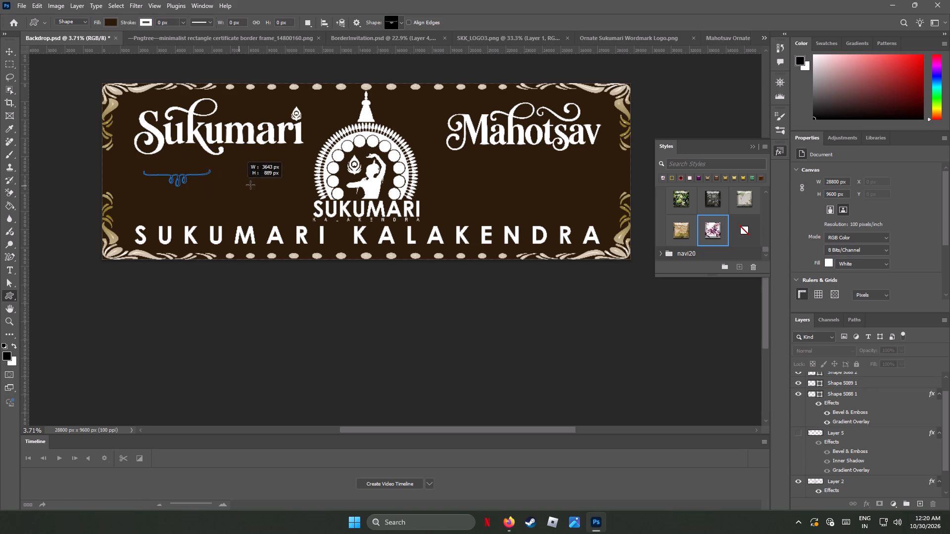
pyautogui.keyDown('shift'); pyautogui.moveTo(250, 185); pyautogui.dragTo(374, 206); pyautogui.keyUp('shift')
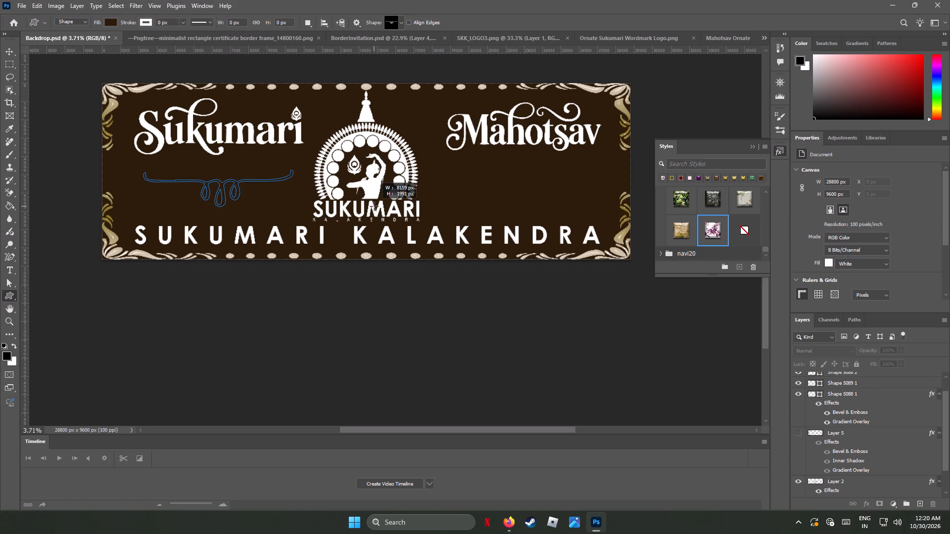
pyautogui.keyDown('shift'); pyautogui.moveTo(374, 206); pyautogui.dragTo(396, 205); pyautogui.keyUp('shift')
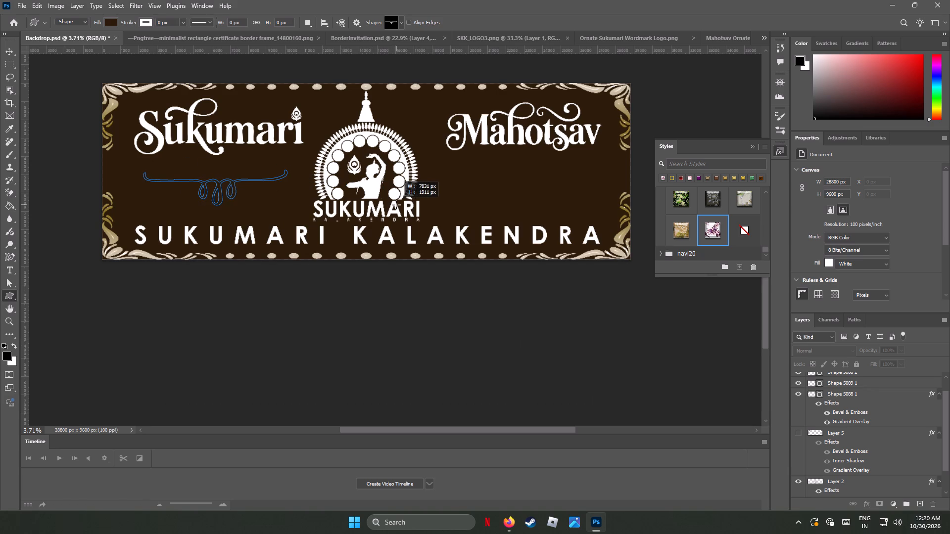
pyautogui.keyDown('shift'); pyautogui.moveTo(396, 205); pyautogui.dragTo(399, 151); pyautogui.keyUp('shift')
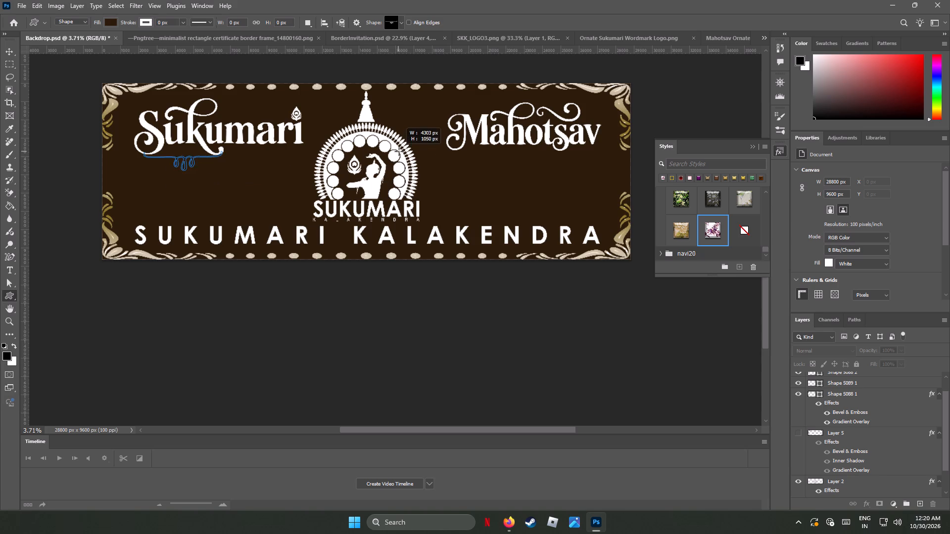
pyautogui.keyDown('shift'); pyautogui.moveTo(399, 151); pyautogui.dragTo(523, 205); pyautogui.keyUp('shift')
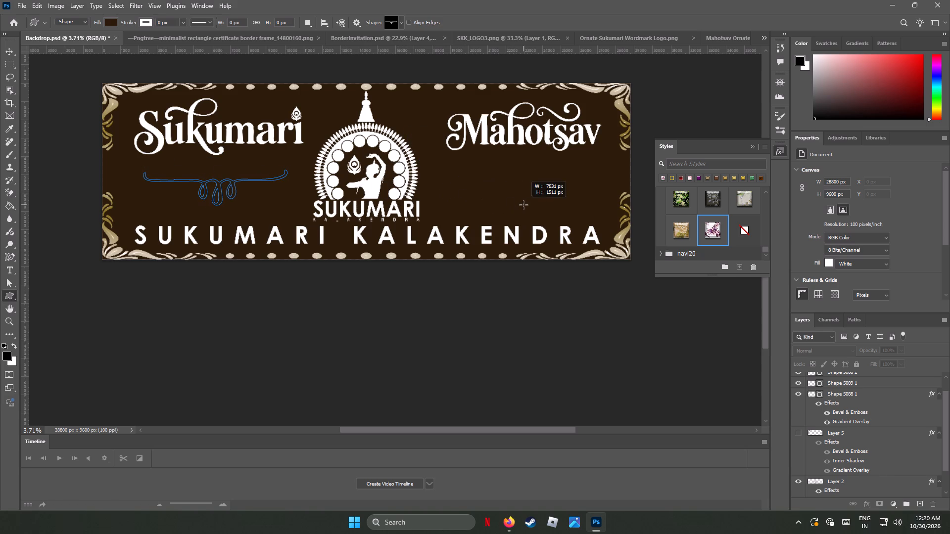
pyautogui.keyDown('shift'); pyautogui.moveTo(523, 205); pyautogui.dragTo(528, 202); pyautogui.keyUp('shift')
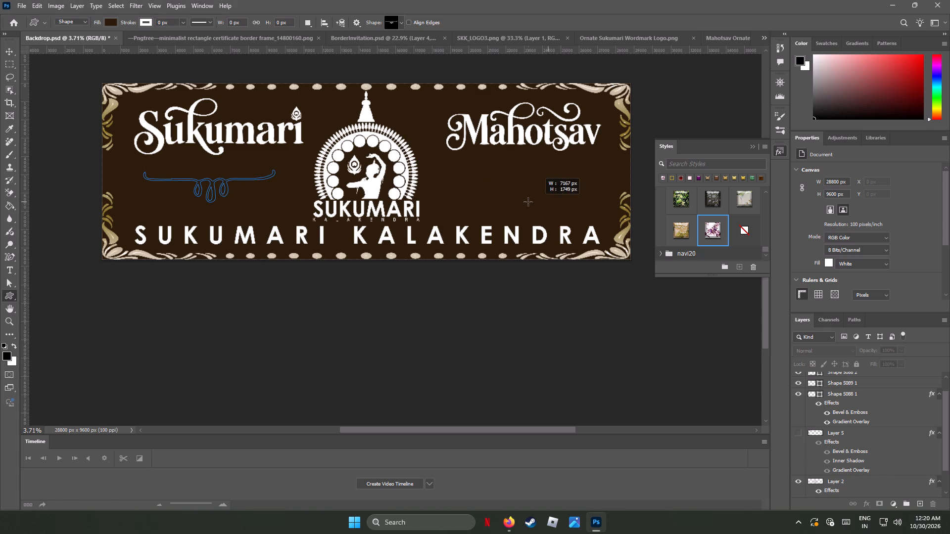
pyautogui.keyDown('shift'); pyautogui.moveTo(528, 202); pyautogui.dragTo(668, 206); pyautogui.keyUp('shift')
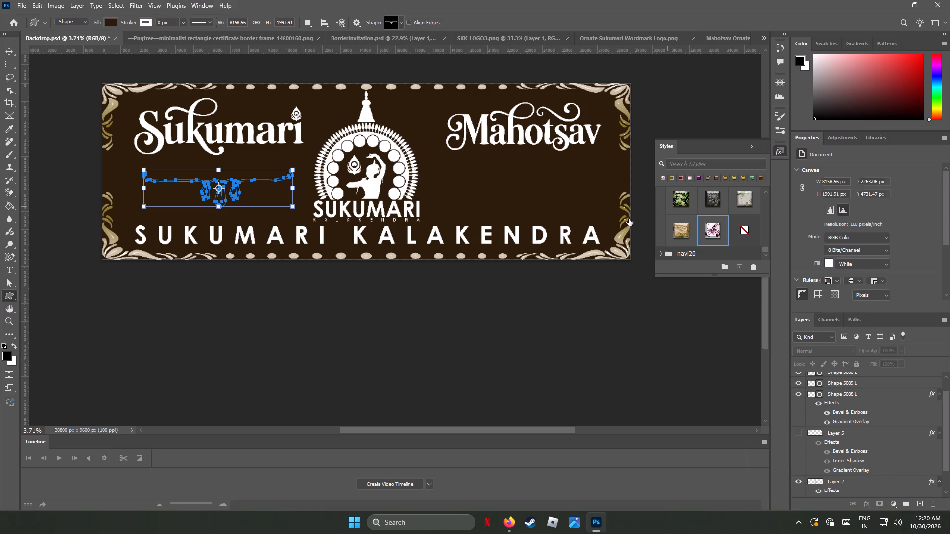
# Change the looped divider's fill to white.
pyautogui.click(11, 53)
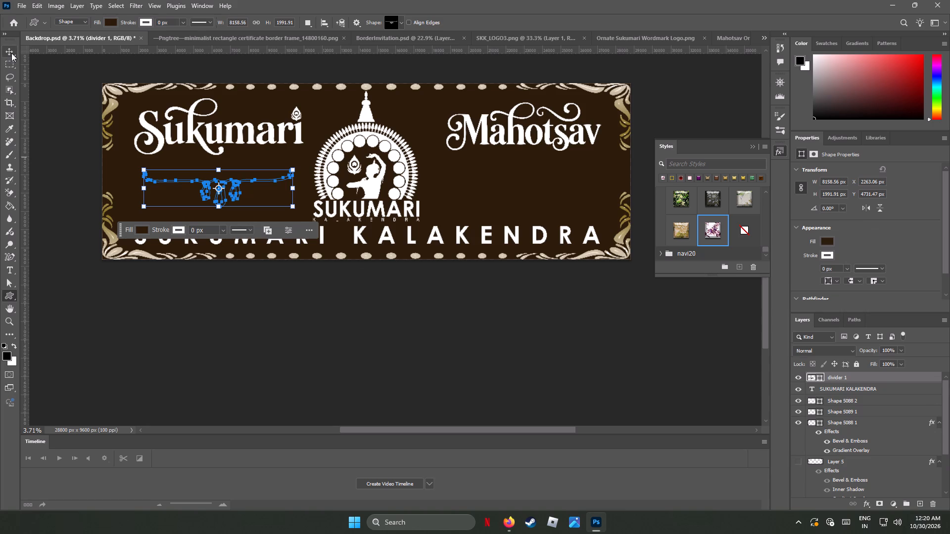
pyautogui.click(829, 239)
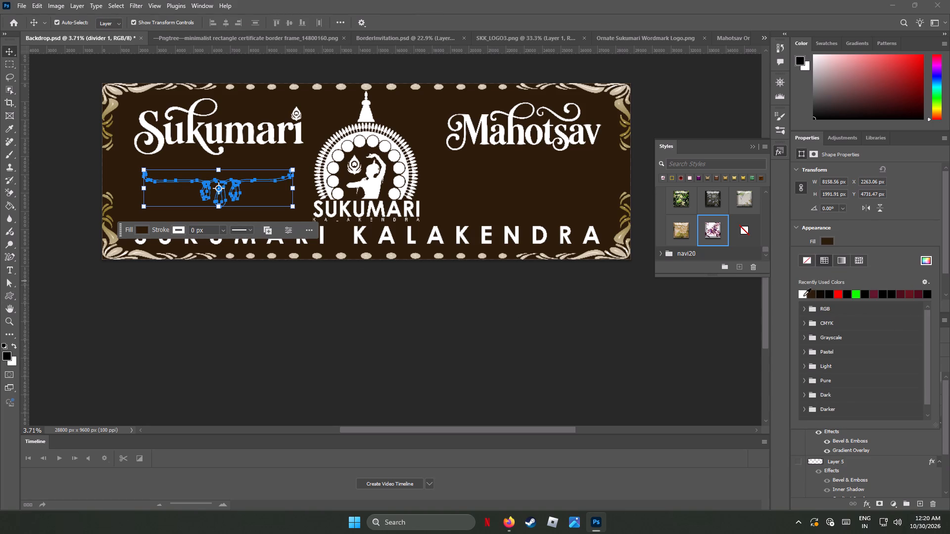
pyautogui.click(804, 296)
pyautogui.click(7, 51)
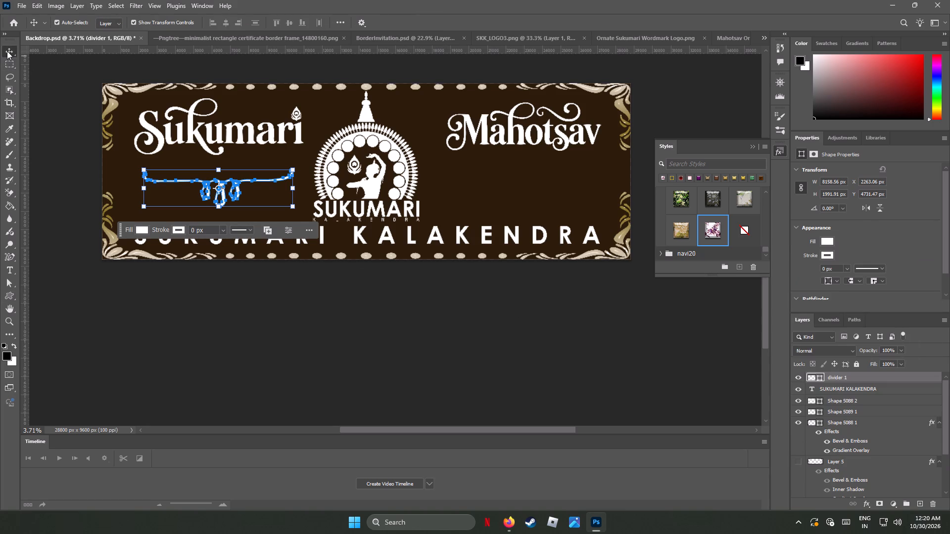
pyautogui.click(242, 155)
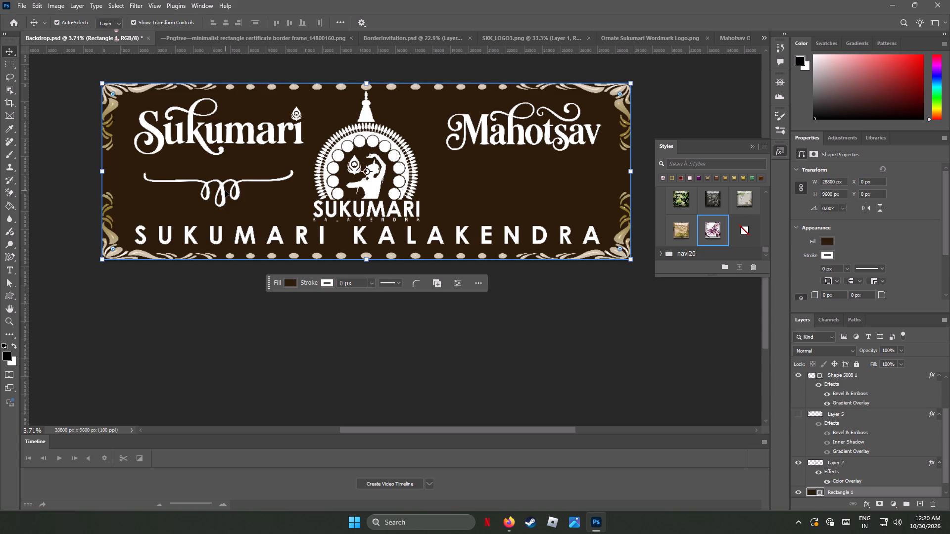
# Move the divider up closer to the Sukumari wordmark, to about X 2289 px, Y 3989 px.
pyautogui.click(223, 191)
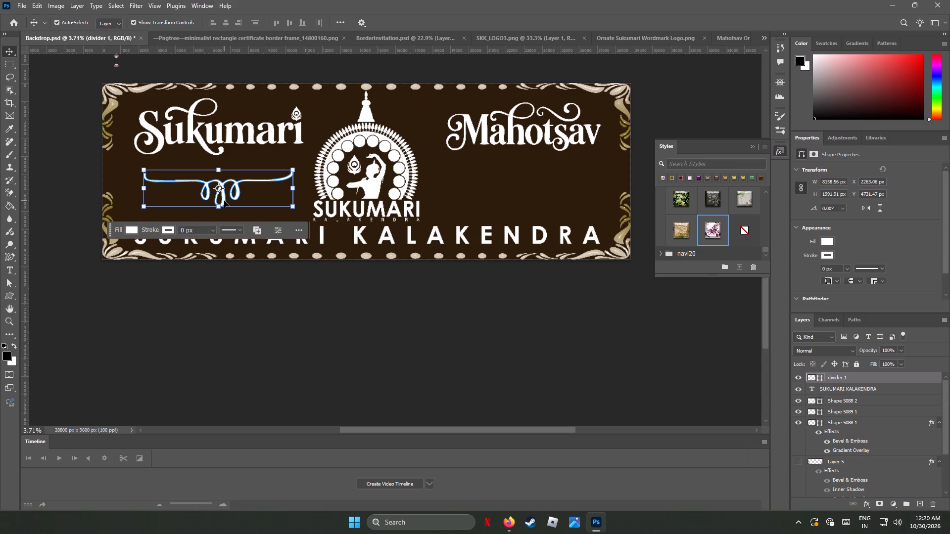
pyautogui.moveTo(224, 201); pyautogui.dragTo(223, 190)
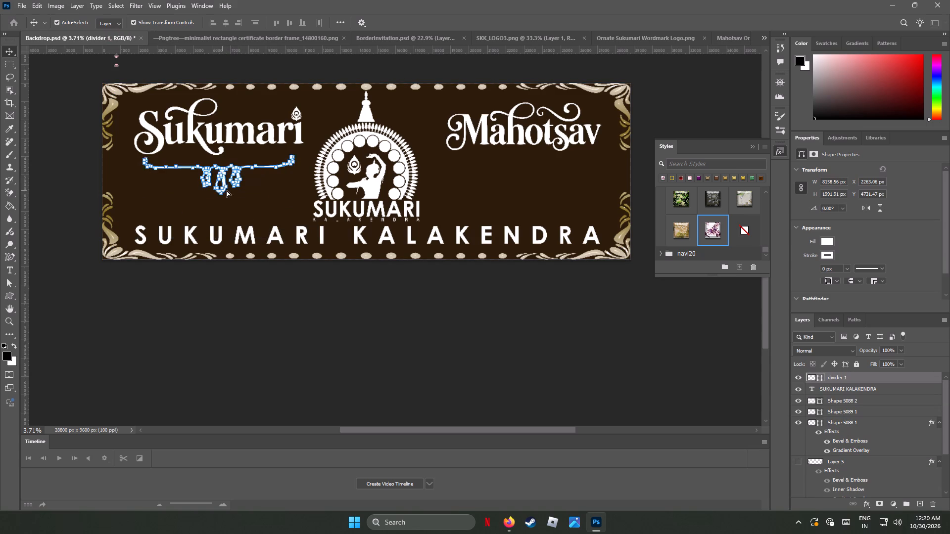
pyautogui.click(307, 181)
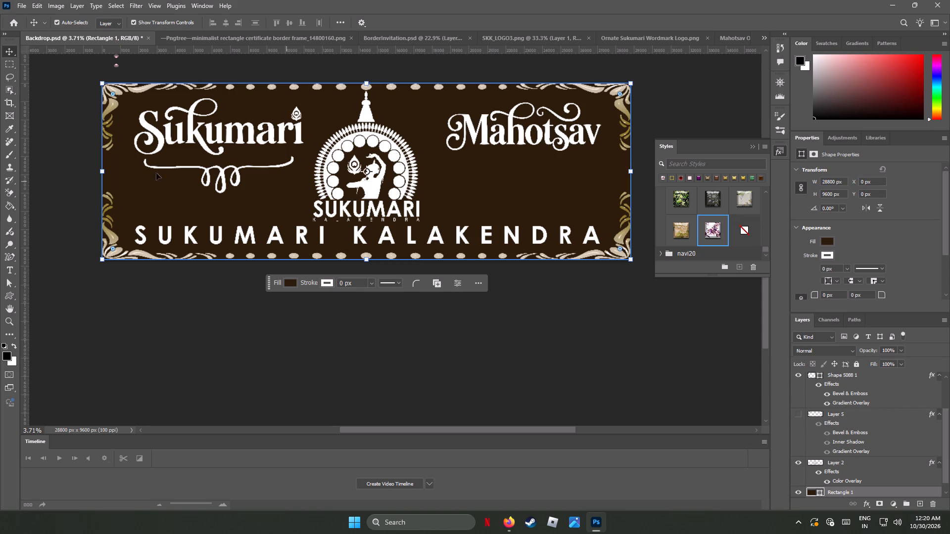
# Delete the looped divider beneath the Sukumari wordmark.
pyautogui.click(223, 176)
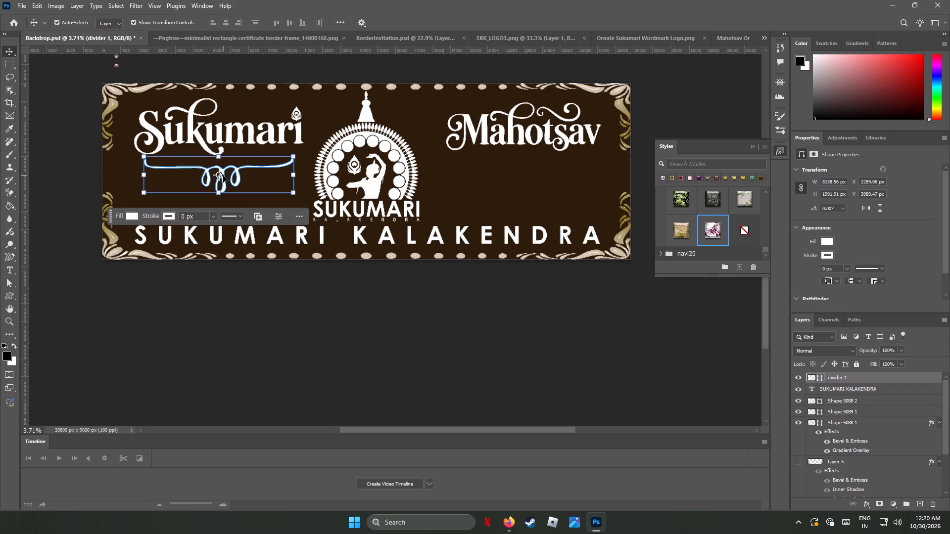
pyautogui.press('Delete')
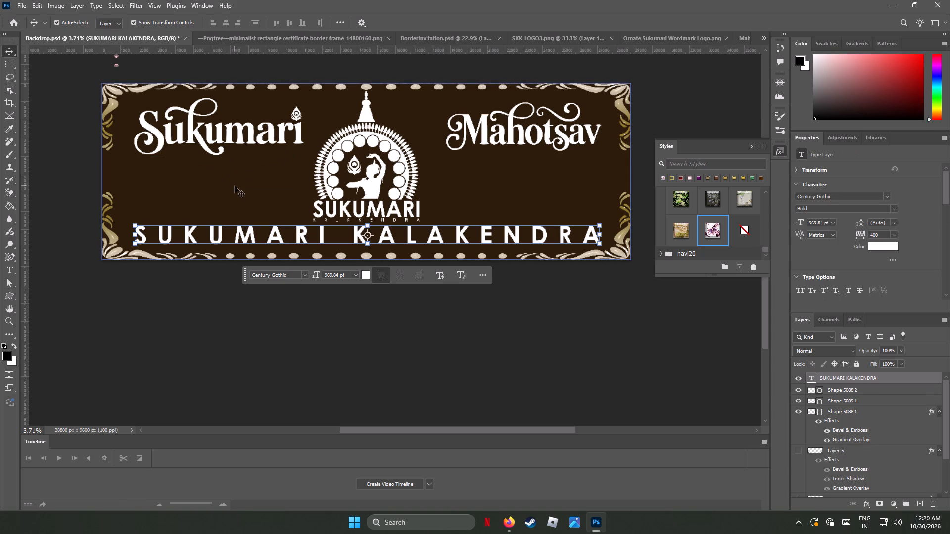
# Move the Sukumari and Mahotsav wordmarks together straight down to about Y 3034 px, alongside the round part of the emblem.
pyautogui.click(250, 133)
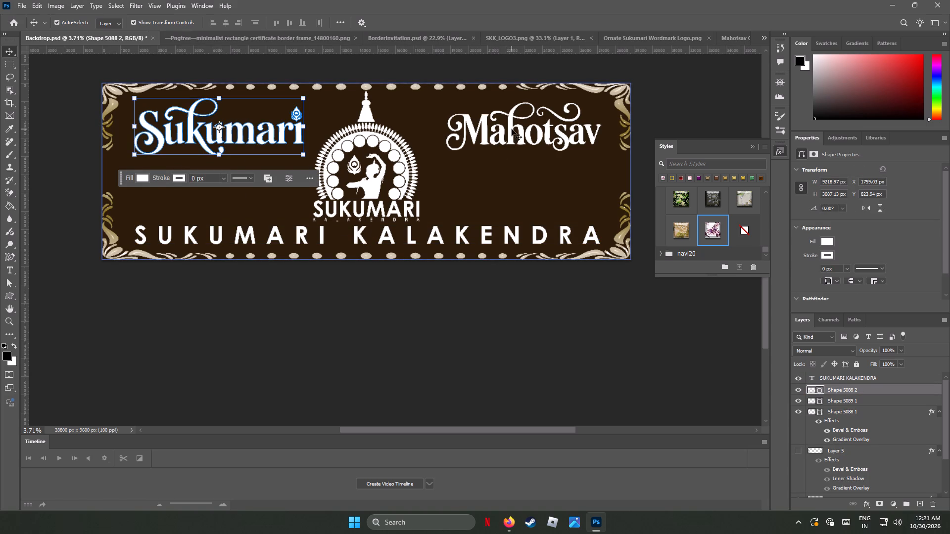
pyautogui.keyDown('ctrl'); pyautogui.click(513, 130); pyautogui.keyUp('ctrl')
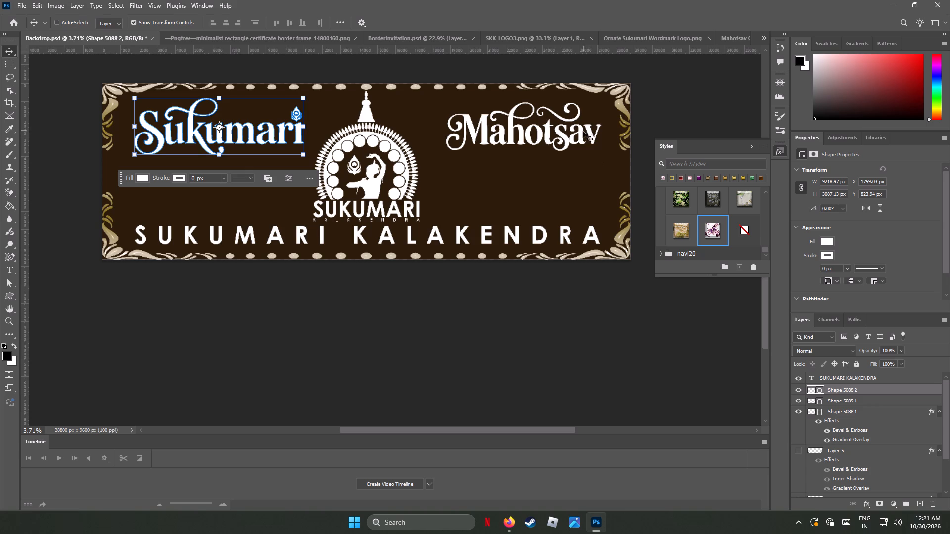
pyautogui.keyDown('ctrl'); pyautogui.click(580, 133); pyautogui.keyUp('ctrl')
pyautogui.keyDown('shift'); pyautogui.click(844, 398); pyautogui.keyUp('shift')
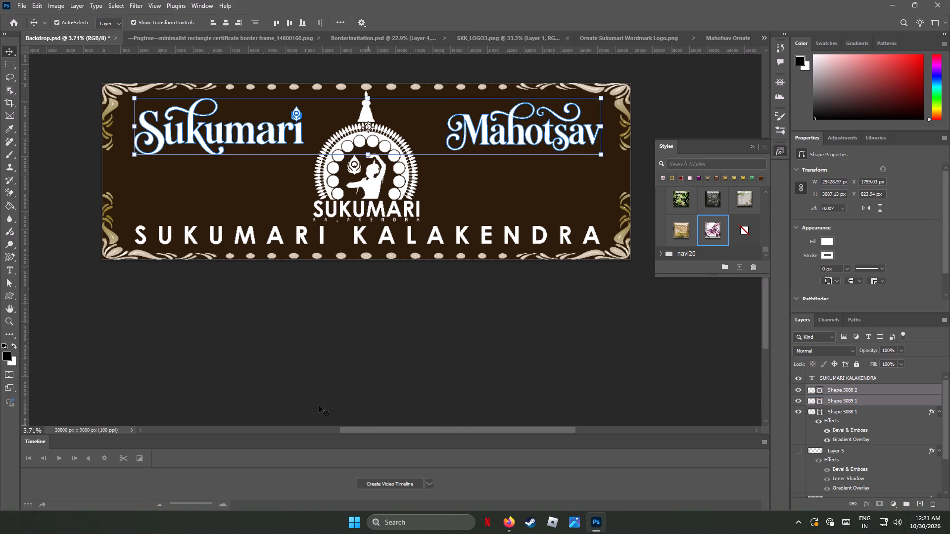
pyautogui.press('Down')
pyautogui.press('Down')
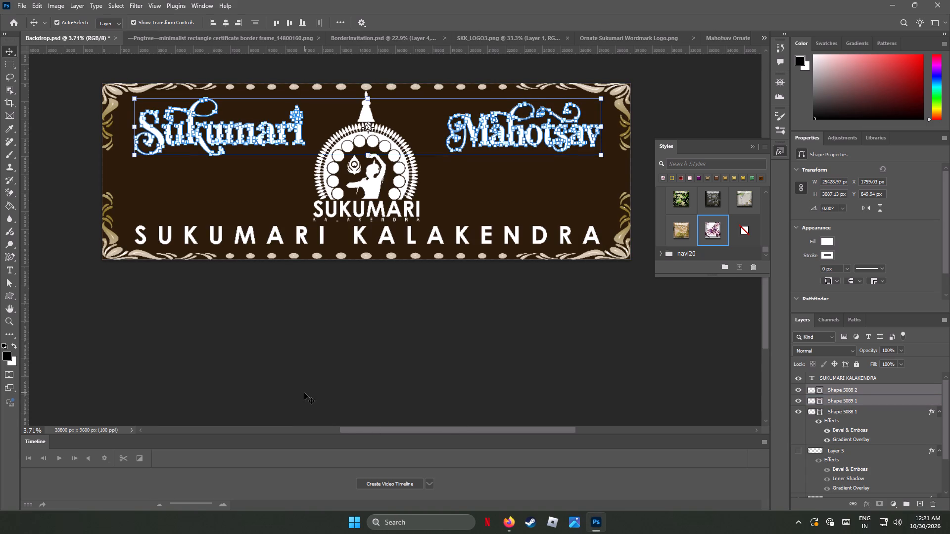
pyautogui.press('Down')
pyautogui.press('Down')
pyautogui.press('Down')
pyautogui.press('Down')
pyautogui.press('Down')
pyautogui.press('Down')
pyautogui.press('Down')
pyautogui.press('Down')
pyautogui.press('Down')
pyautogui.press('Down')
pyautogui.press('Down')
pyautogui.press('Down')
pyautogui.press('Down')
pyautogui.press('Down')
pyautogui.press('Down')
pyautogui.press('Down')
pyautogui.press('Down')
pyautogui.press('Down')
pyautogui.press('Down')
pyautogui.press('Down')
pyautogui.press('Down')
pyautogui.press('Down')
pyautogui.press('Down')
pyautogui.press('Down')
pyautogui.press('Down')
pyautogui.press('Down')
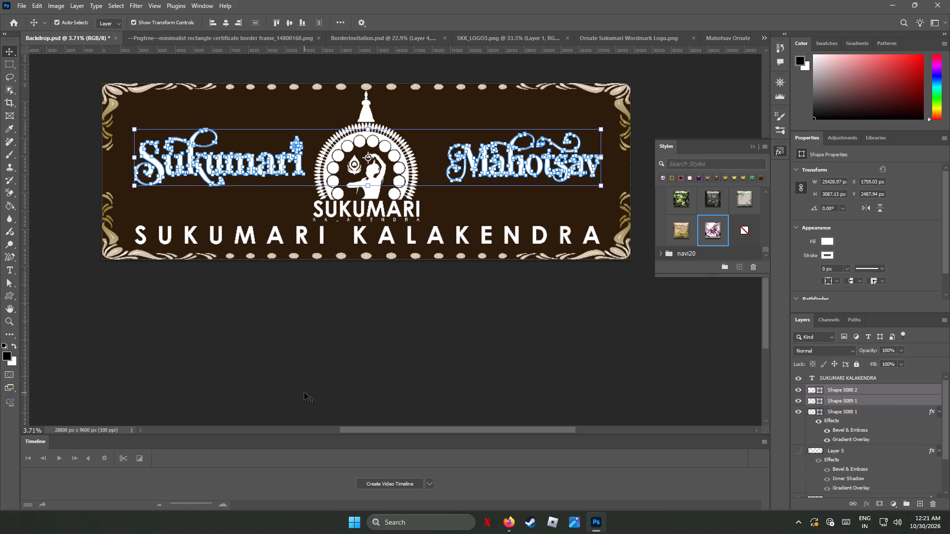
pyautogui.press('Down')
pyautogui.press('Down')
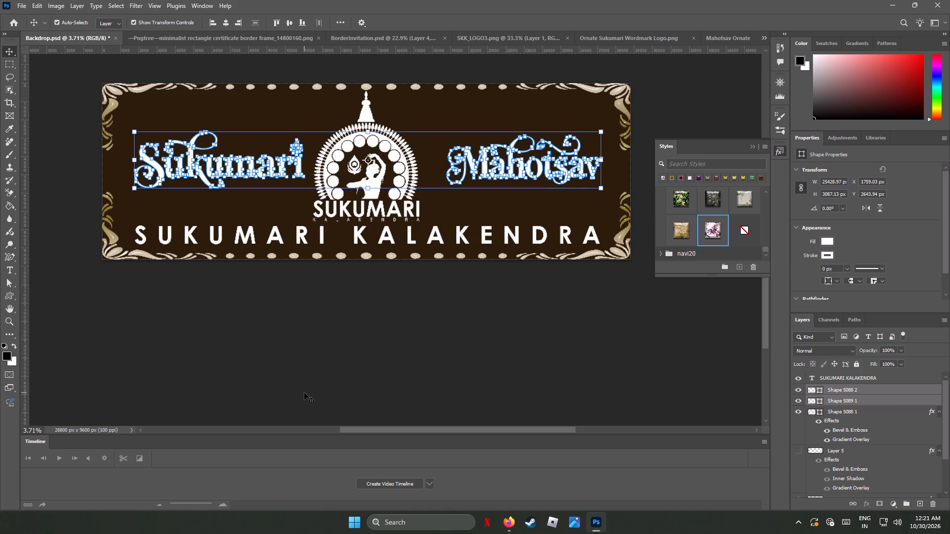
pyautogui.press('Down')
pyautogui.press('Down')
pyautogui.press('Down')
pyautogui.press('Down')
pyautogui.press('Down')
pyautogui.press('Down')
pyautogui.press('Down')
pyautogui.press('Down')
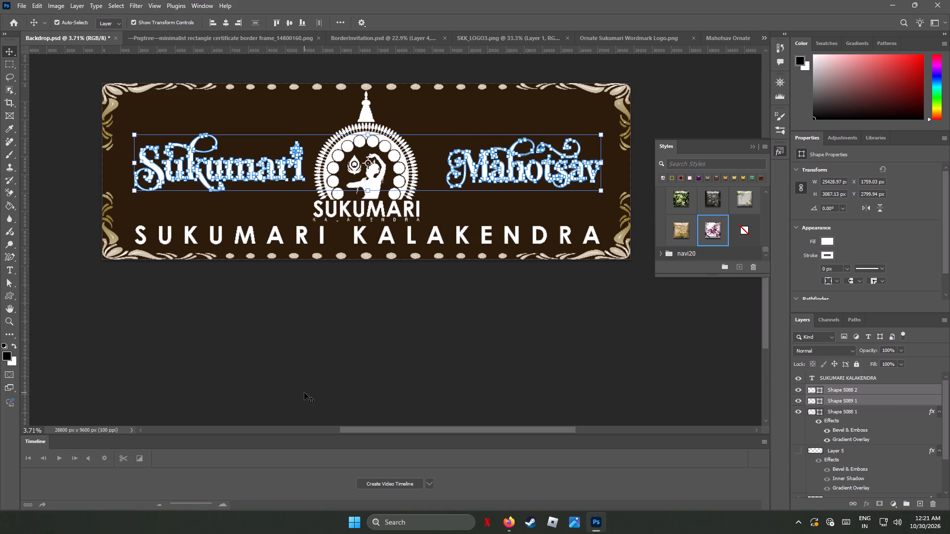
pyautogui.press('Down')
pyautogui.press('Down')
pyautogui.press('Down')
pyautogui.press('Down')
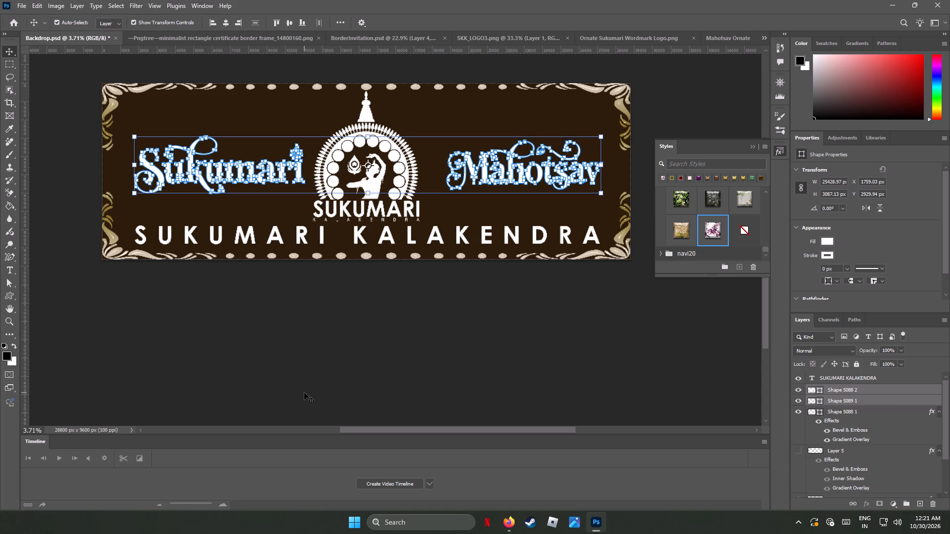
pyautogui.press('Down')
pyautogui.press('Down')
pyautogui.press('Down')
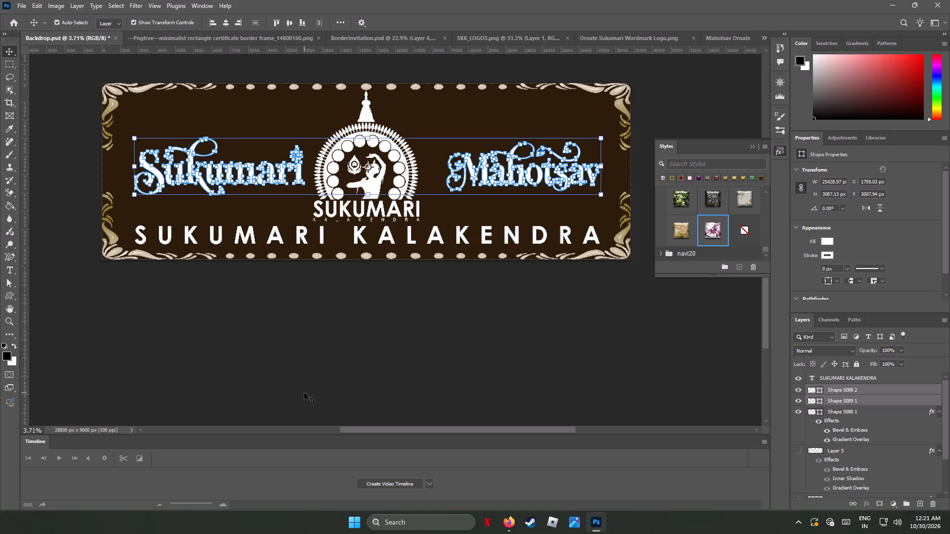
pyautogui.press('Down')
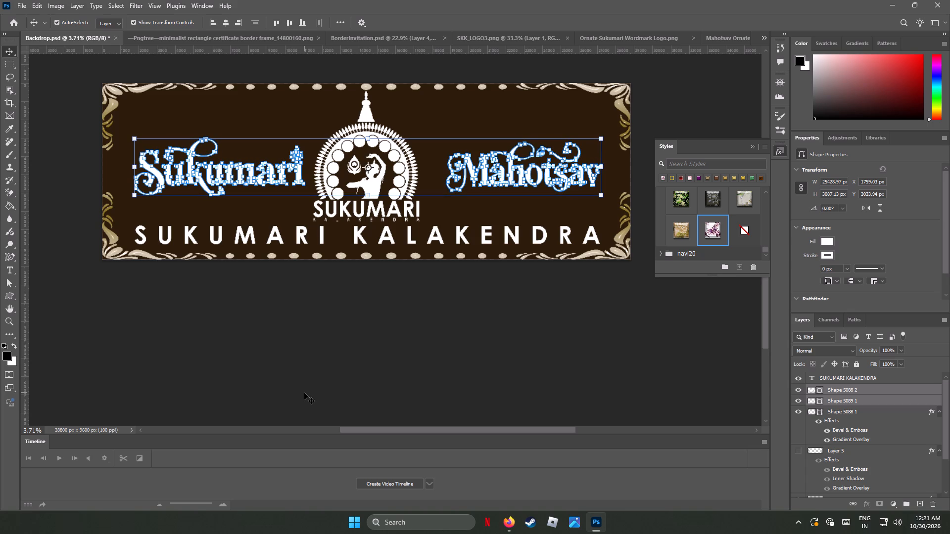
pyautogui.click(459, 105)
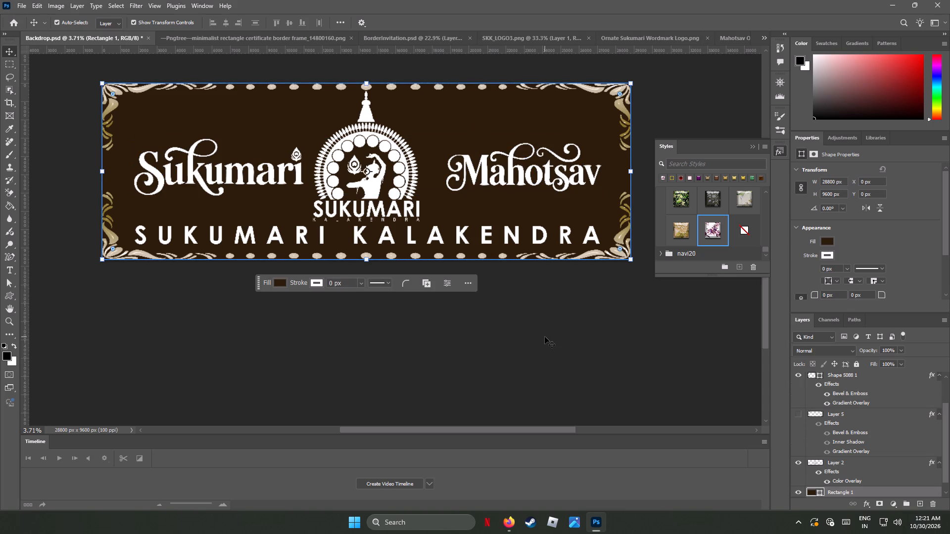
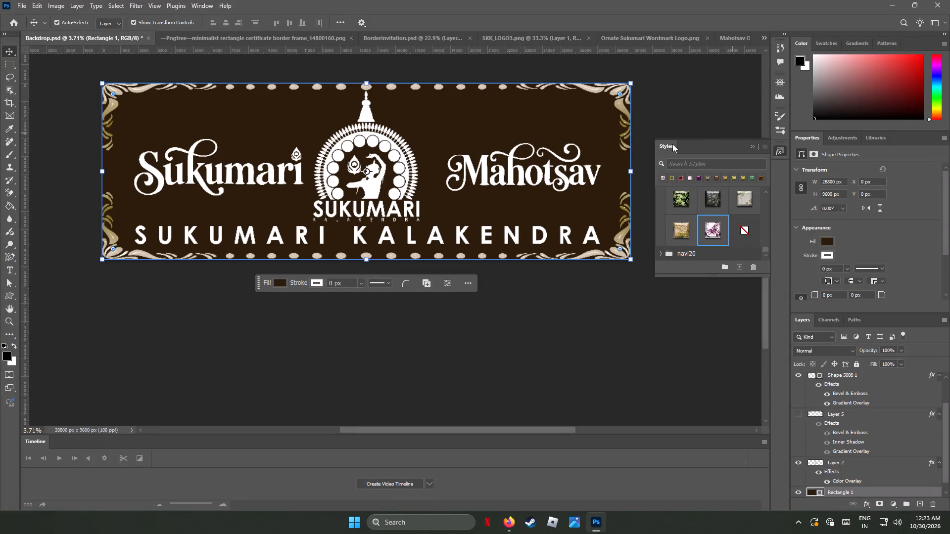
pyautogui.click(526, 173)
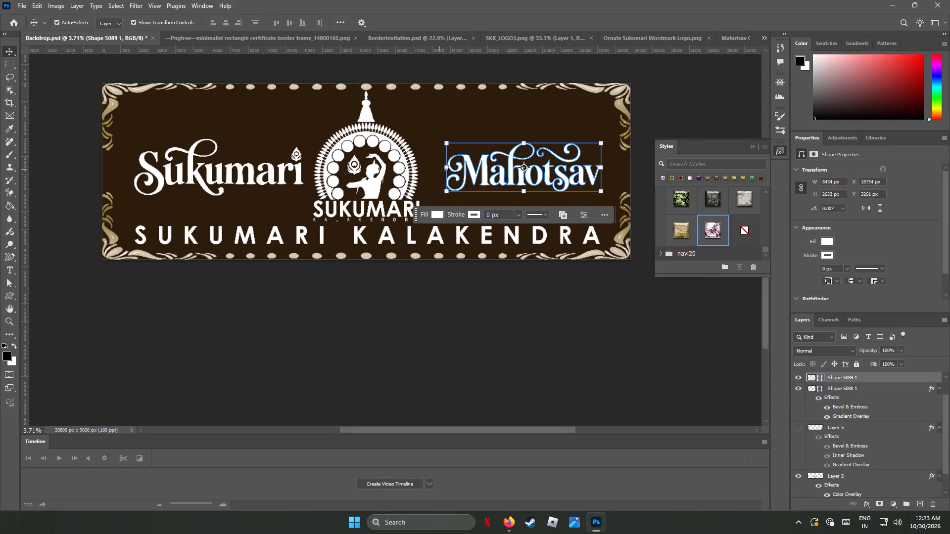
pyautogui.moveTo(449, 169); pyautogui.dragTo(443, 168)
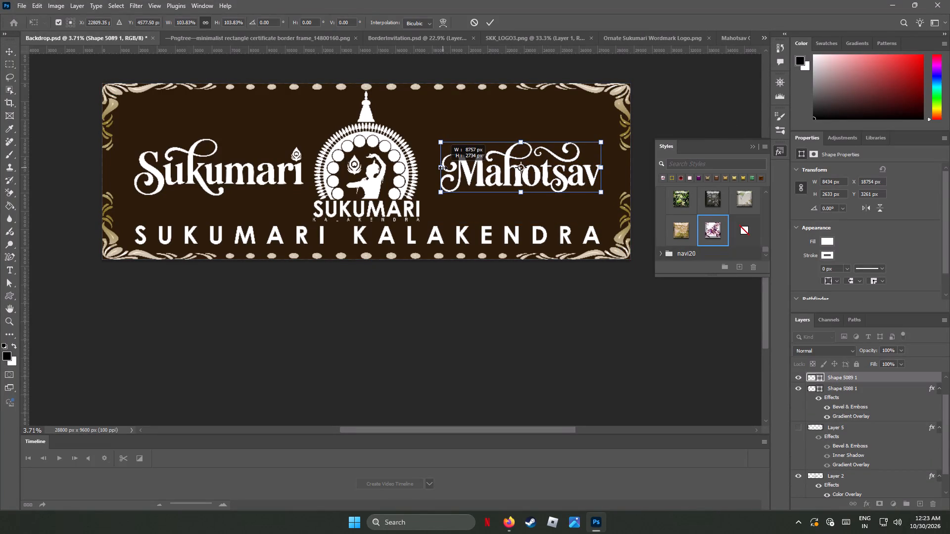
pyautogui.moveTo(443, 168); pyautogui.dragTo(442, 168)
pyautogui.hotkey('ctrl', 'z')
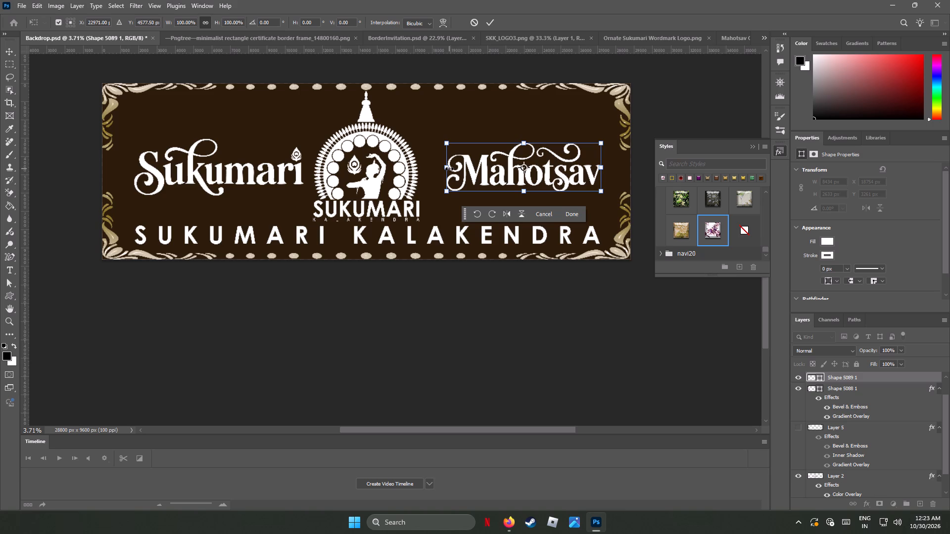
# Stretch the Mahotsav wordmark horizontally toward the emblem to about 9215 px wide, keeping its height and outer edge fixed.
pyautogui.keyDown('shift'); pyautogui.moveTo(450, 167); pyautogui.dragTo(440, 165); pyautogui.keyUp('shift')
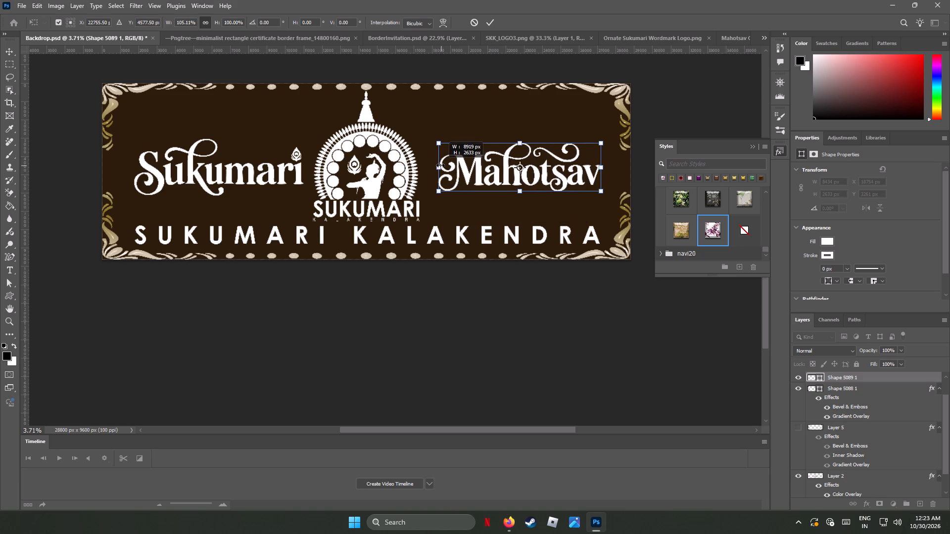
pyautogui.keyDown('shift'); pyautogui.moveTo(440, 165); pyautogui.dragTo(440, 165); pyautogui.keyUp('shift')
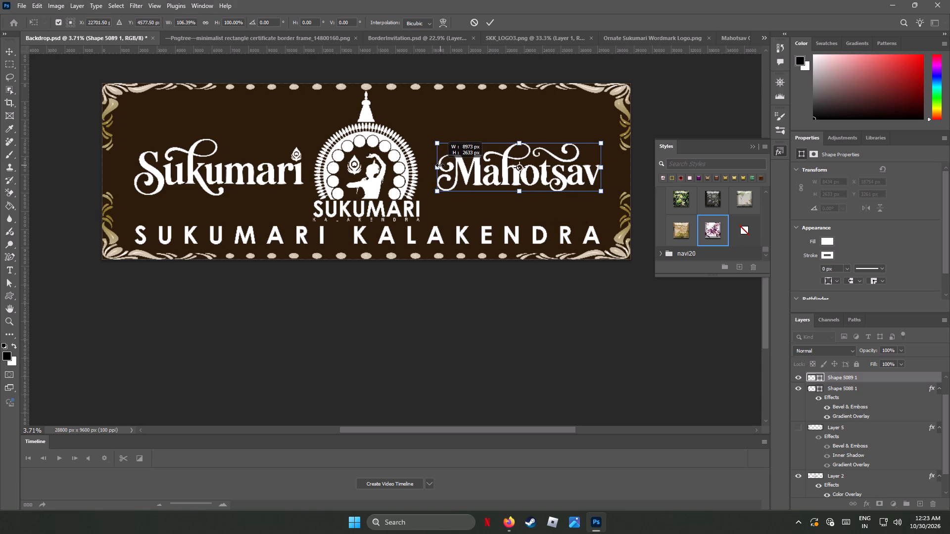
pyautogui.keyDown('shift'); pyautogui.moveTo(440, 165); pyautogui.dragTo(435, 165); pyautogui.keyUp('shift')
pyautogui.click(548, 300)
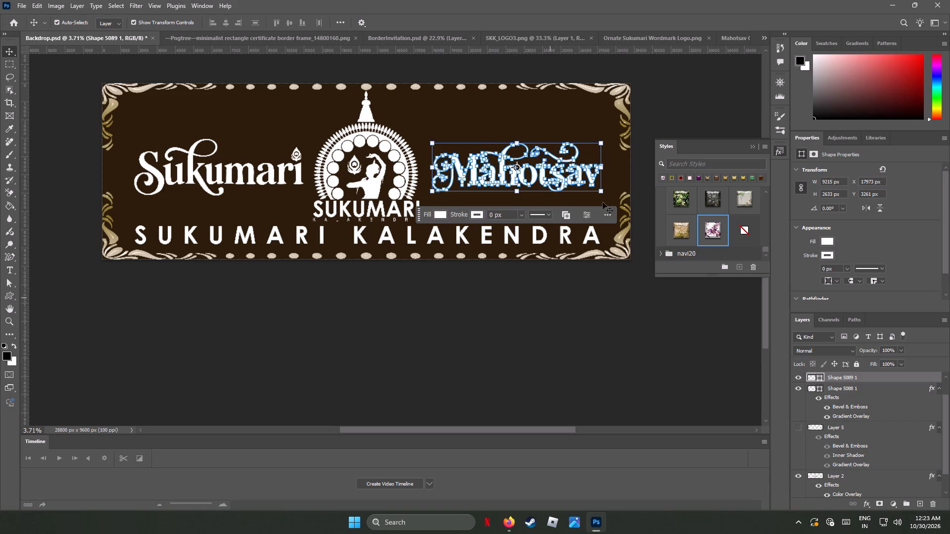
pyautogui.click(584, 122)
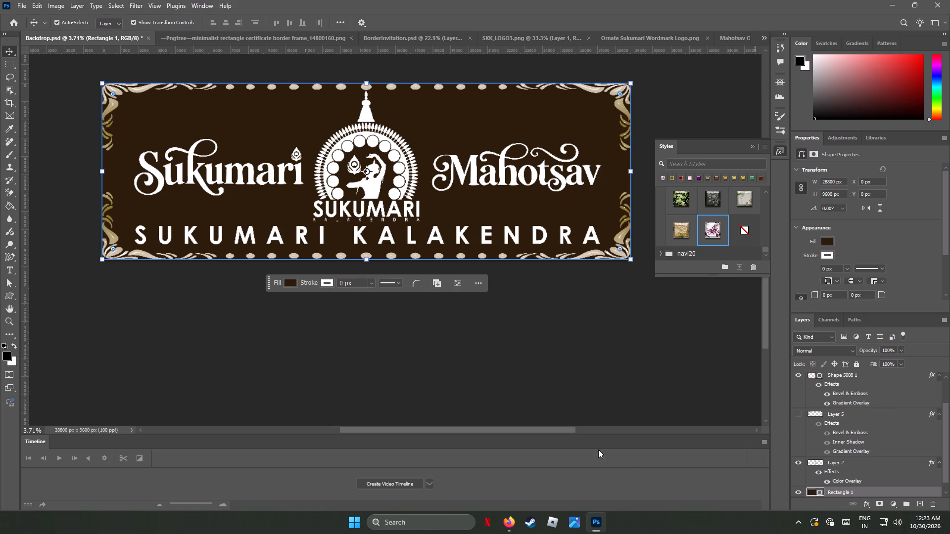
# Nudge the Sukumari wordmark horizontally away from the emblem to about X 1489 px.
pyautogui.click(149, 170)
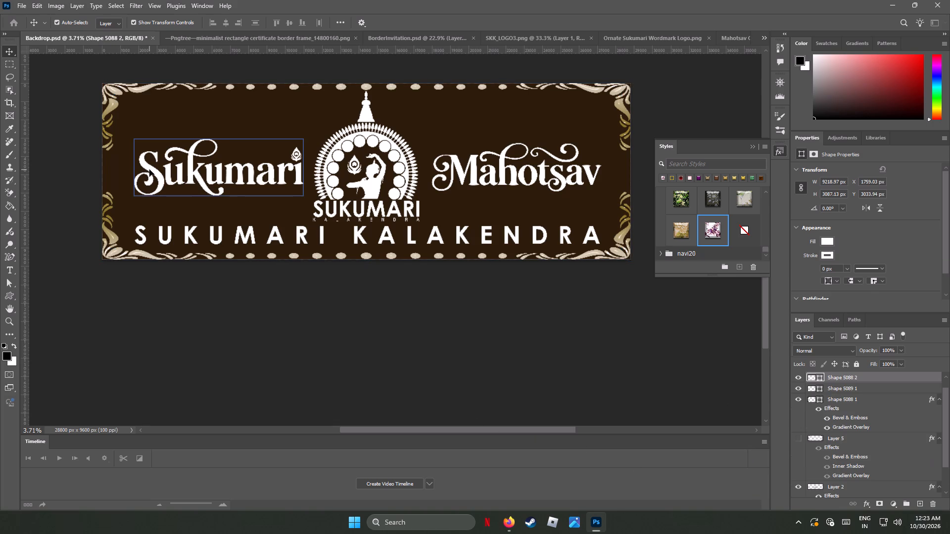
pyautogui.press('Left')
pyautogui.press('Left')
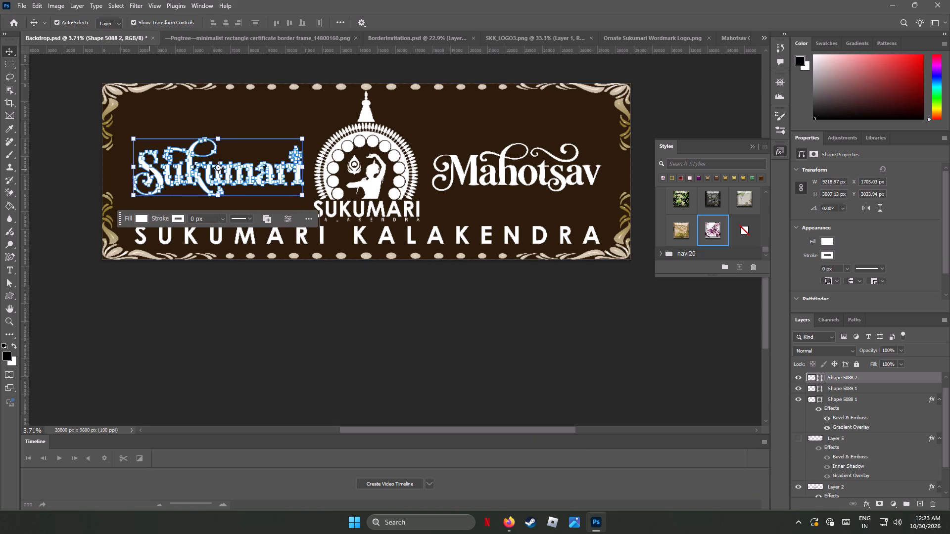
pyautogui.press('Left')
pyautogui.press('Left')
pyautogui.press('Left')
pyautogui.press('Left')
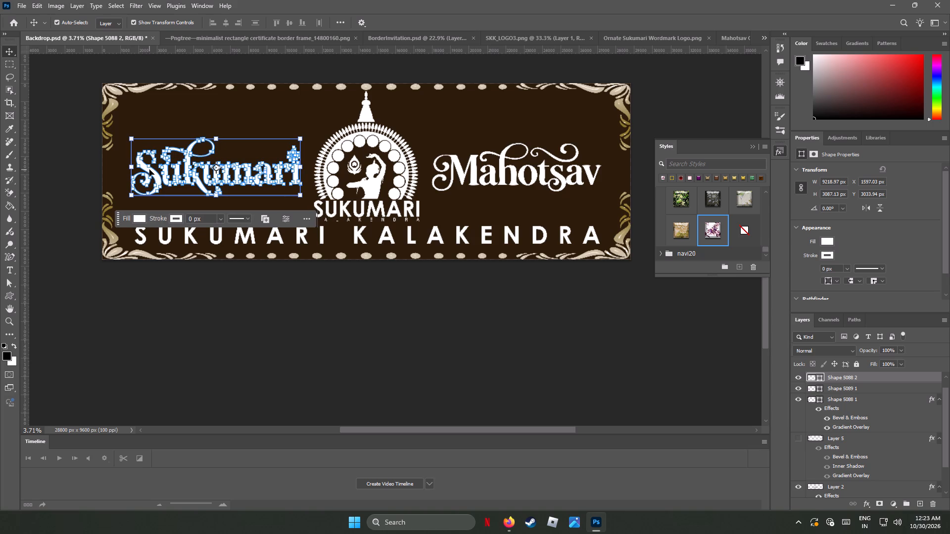
pyautogui.press('Left')
pyautogui.press('Left')
pyautogui.press('Left')
pyautogui.press('Left')
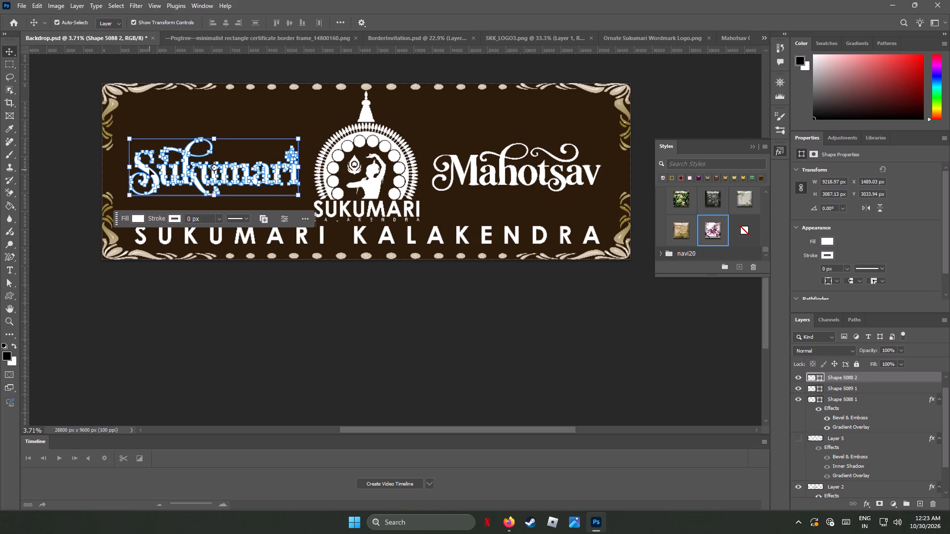
pyautogui.click(271, 110)
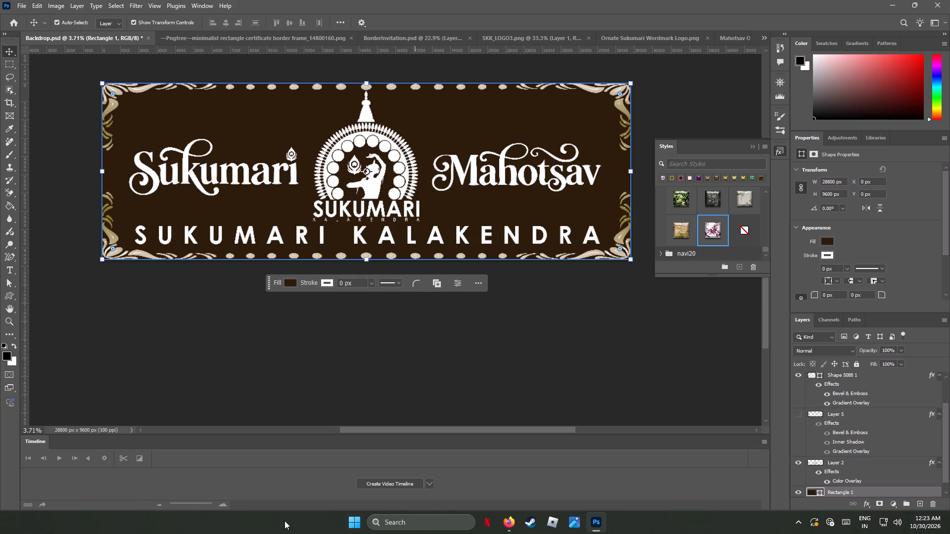
# Nudge the Mahotsav wordmark horizontally away from the emblem to about X 18103 px.
pyautogui.click(474, 175)
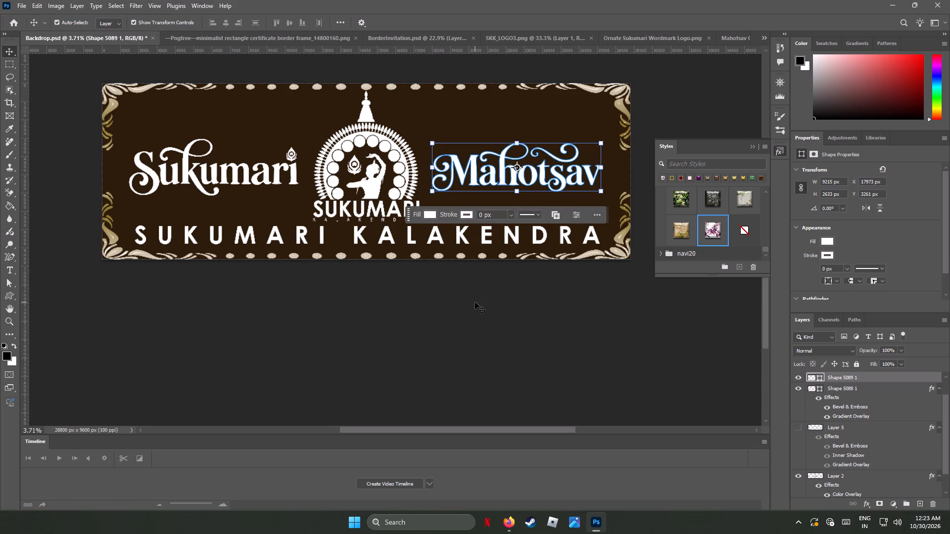
pyautogui.press('Right')
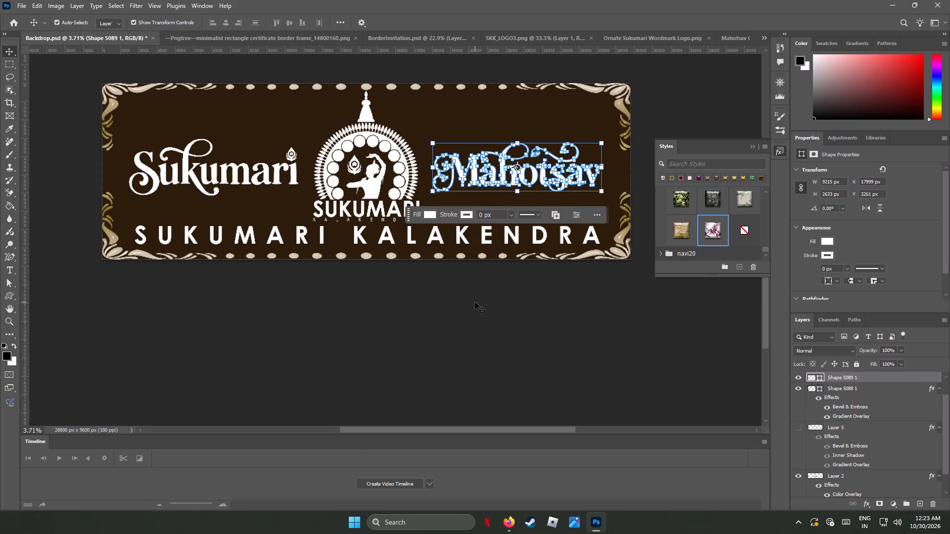
pyautogui.press('Right')
pyautogui.press('Right')
pyautogui.press('Right')
pyautogui.press('Right')
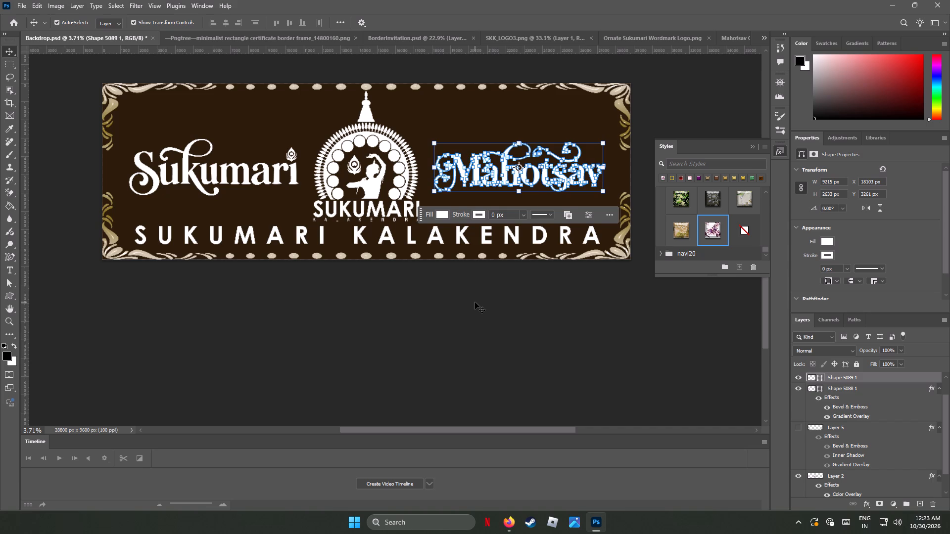
pyautogui.click(504, 107)
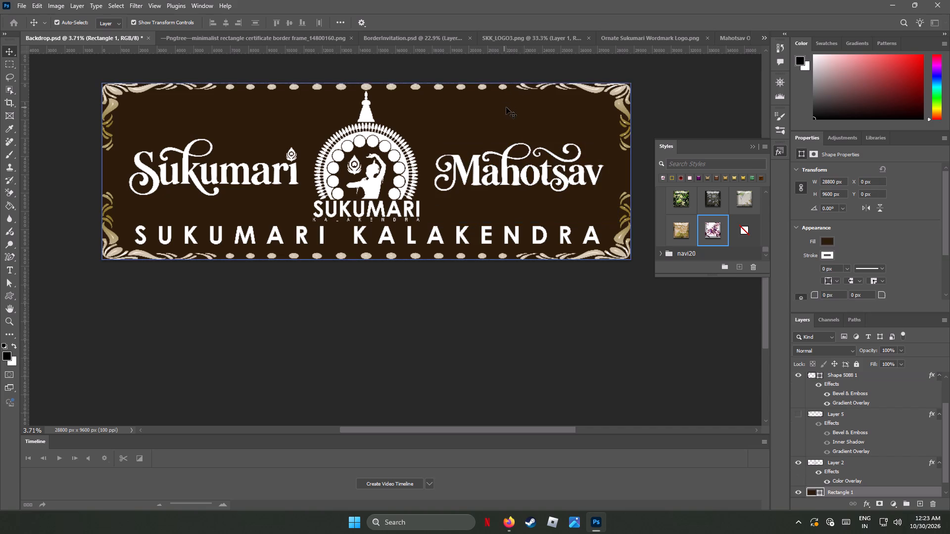
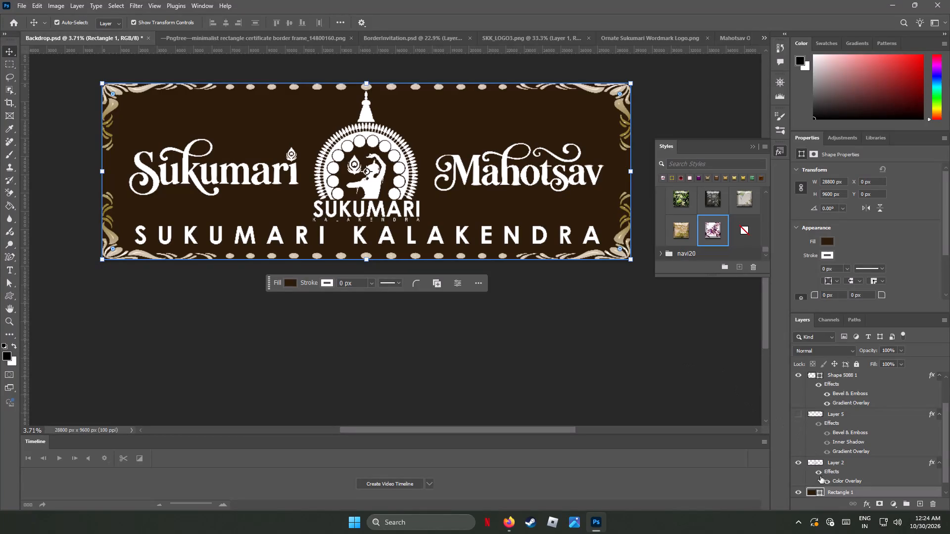
# Toggle the visibility of Rectangle 1, Layer 2 and Layer 5 off and on to compare their effect on the banner.
pyautogui.click(798, 492)
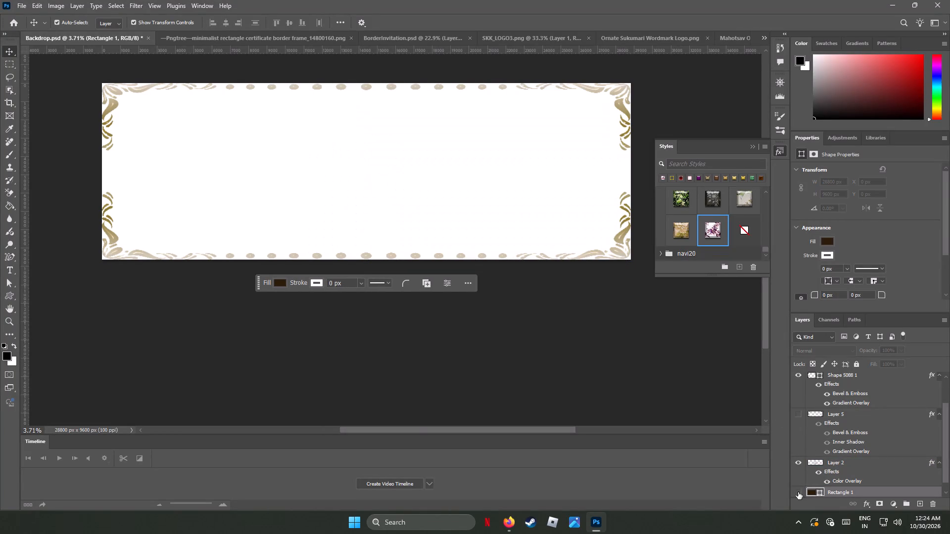
pyautogui.click(798, 492)
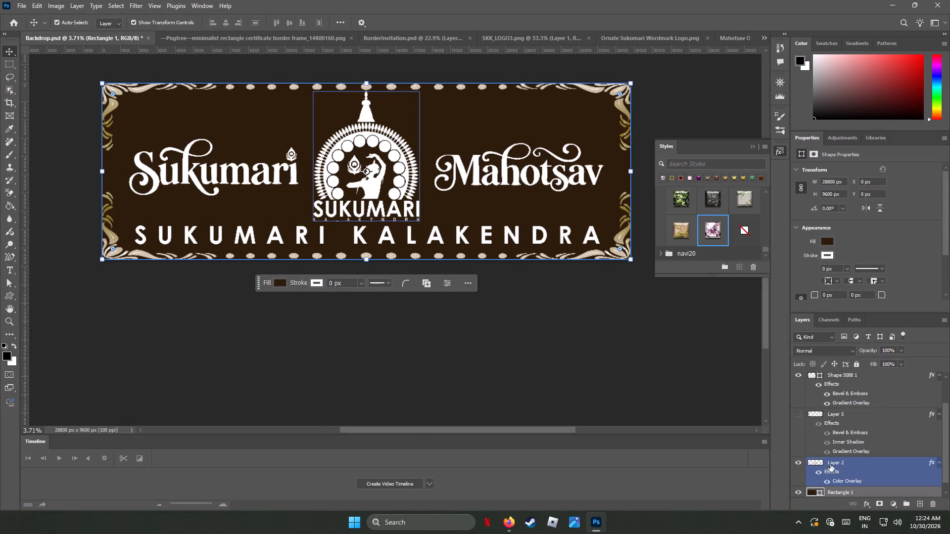
pyautogui.click(798, 459)
pyautogui.click(798, 459)
pyautogui.click(802, 414)
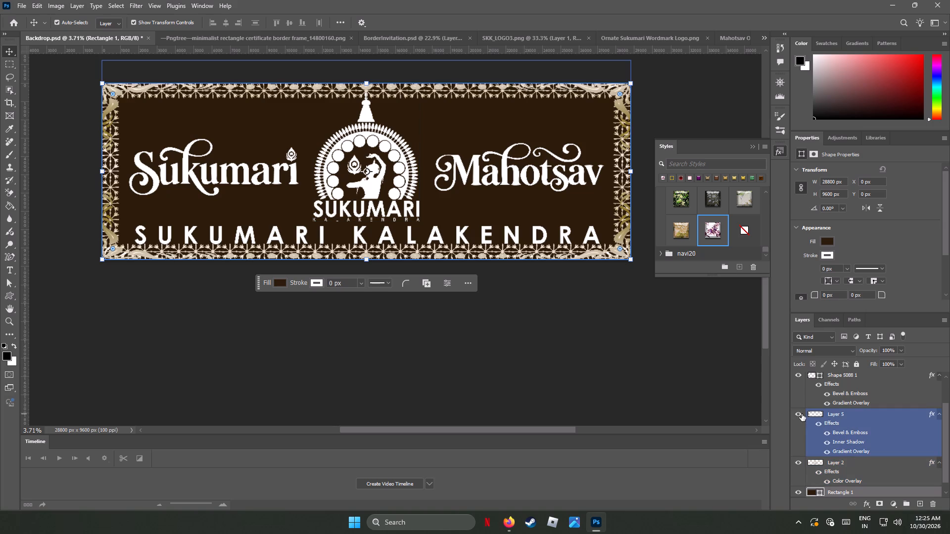
pyautogui.click(801, 414)
# Swap the banner's border by hiding the Shape 5088 1 layer and showing Layer 5.
pyautogui.click(798, 376)
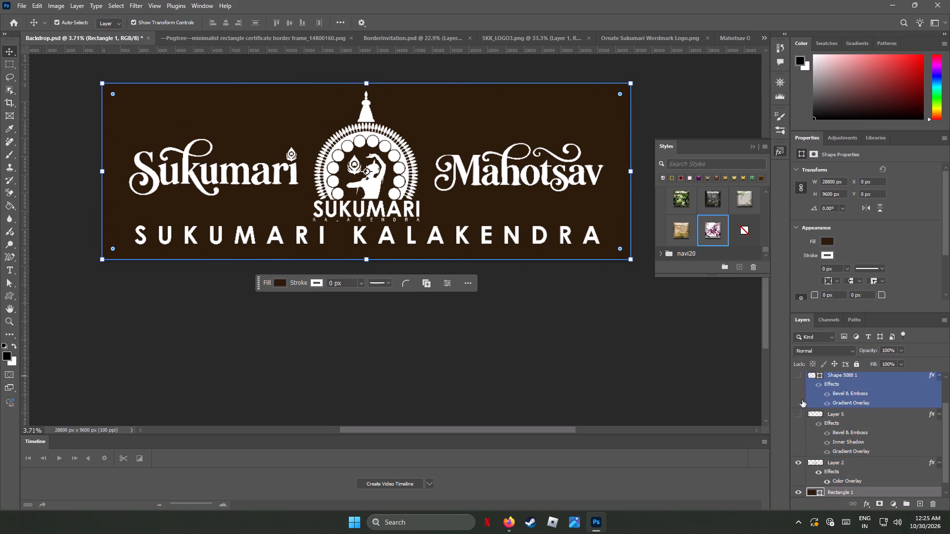
pyautogui.click(802, 415)
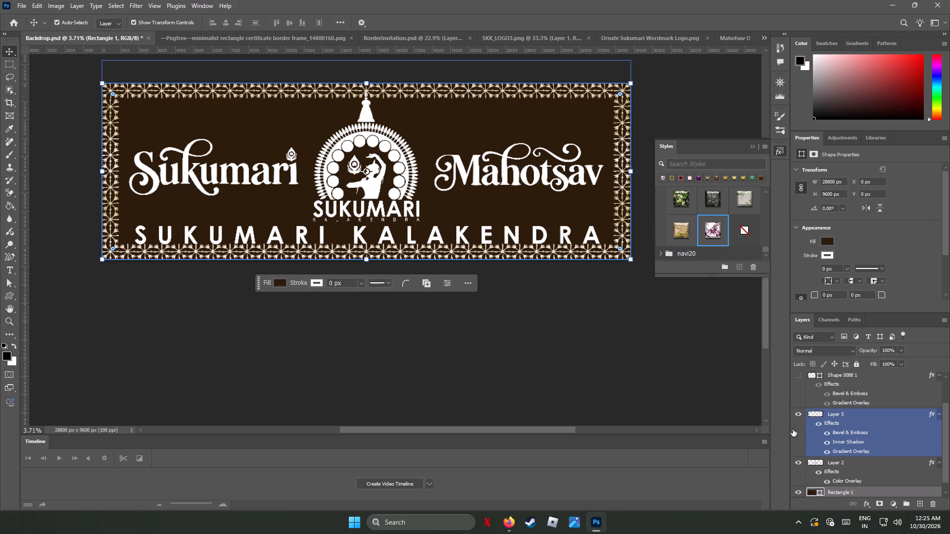
# Switch to Firefox, leave the font finder page, and search Google for "rectangle border design black and white".
pyautogui.click(511, 521)
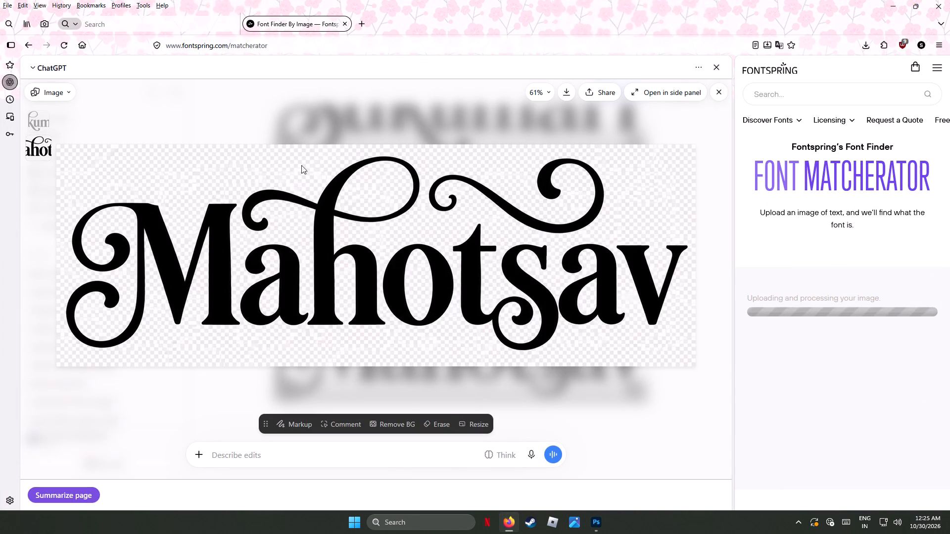
pyautogui.click(10, 47)
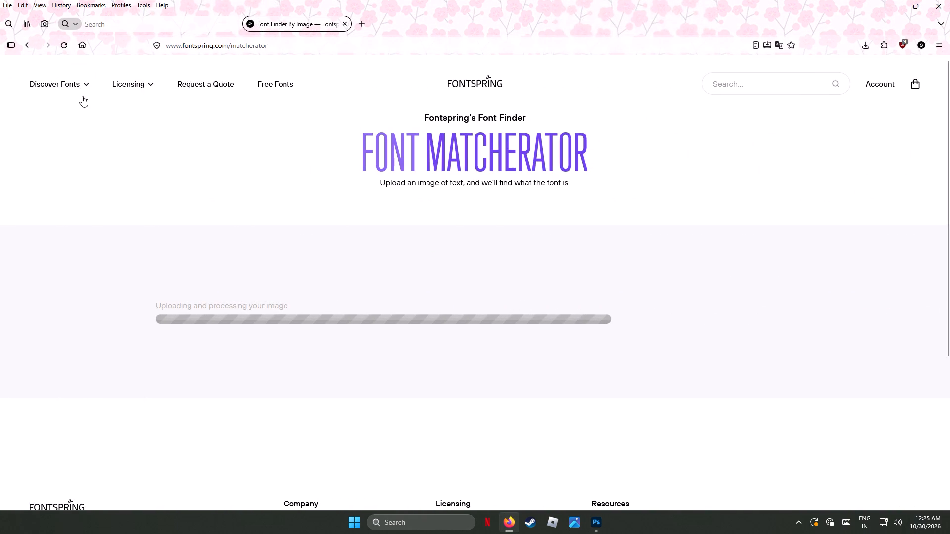
pyautogui.click(25, 45)
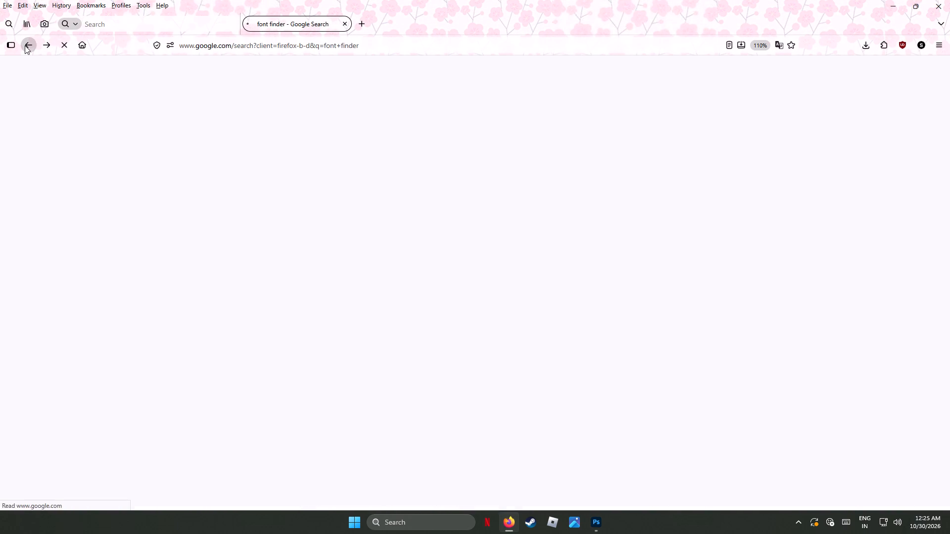
pyautogui.click(25, 45)
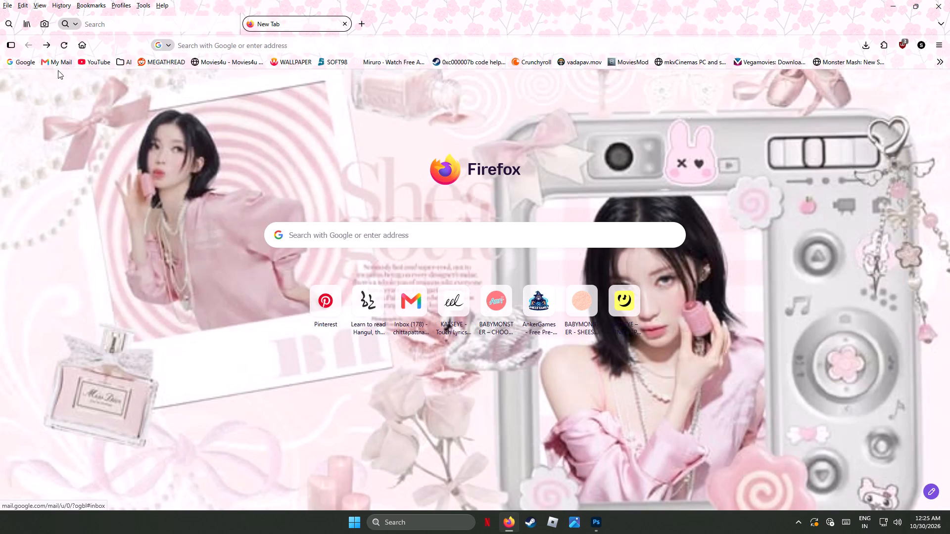
pyautogui.click(22, 64)
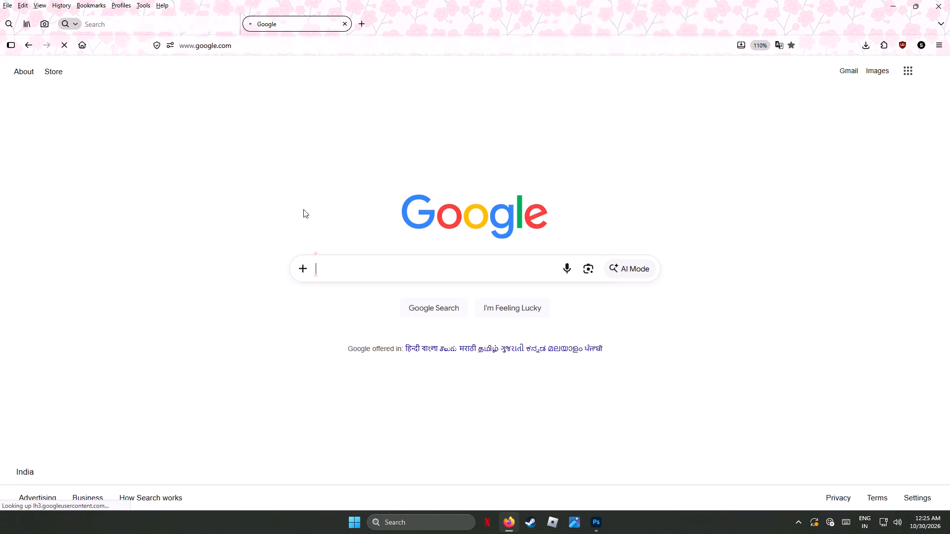
pyautogui.click(343, 267)
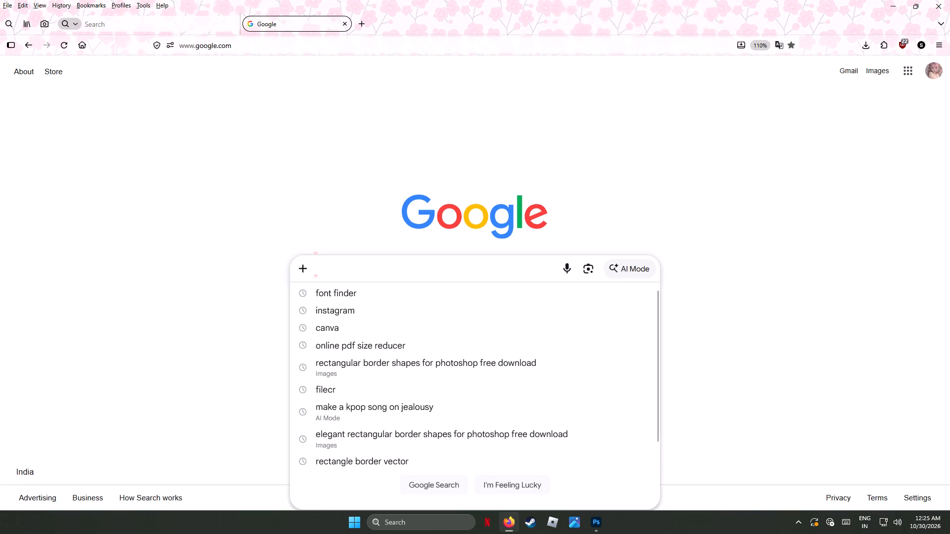
pyautogui.write('Re')
pyautogui.write('ctange')
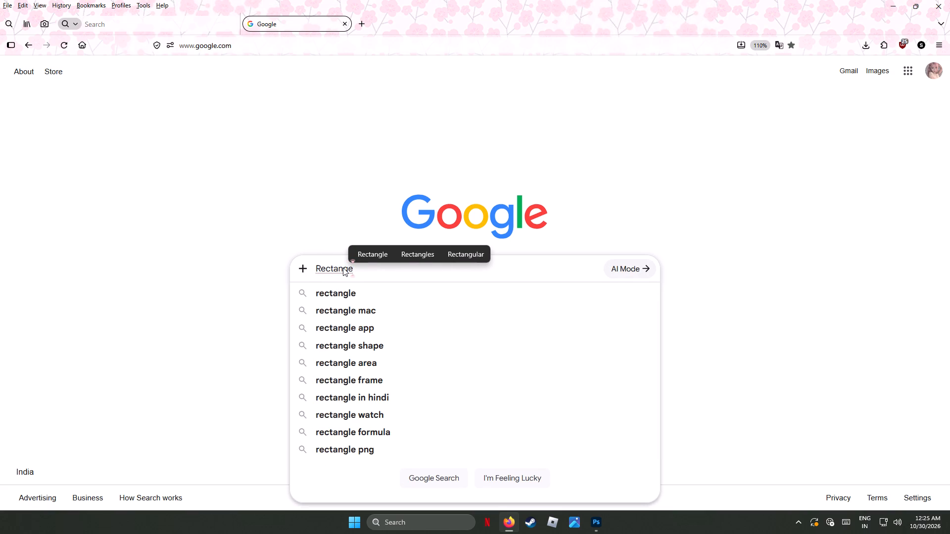
pyautogui.press('space')
pyautogui.write('Bor')
pyautogui.write('der')
pyautogui.press('space')
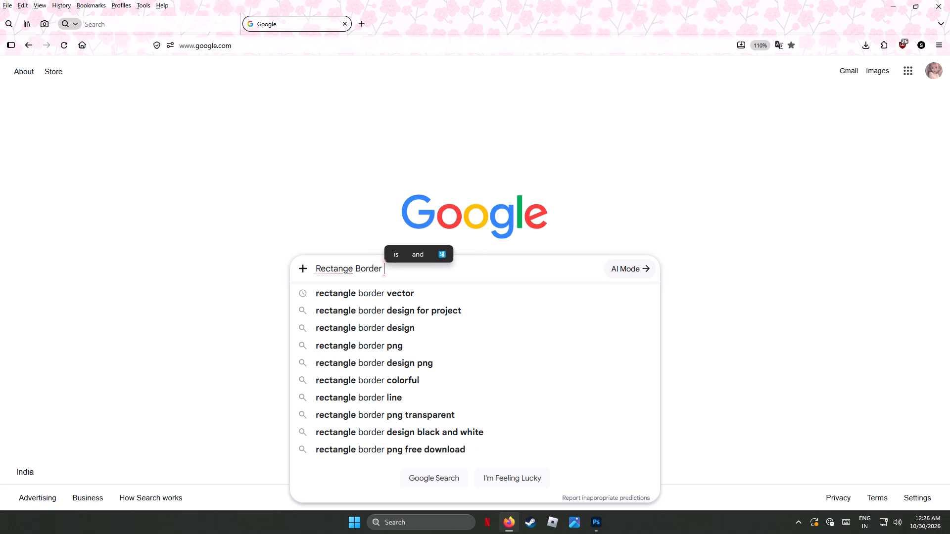
pyautogui.click(467, 429)
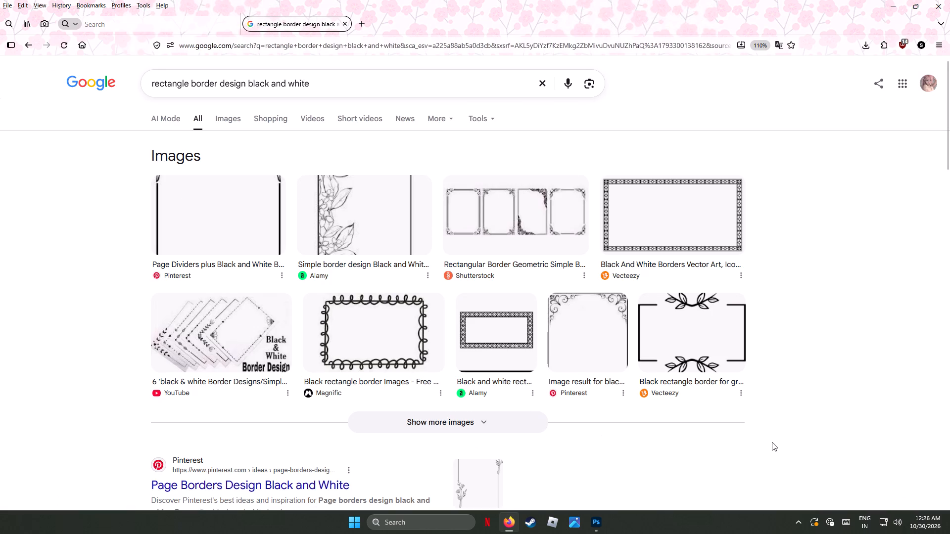
# Open the Pinterest result "Page Borders Design Black and White" and look through its border designs for a suitable frame.
pyautogui.scroll(-3, 722, 451)
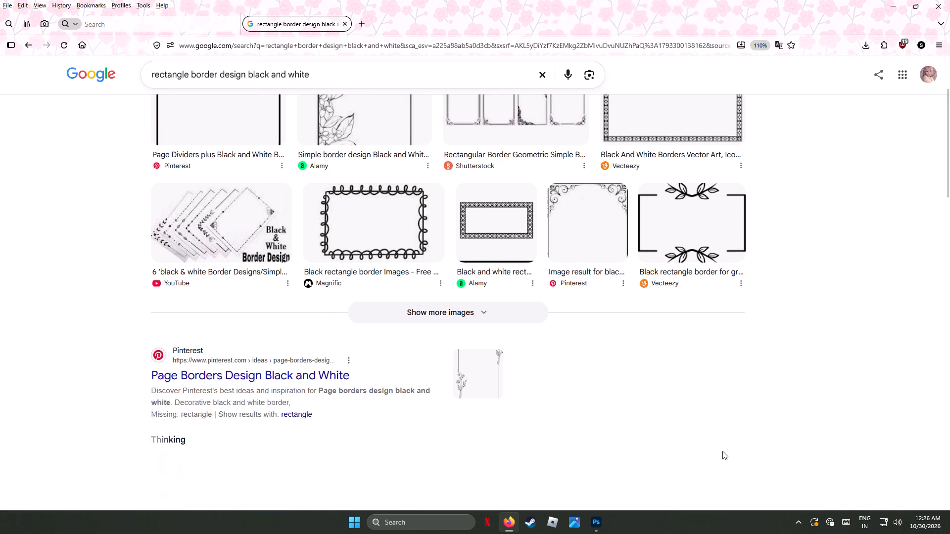
pyautogui.scroll(-1, 722, 451)
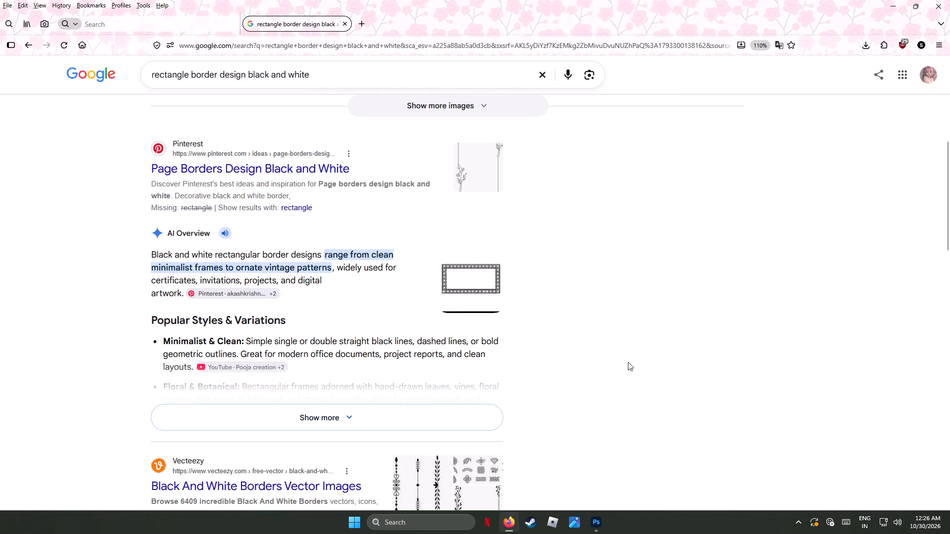
pyautogui.click(286, 168)
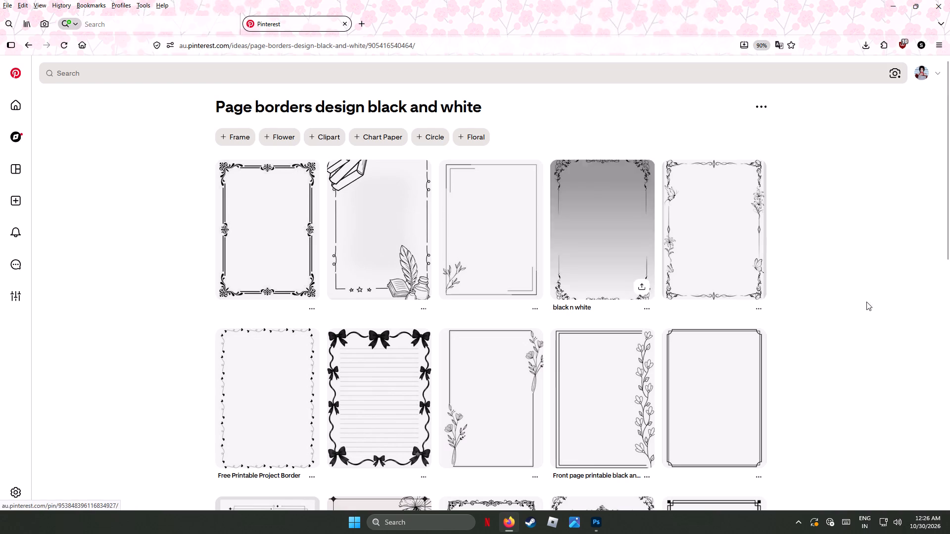
pyautogui.scroll(-2, 949, 355)
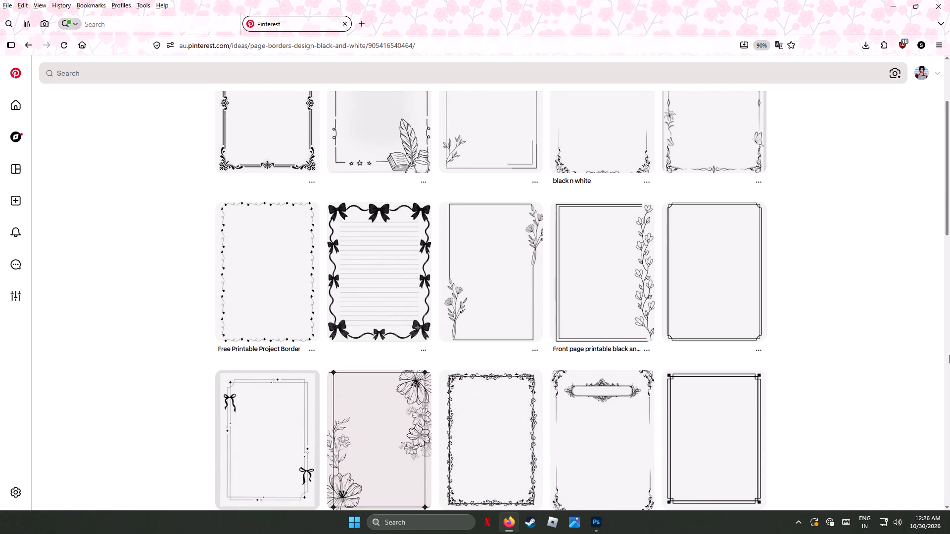
pyautogui.scroll(-2, 949, 355)
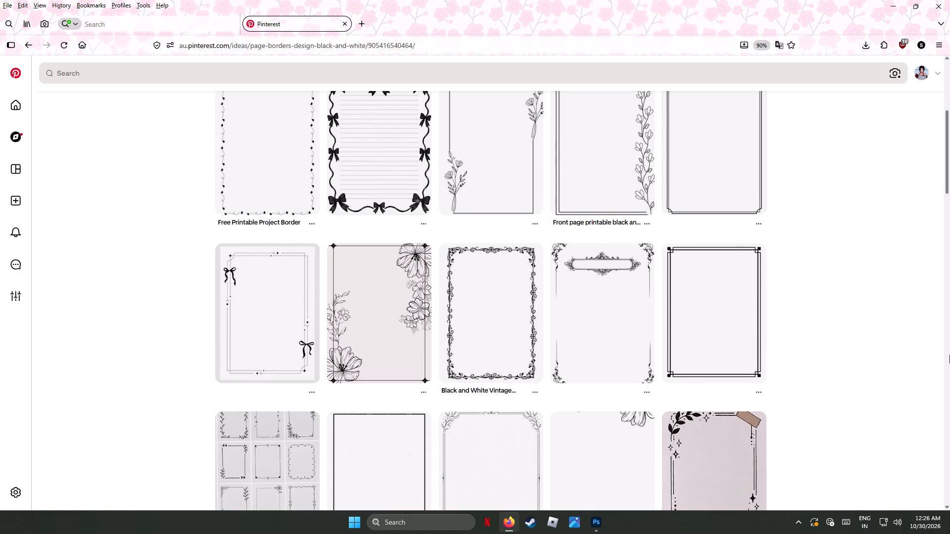
pyautogui.scroll(-1, 946, 360)
pyautogui.scroll(1, 946, 360)
pyautogui.scroll(-2, 946, 360)
pyautogui.scroll(3, 946, 360)
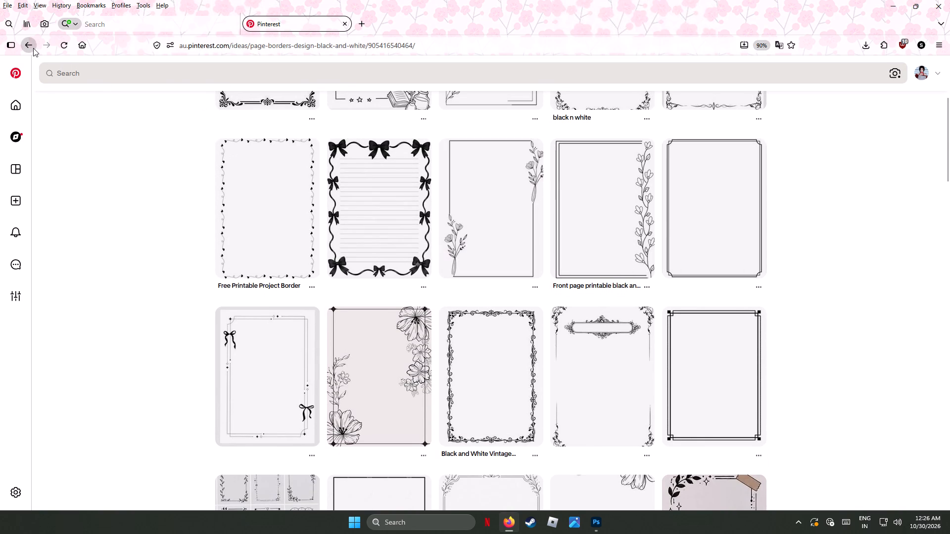
# Return to the Google results and skim the remaining web listings for border design sources.
pyautogui.click(33, 47)
pyautogui.scroll(-2, 476, 456)
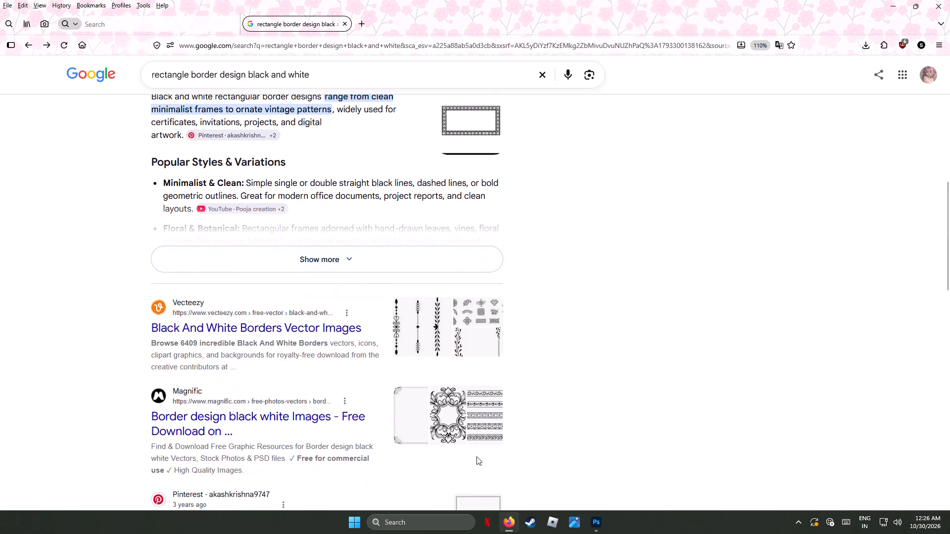
pyautogui.scroll(4, 476, 456)
pyautogui.scroll(-7, 477, 456)
pyautogui.scroll(1, 477, 456)
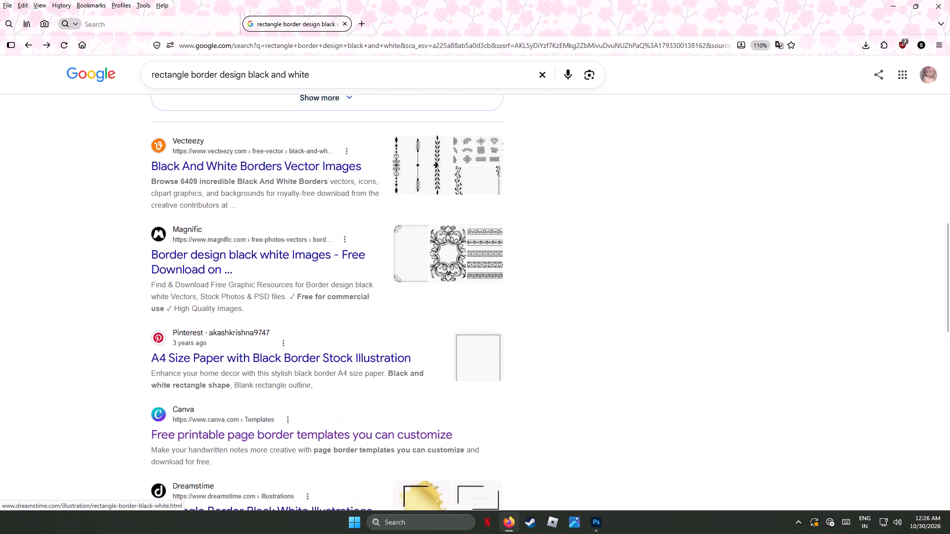
pyautogui.scroll(17, 477, 456)
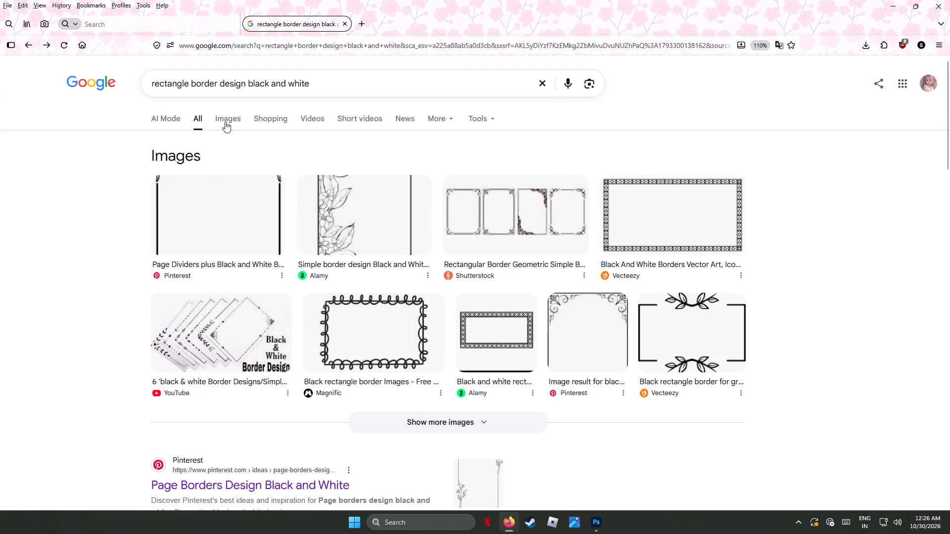
# Show the image results for the rectangle border search and examine them for a suitable frame.
pyautogui.click(226, 120)
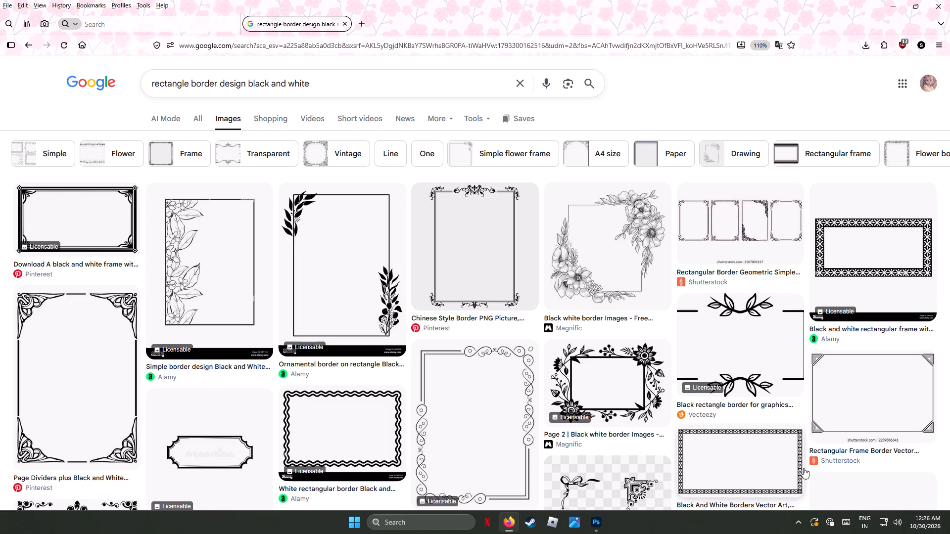
pyautogui.scroll(-4, 803, 468)
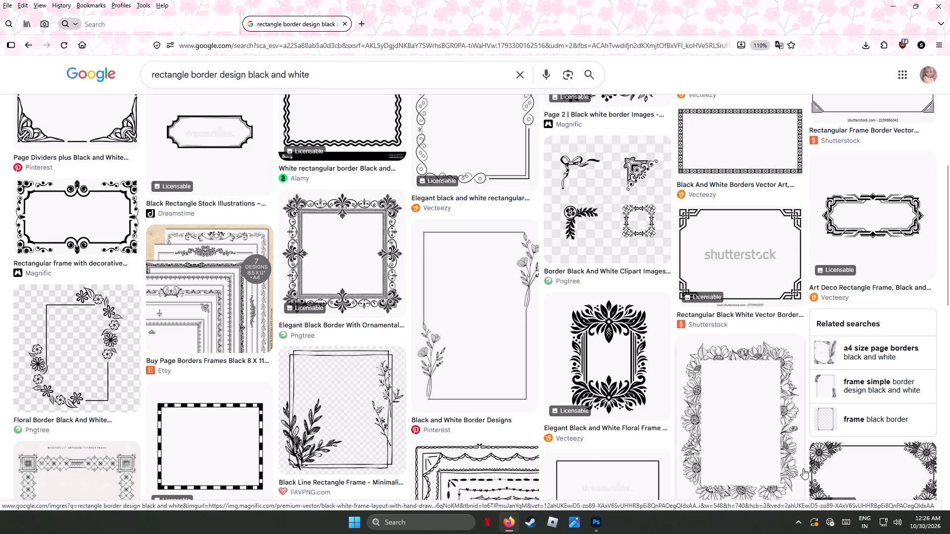
pyautogui.scroll(-3, 802, 469)
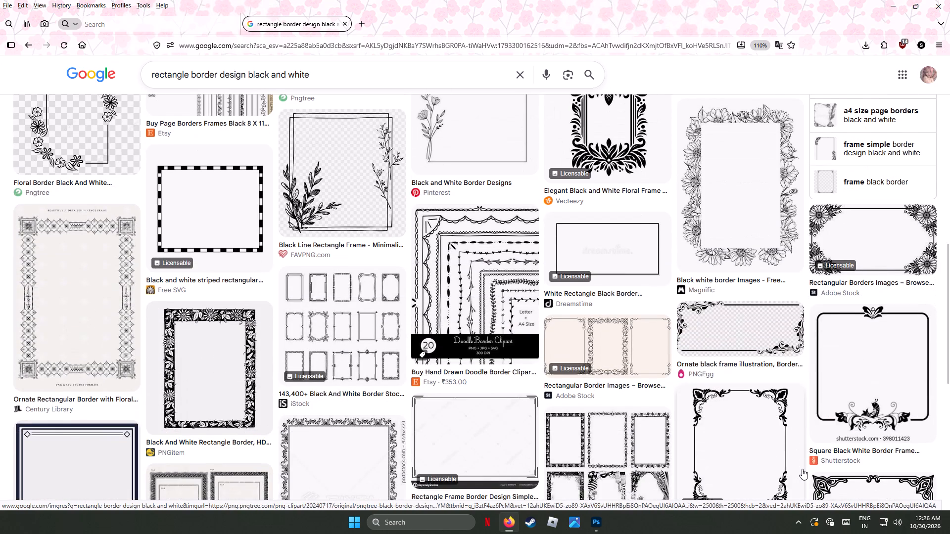
pyautogui.scroll(9, 802, 469)
pyautogui.scroll(-5, 802, 469)
pyautogui.scroll(8, 802, 469)
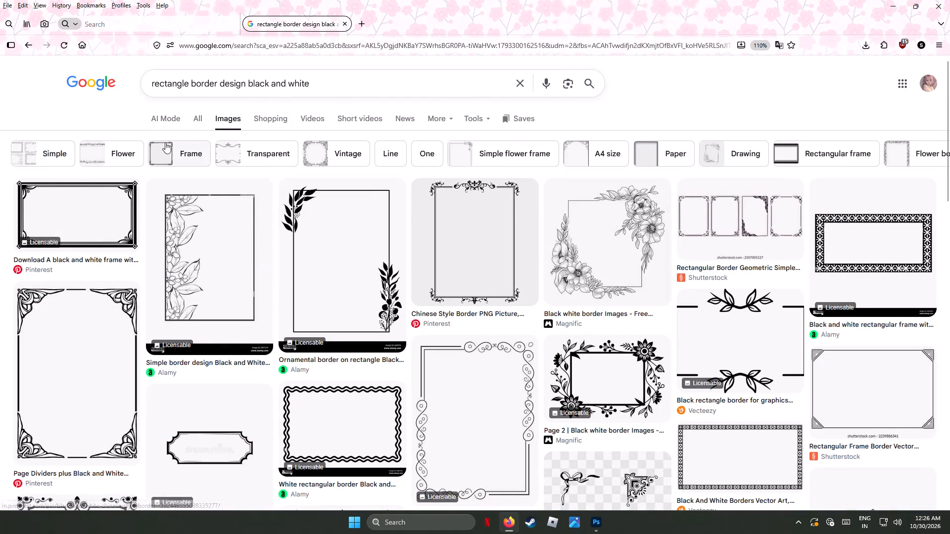
# Refine the image search to "horizontal rectangle border design black and white".
pyautogui.click(151, 82)
pyautogui.click(153, 83)
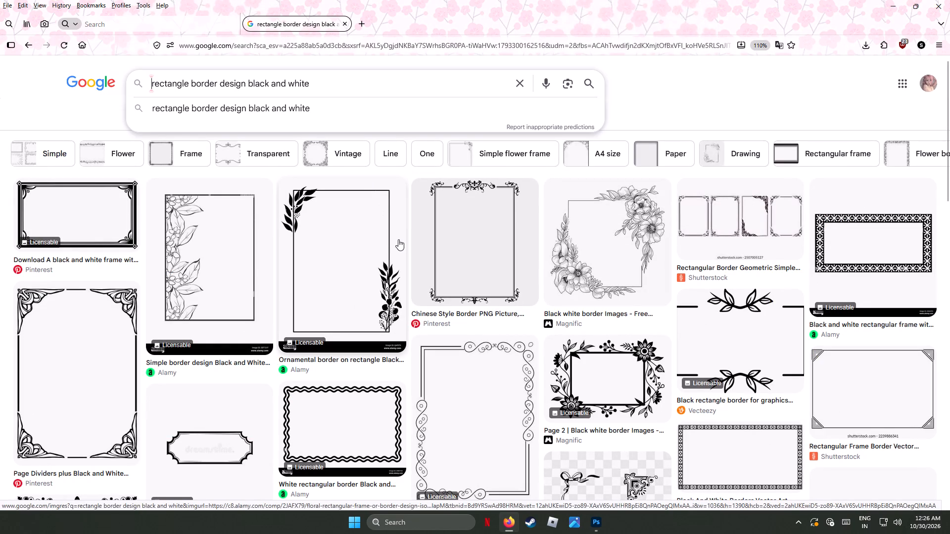
pyautogui.write('hor')
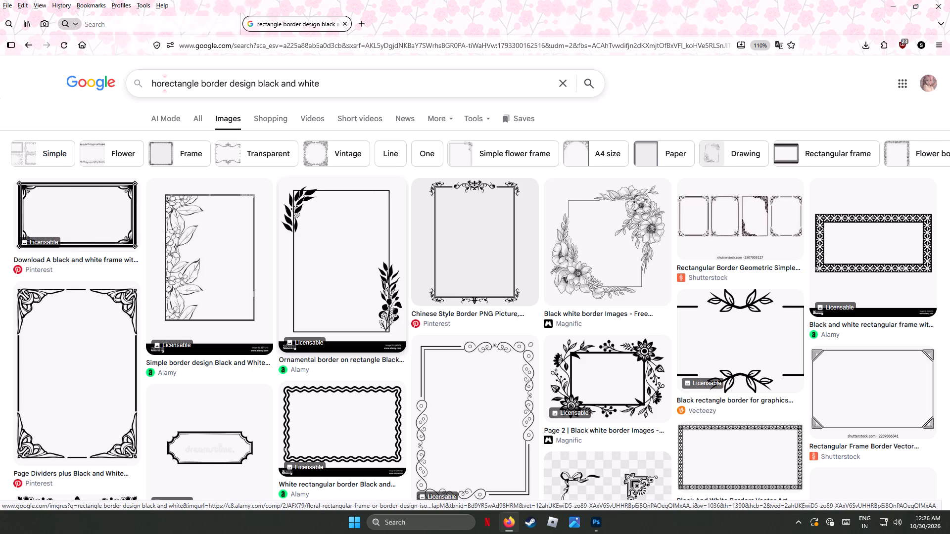
pyautogui.press('i')
pyautogui.write('zontal')
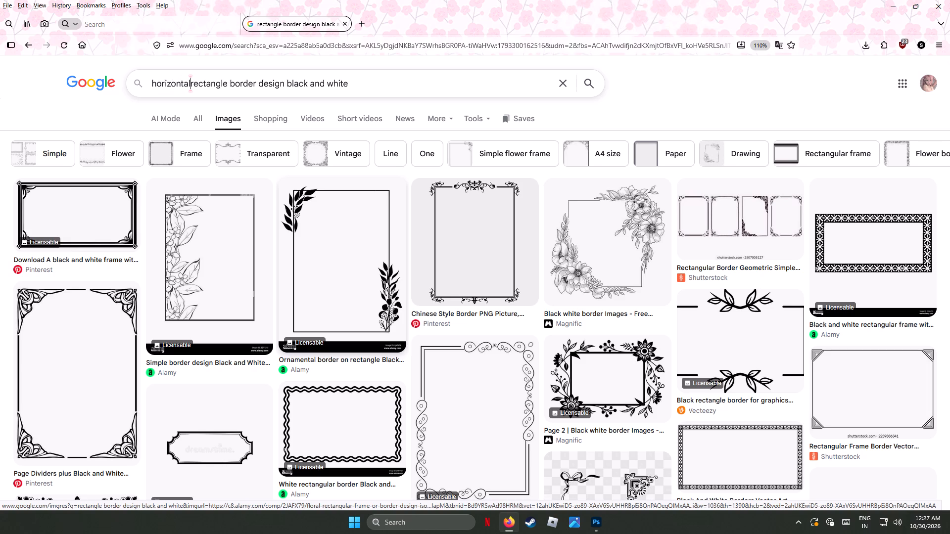
pyautogui.press('space')
pyautogui.press('Return')
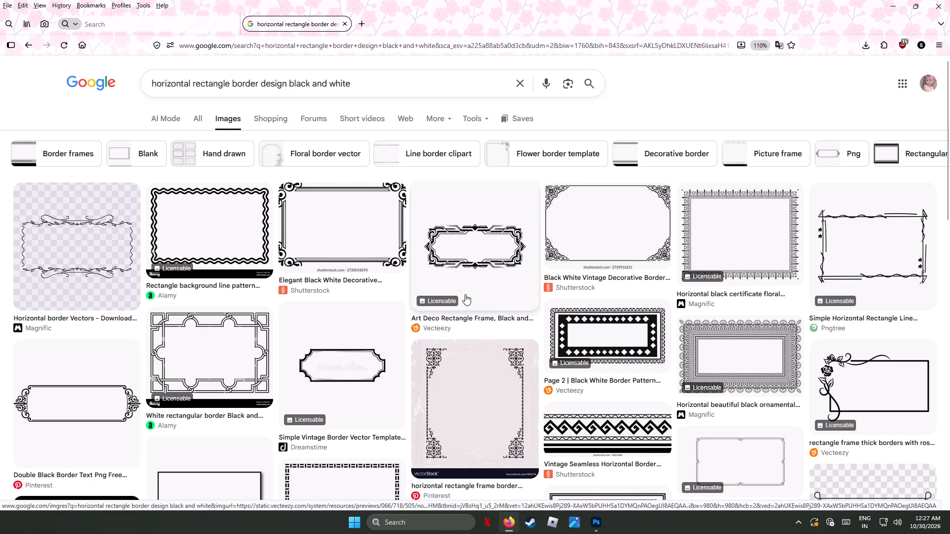
# Examine the image results for the horizontal rectangle border search for a suitable black and white frame.
pyautogui.scroll(-2, 465, 294)
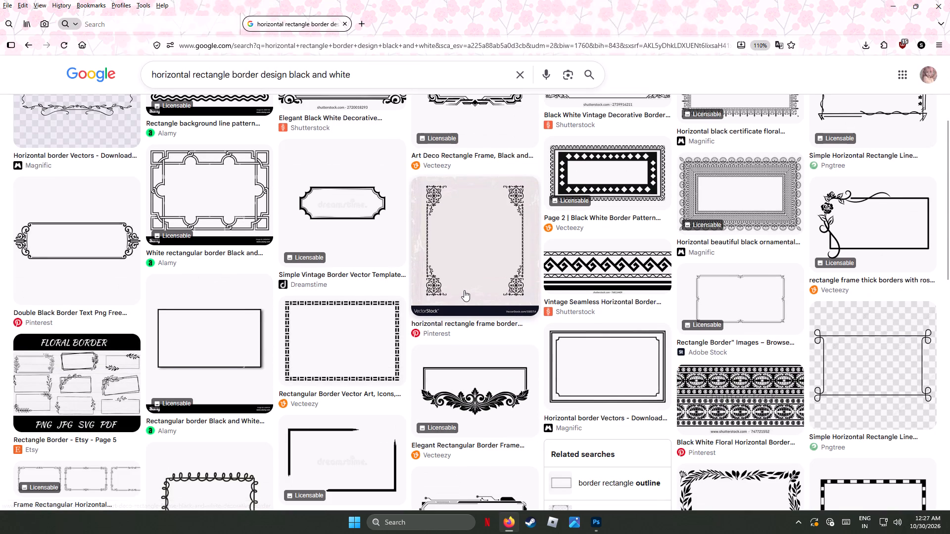
pyautogui.scroll(-1, 464, 290)
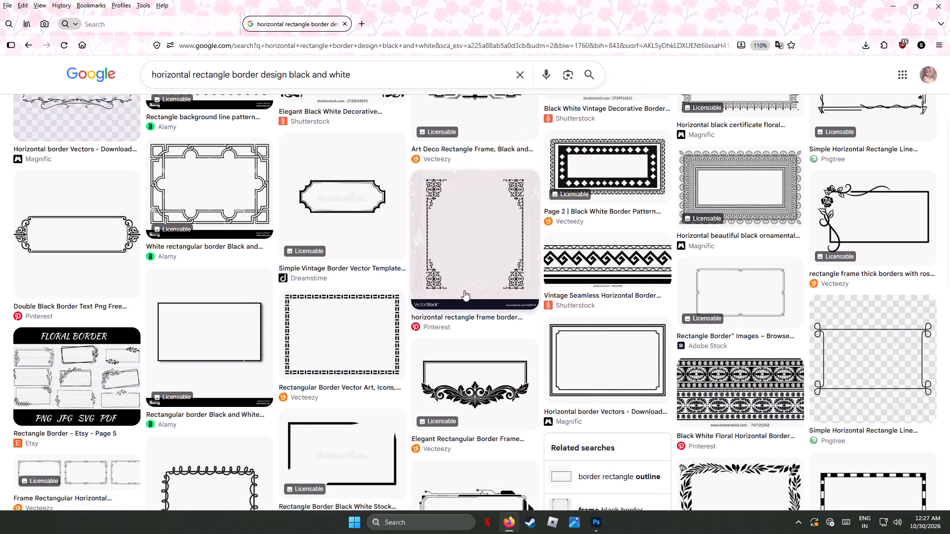
pyautogui.scroll(-3, 464, 290)
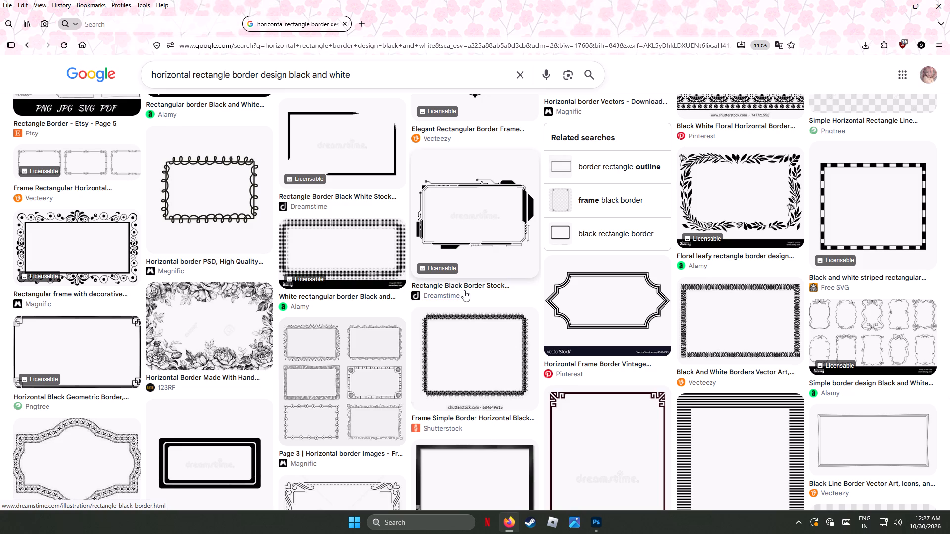
pyautogui.scroll(-4, 464, 290)
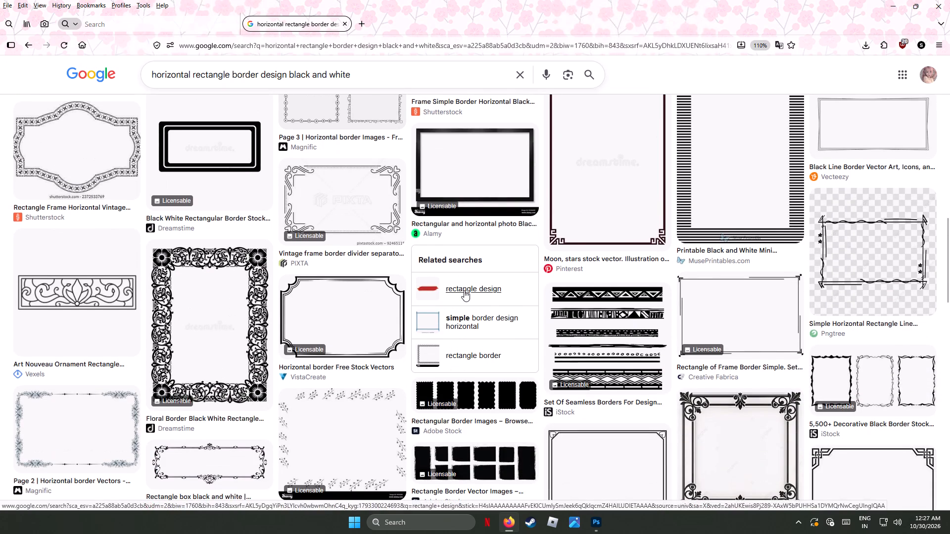
pyautogui.scroll(-2, 464, 290)
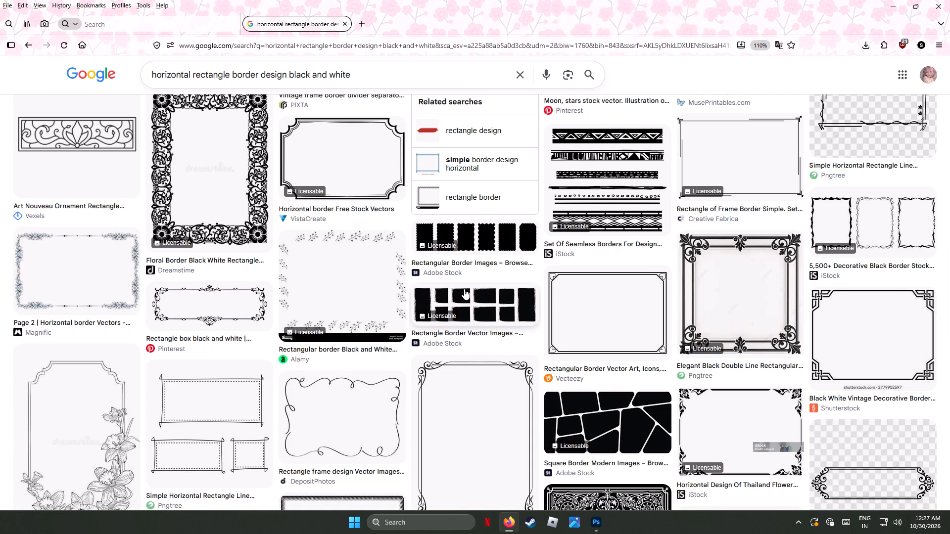
pyautogui.click(48, 261)
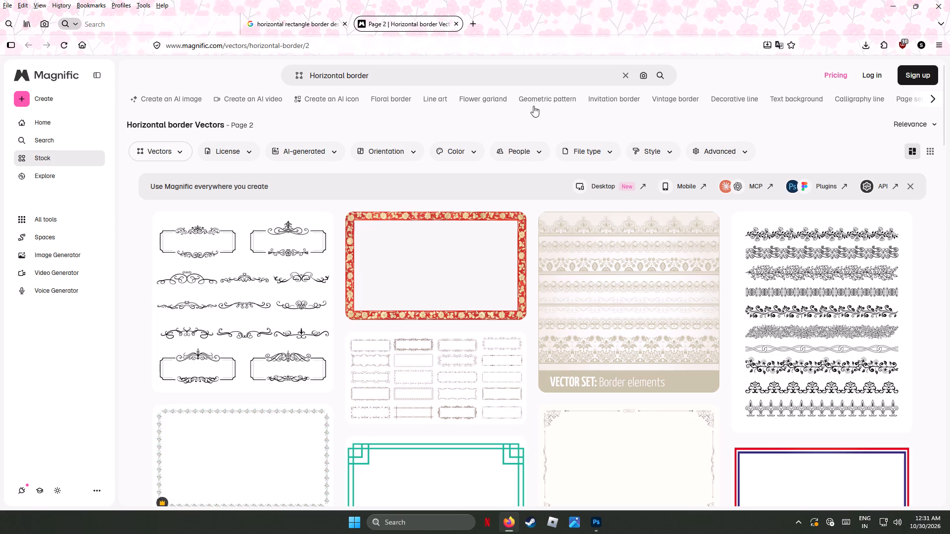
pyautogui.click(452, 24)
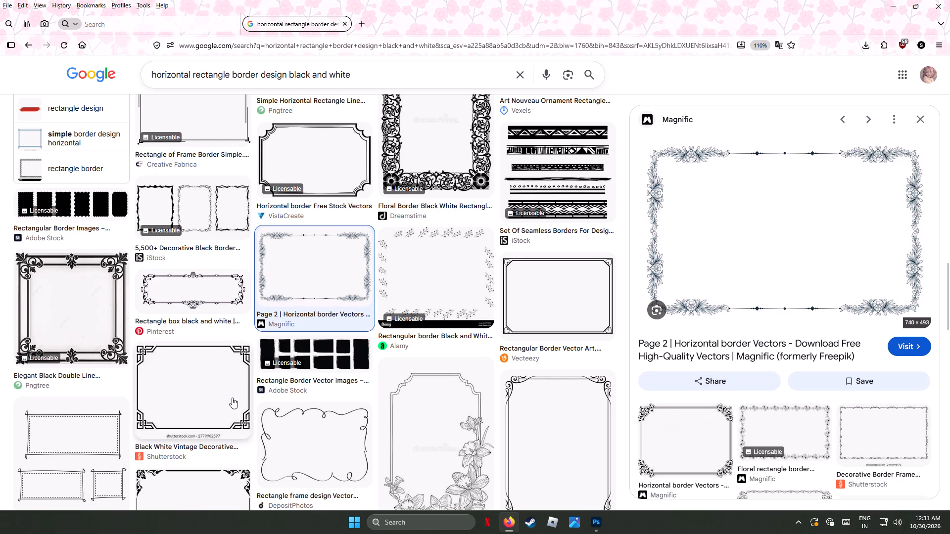
# Examine further Google image results for the black and white horizontal rectangle border search, looking for a suitable frame or ornamental strip.
pyautogui.scroll(-2, 232, 390)
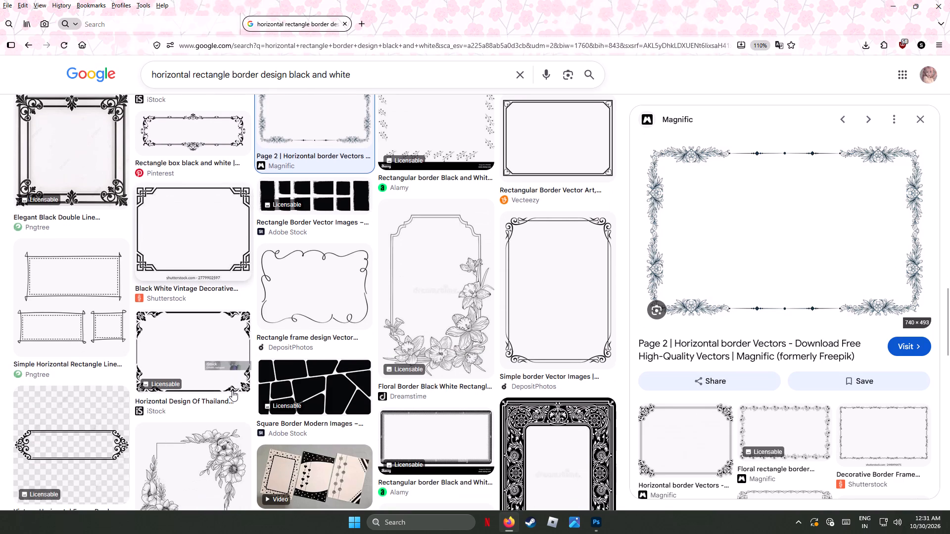
pyautogui.scroll(-2, 232, 390)
pyautogui.scroll(1, 232, 390)
pyautogui.scroll(-1, 232, 390)
pyautogui.scroll(1, 232, 390)
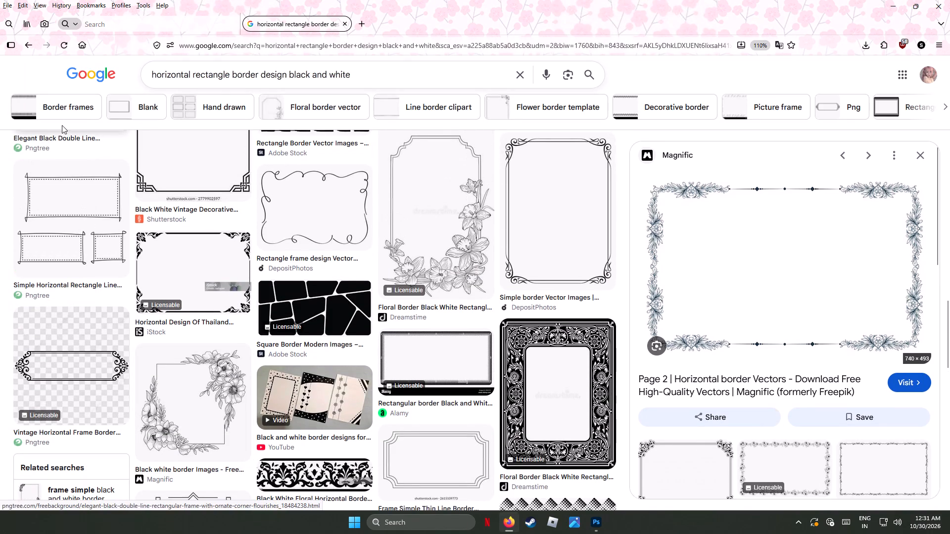
pyautogui.click(29, 45)
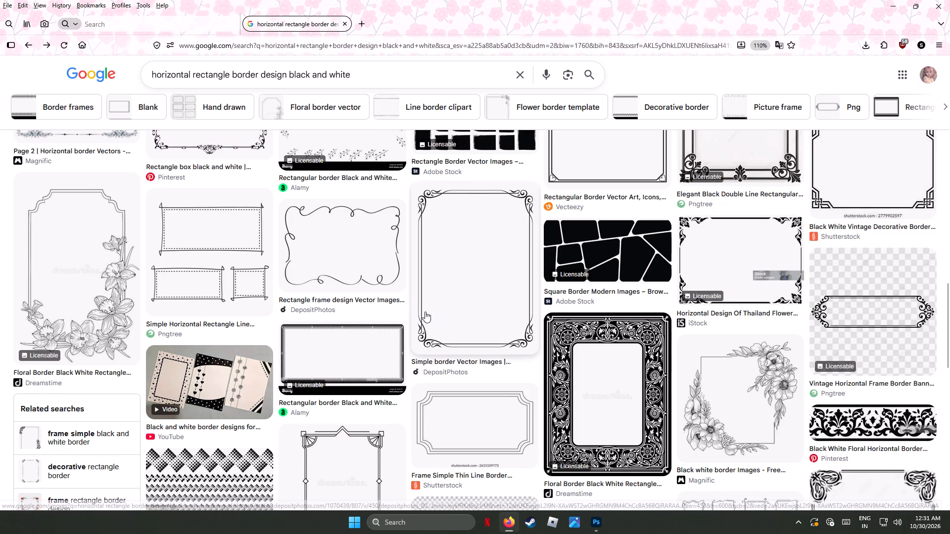
pyautogui.scroll(-2, 425, 311)
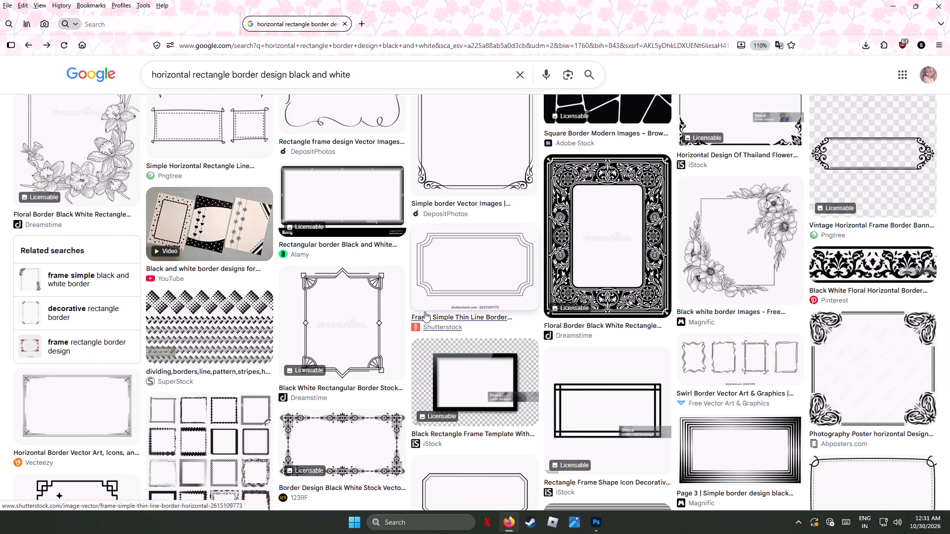
pyautogui.scroll(-4, 425, 311)
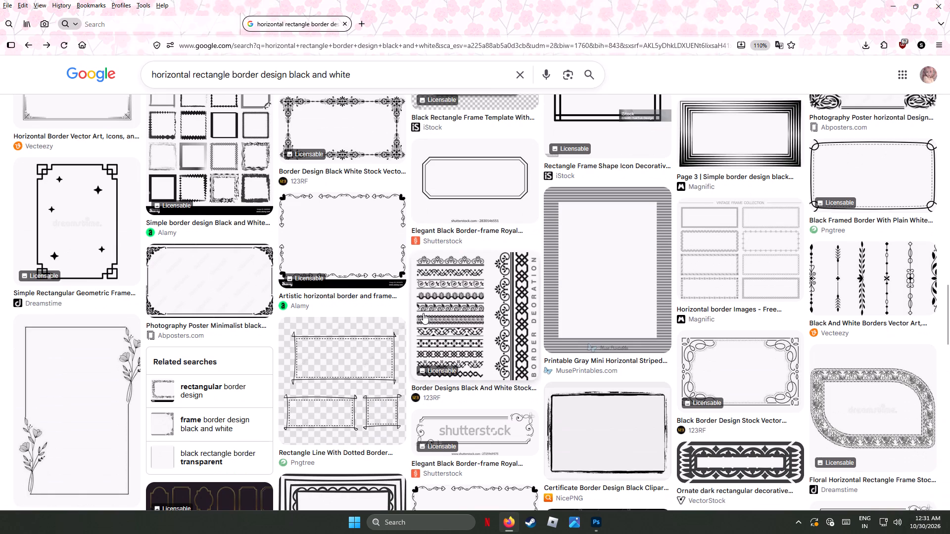
pyautogui.scroll(-7, 423, 313)
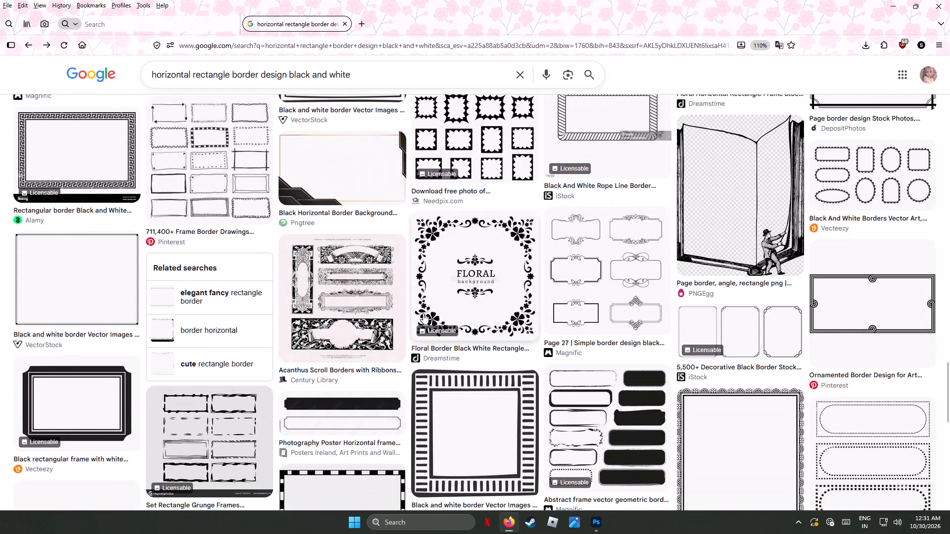
pyautogui.scroll(-3, 423, 313)
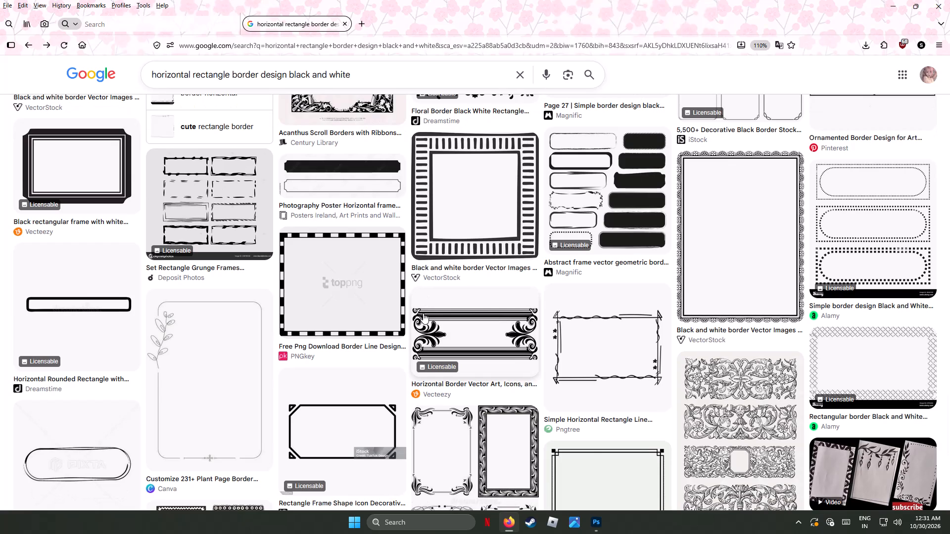
pyautogui.scroll(-3, 423, 313)
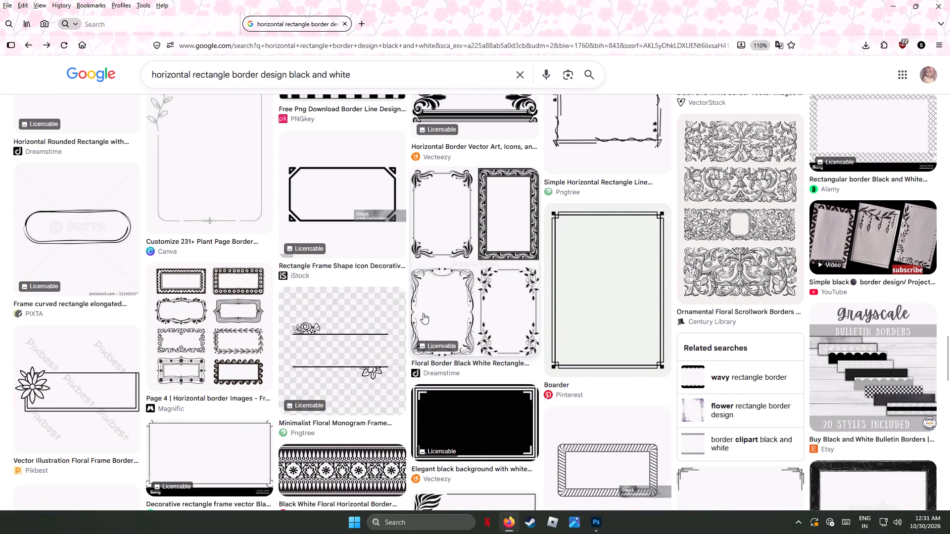
pyautogui.scroll(-4, 423, 313)
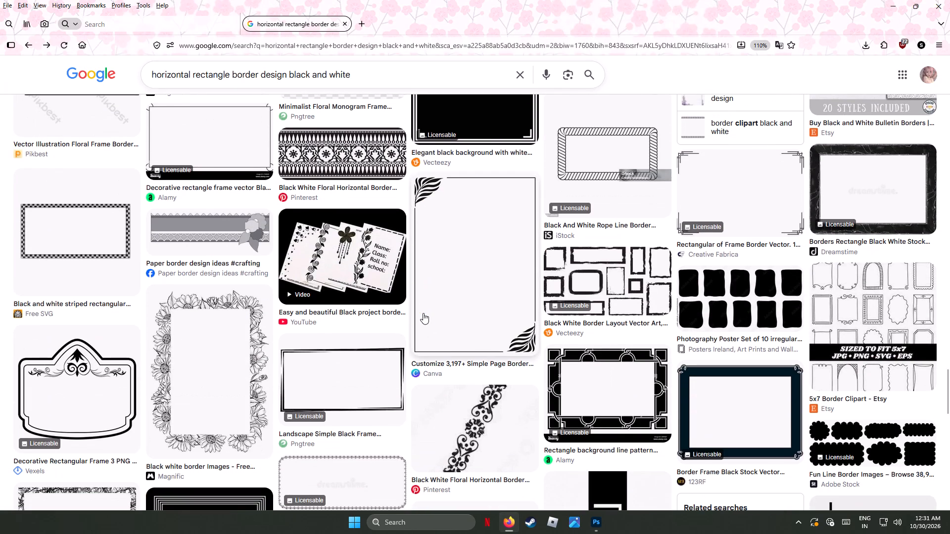
pyautogui.scroll(-3, 423, 313)
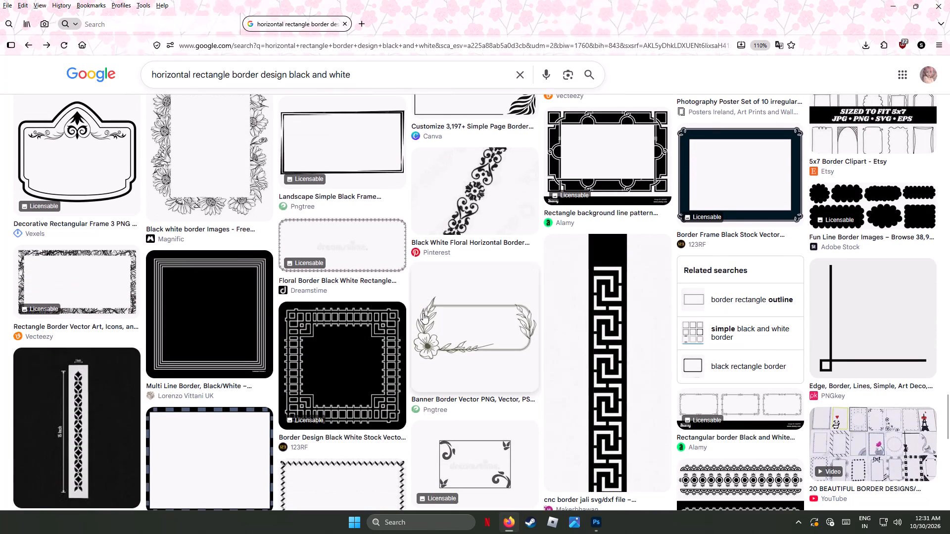
pyautogui.scroll(-5, 423, 313)
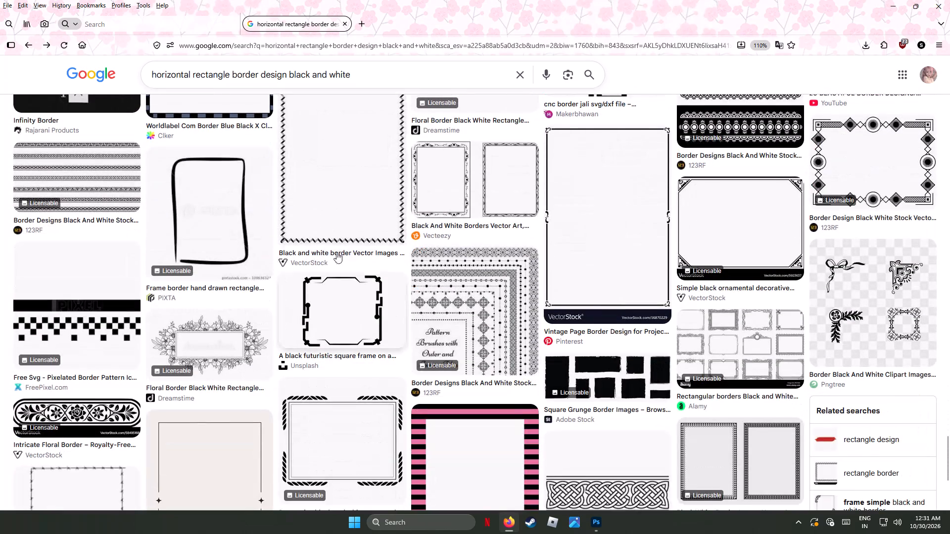
# Switch to Photoshop and swap the banner's border in Backdrop.psd by hiding Layer 5 and showing the Shape 5088 1 layer.
pyautogui.click(597, 523)
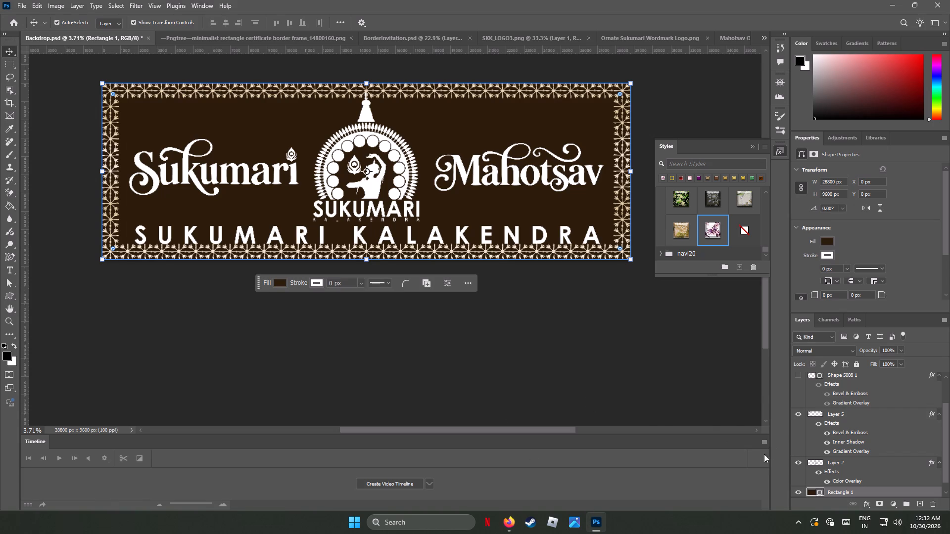
pyautogui.click(799, 492)
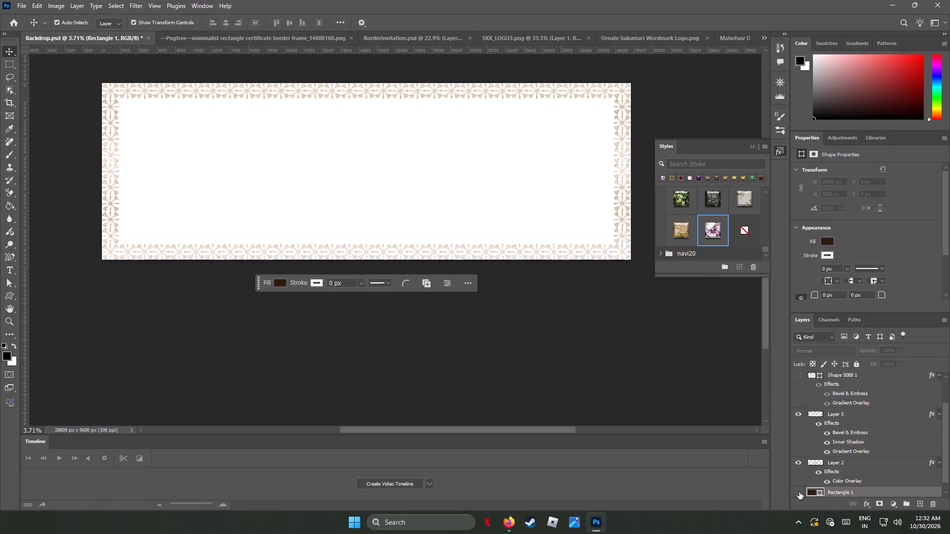
pyautogui.click(799, 492)
pyautogui.click(801, 463)
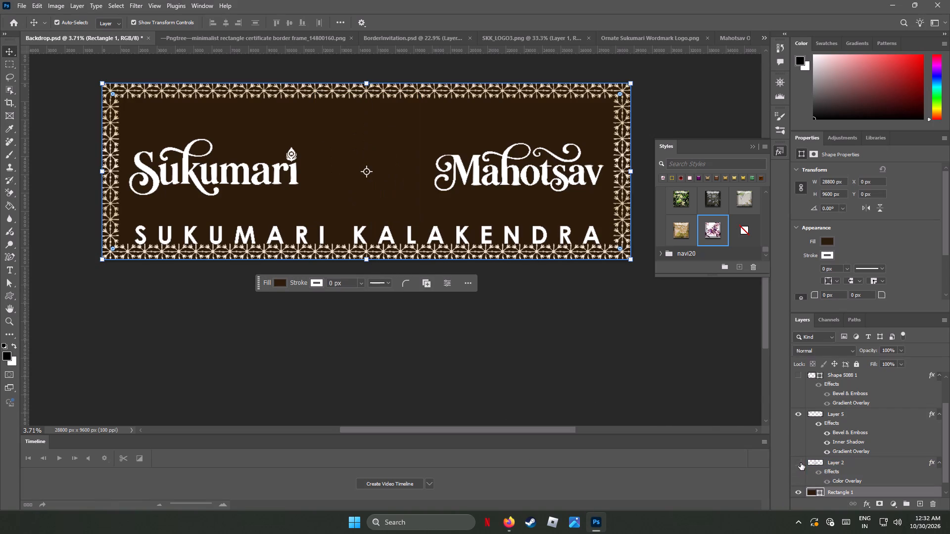
pyautogui.click(801, 463)
pyautogui.click(800, 415)
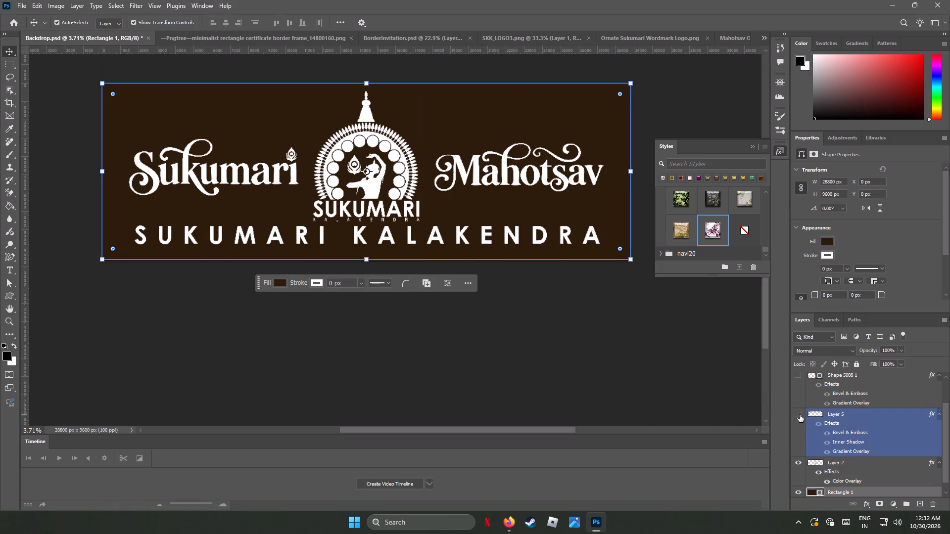
pyautogui.scroll(2, 800, 402)
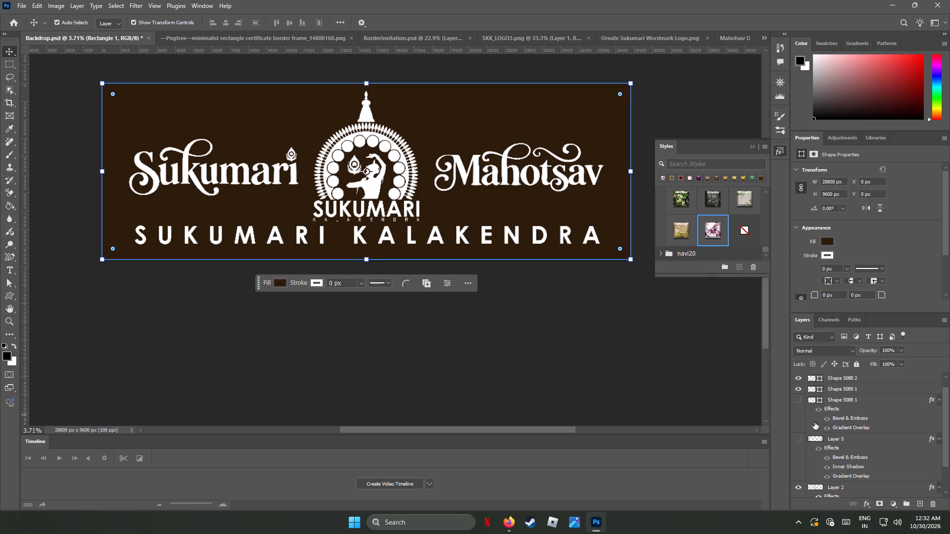
pyautogui.click(800, 403)
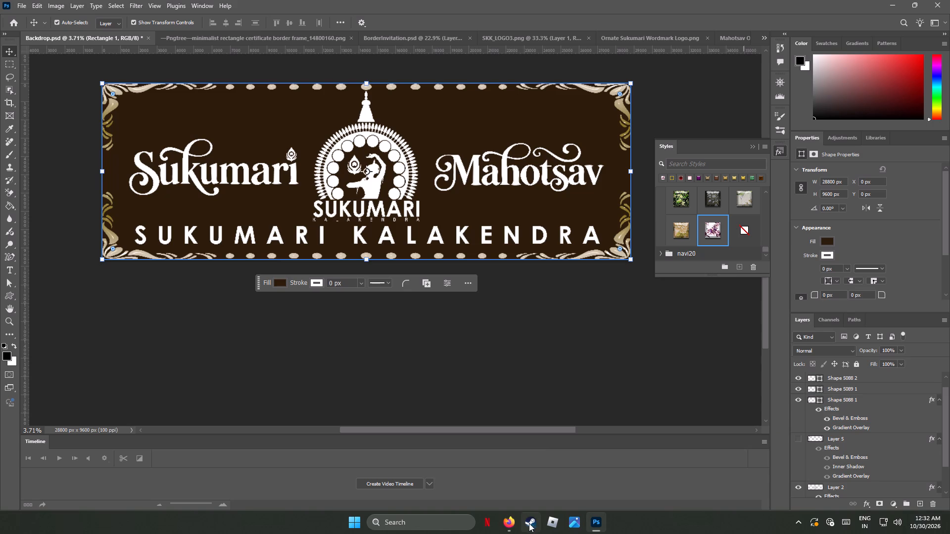
# Switch back to Firefox and re-examine the black and white horizontal rectangle border image results up to the first row.
pyautogui.click(509, 522)
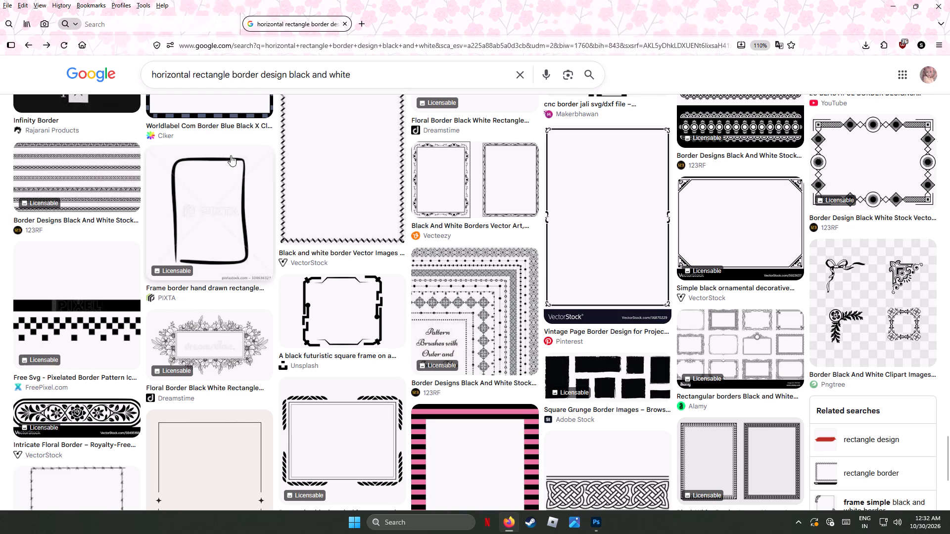
pyautogui.scroll(3, 212, 195)
pyautogui.scroll(-5, 212, 195)
pyautogui.scroll(1, 212, 195)
pyautogui.scroll(-4, 212, 195)
pyautogui.scroll(3, 212, 195)
pyautogui.scroll(-2, 215, 200)
pyautogui.scroll(10, 215, 200)
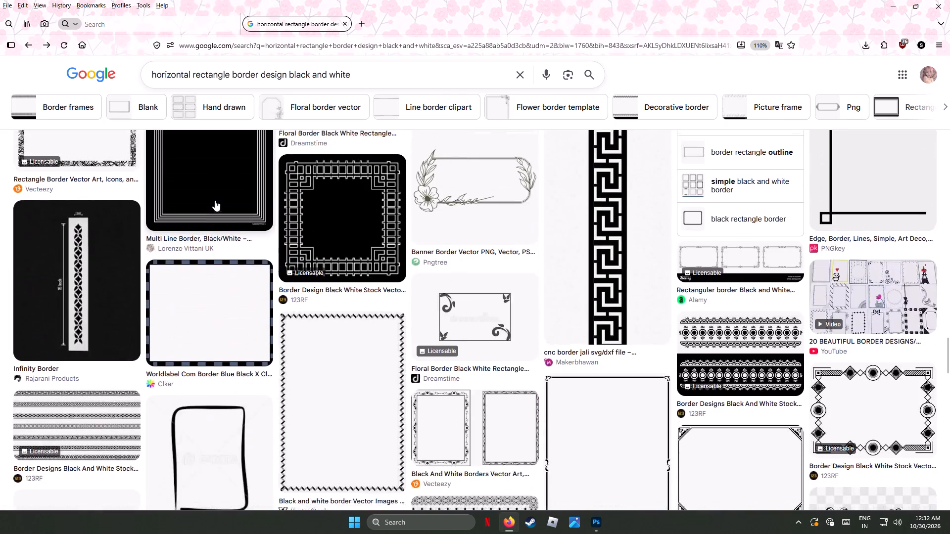
pyautogui.scroll(4, 215, 200)
pyautogui.scroll(-1, 215, 200)
pyautogui.scroll(6, 215, 200)
pyautogui.scroll(-3, 215, 200)
pyautogui.scroll(1, 215, 200)
pyautogui.scroll(-5, 215, 200)
pyautogui.scroll(17, 215, 200)
pyautogui.scroll(-1, 215, 200)
pyautogui.scroll(1, 215, 200)
pyautogui.scroll(-2, 215, 200)
pyautogui.scroll(1, 215, 200)
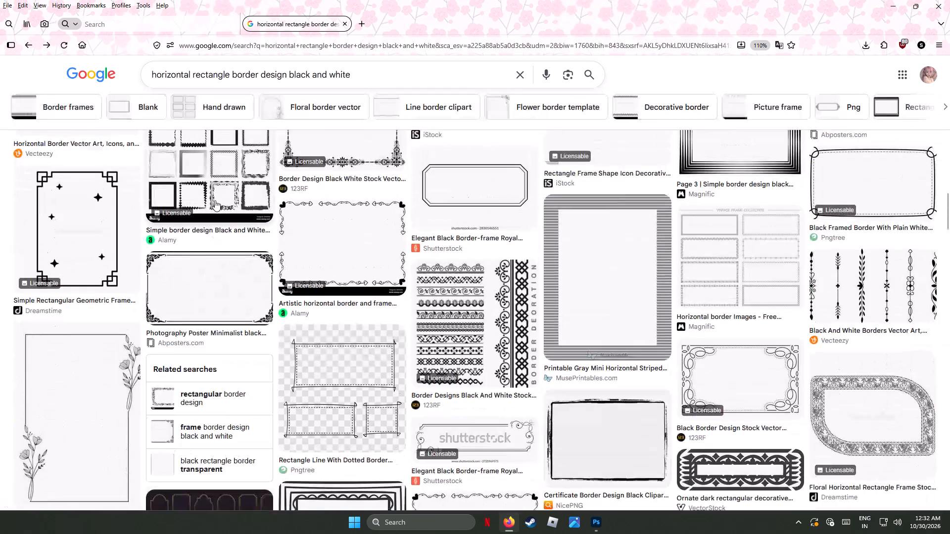
pyautogui.scroll(1, 215, 200)
pyautogui.scroll(-1, 215, 200)
pyautogui.scroll(5, 215, 200)
pyautogui.scroll(-2, 215, 200)
pyautogui.scroll(18, 215, 200)
pyautogui.scroll(3, 215, 200)
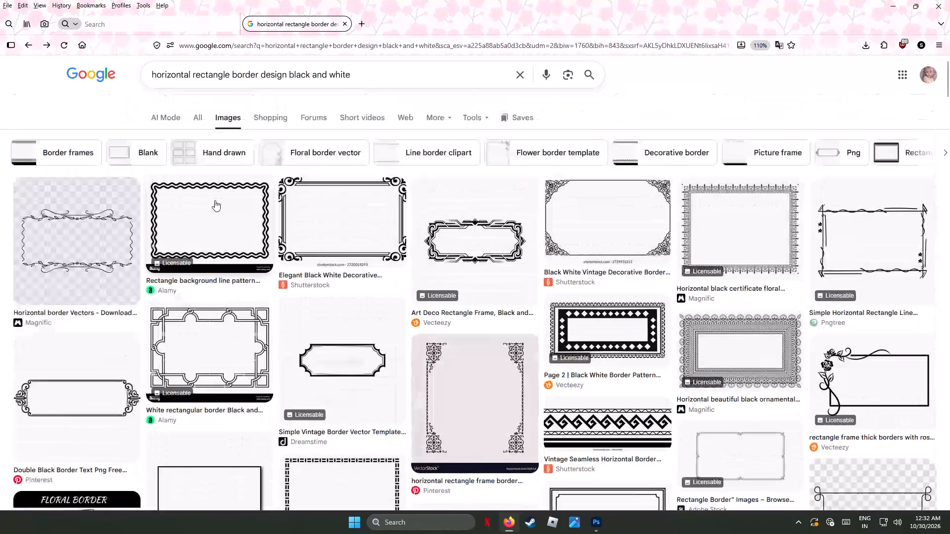
pyautogui.scroll(2, 215, 200)
pyautogui.scroll(-1, 215, 200)
pyautogui.scroll(1, 215, 200)
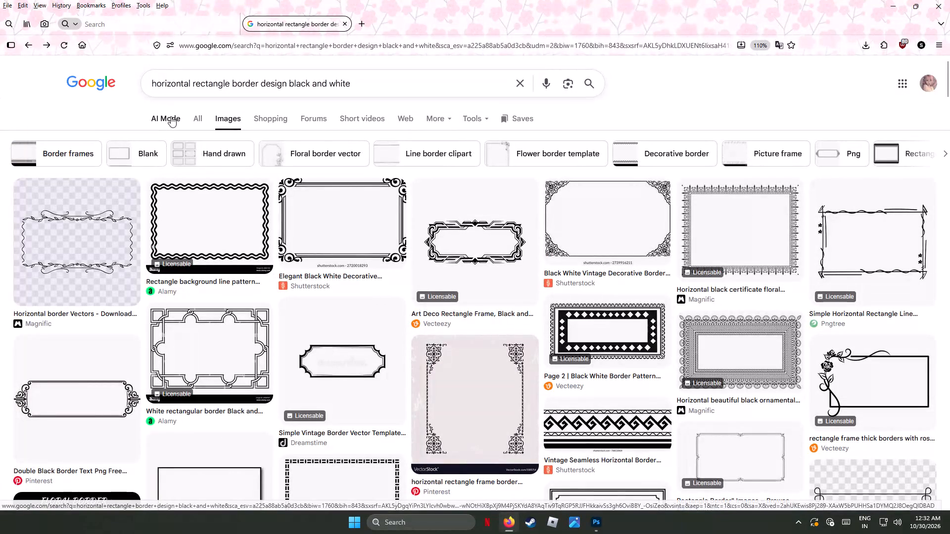
# Open the border query in Google's AI Mode and read through its suggested border styles and example frames.
pyautogui.click(171, 116)
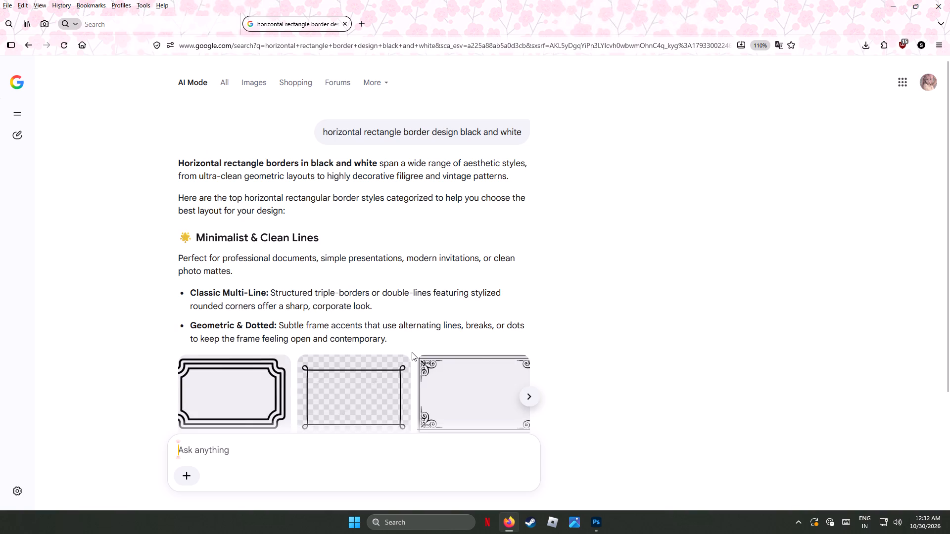
pyautogui.scroll(-2, 628, 347)
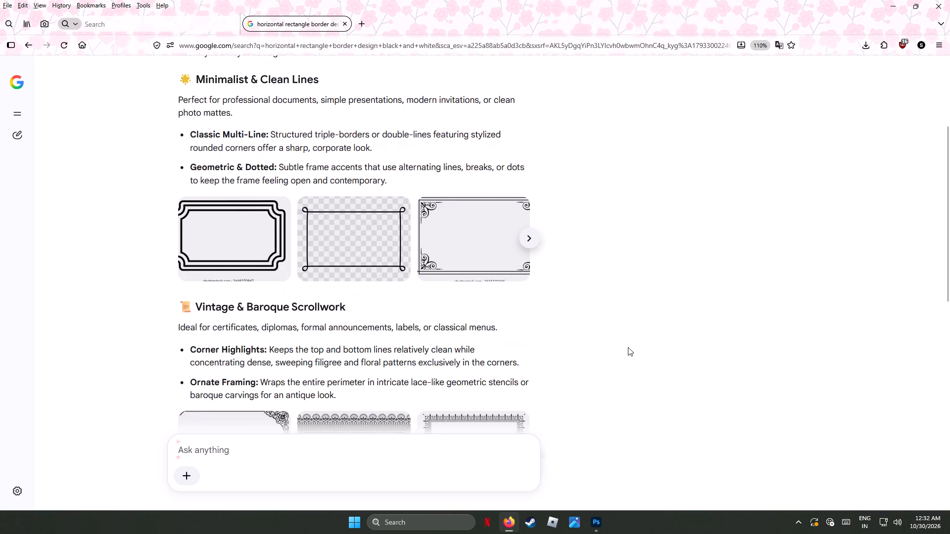
pyautogui.scroll(-3, 628, 347)
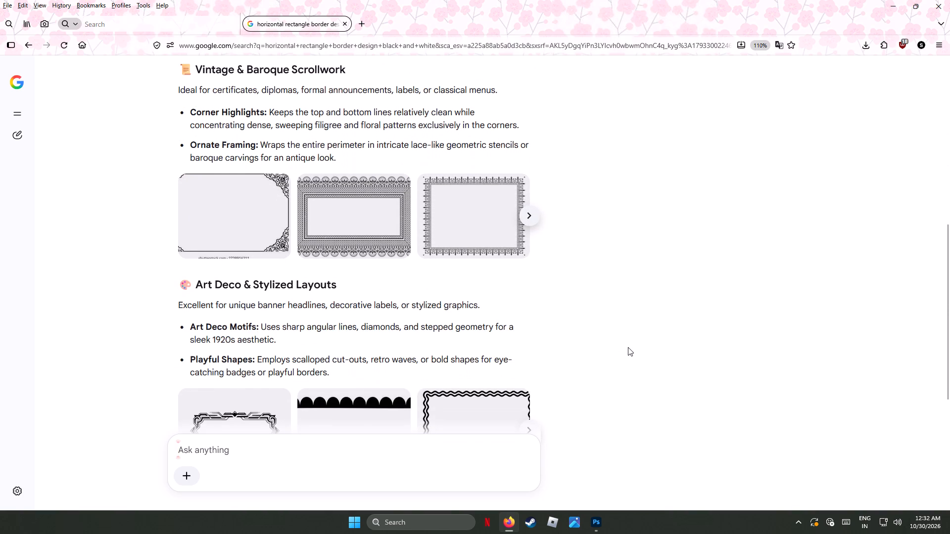
pyautogui.scroll(-1, 628, 347)
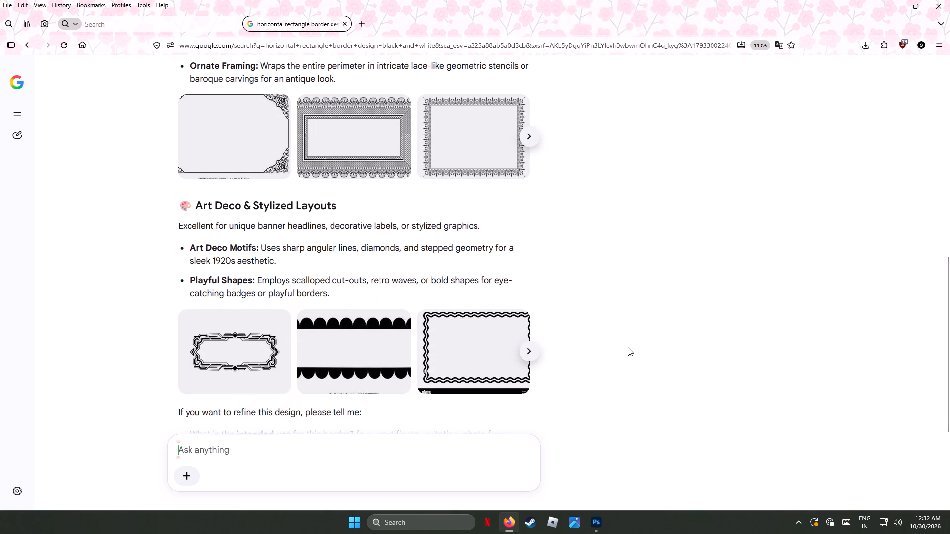
pyautogui.scroll(-2, 628, 347)
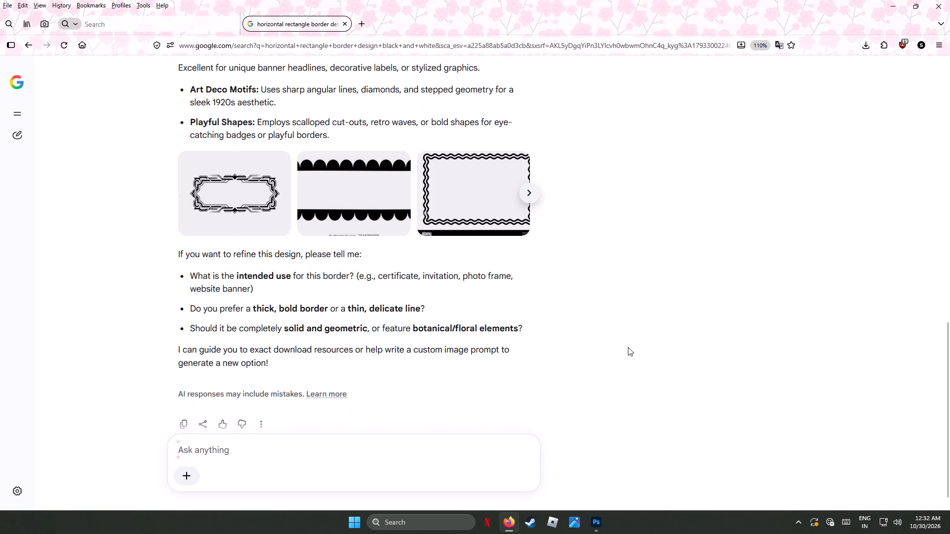
pyautogui.scroll(-3, 628, 347)
pyautogui.scroll(2, 628, 347)
pyautogui.scroll(-4, 628, 347)
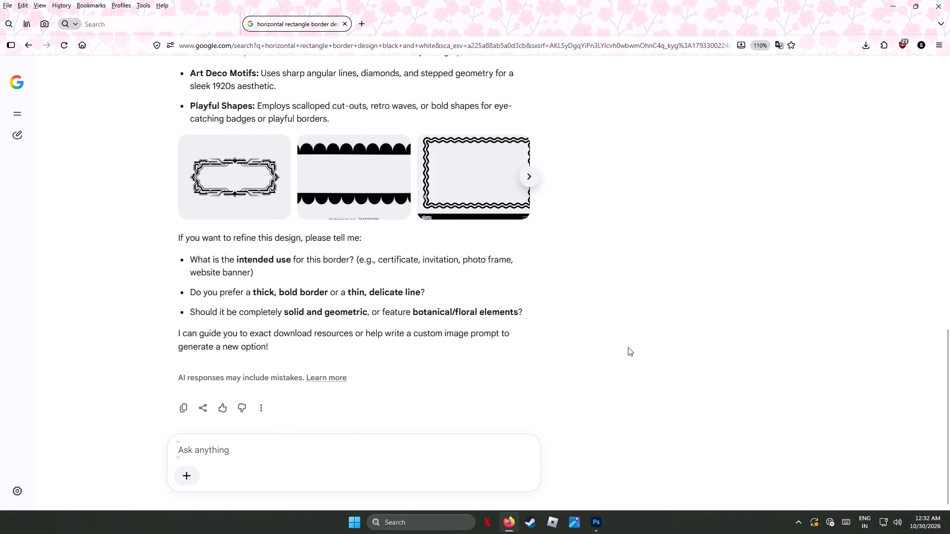
pyautogui.scroll(-3, 628, 347)
pyautogui.click(191, 452)
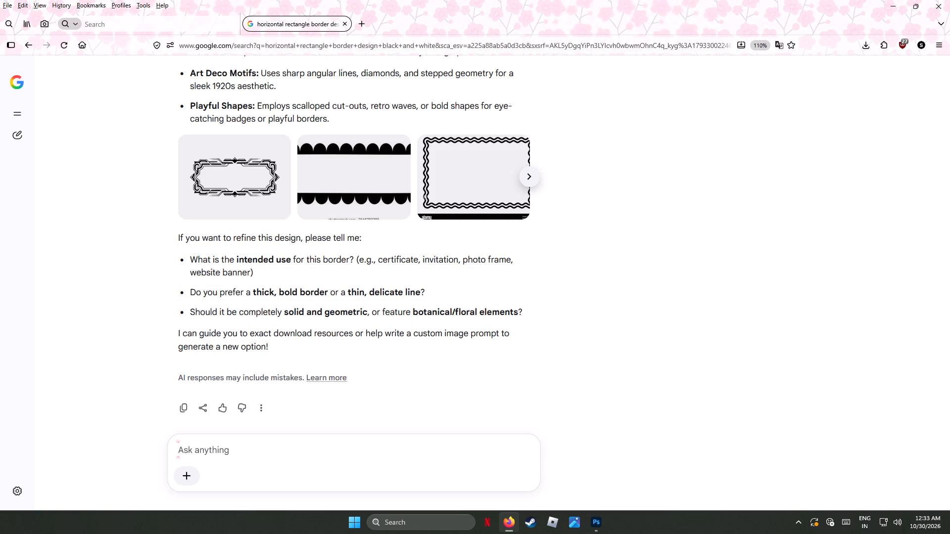
pyautogui.press('2')
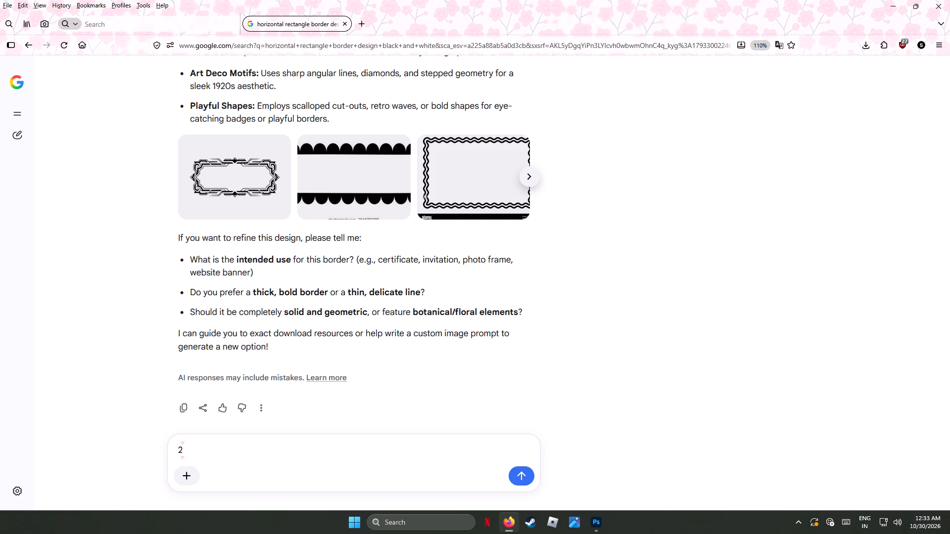
pyautogui.press('4')
pyautogui.hotkey('shift', ':')
pyautogui.press('8')
pyautogui.press('space')
pyautogui.write('rat')
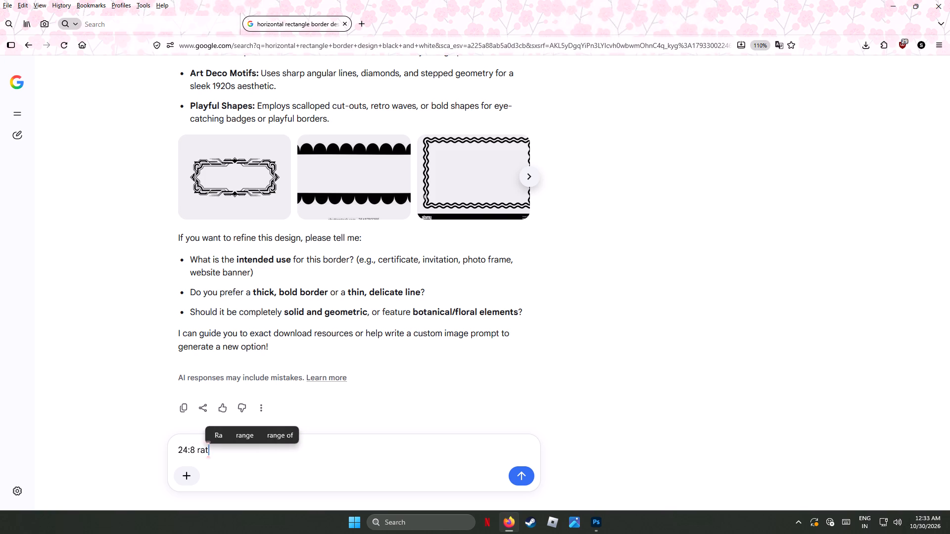
pyautogui.write('io')
pyautogui.press('space')
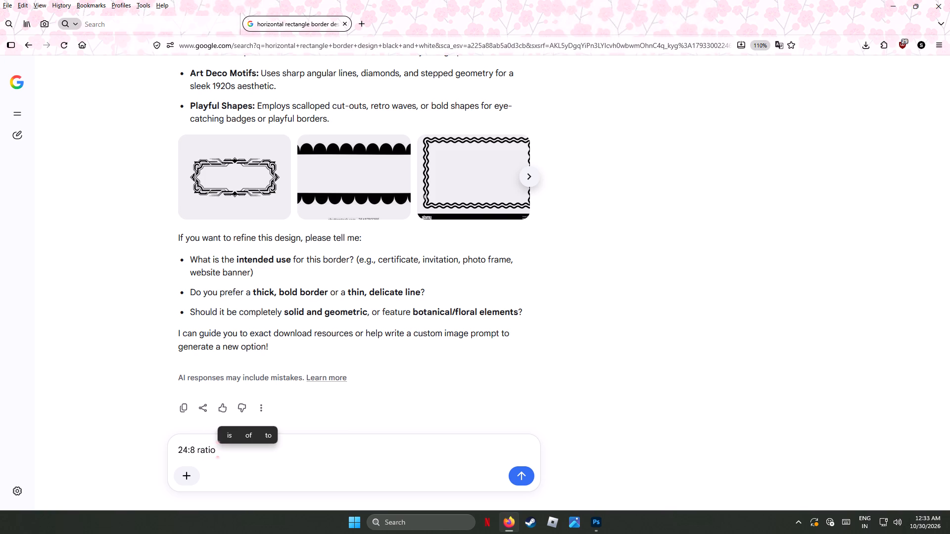
pyautogui.write('flo')
pyautogui.write('ral')
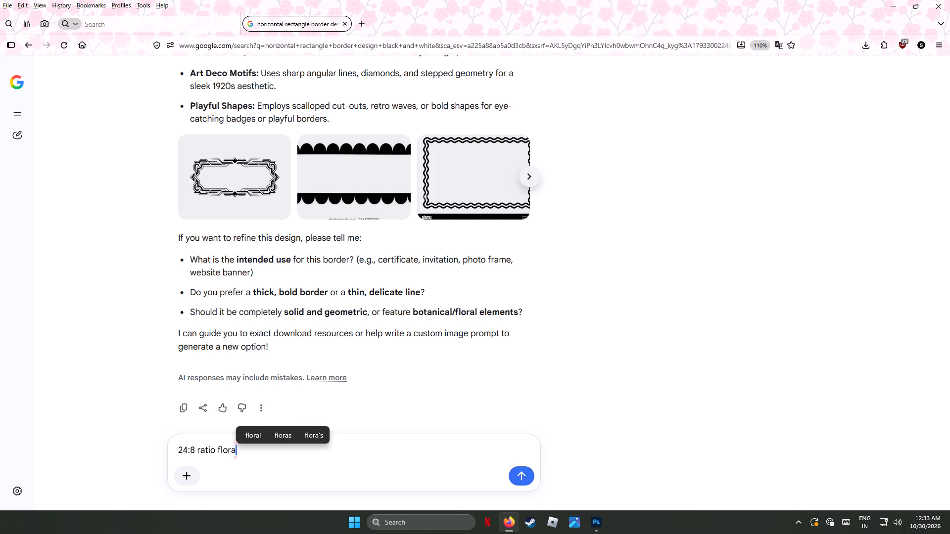
pyautogui.press('space')
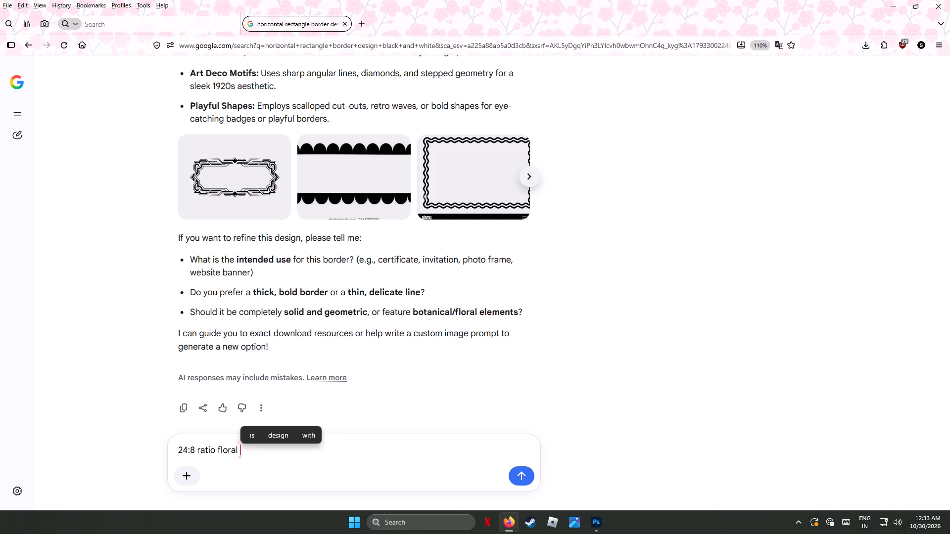
pyautogui.write('bo')
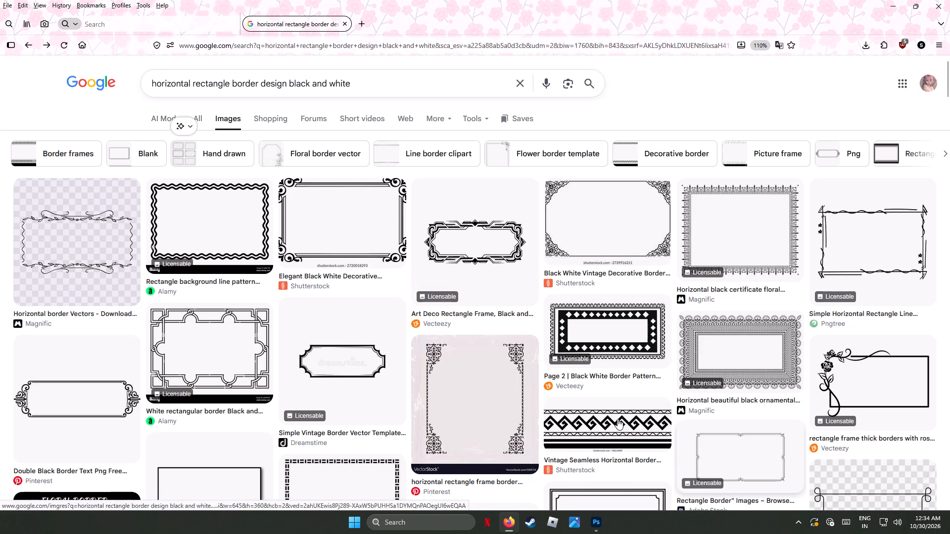
pyautogui.click(203, 116)
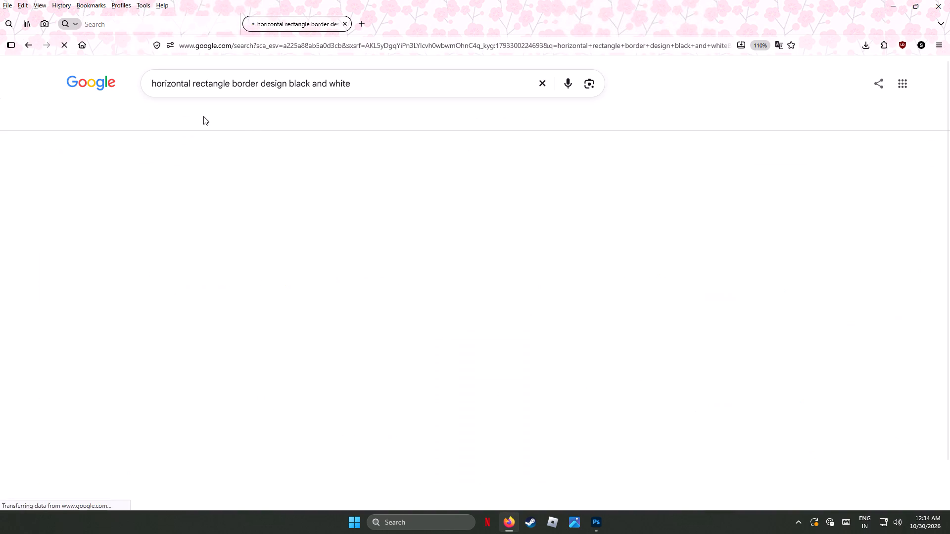
pyautogui.scroll(-2, 843, 399)
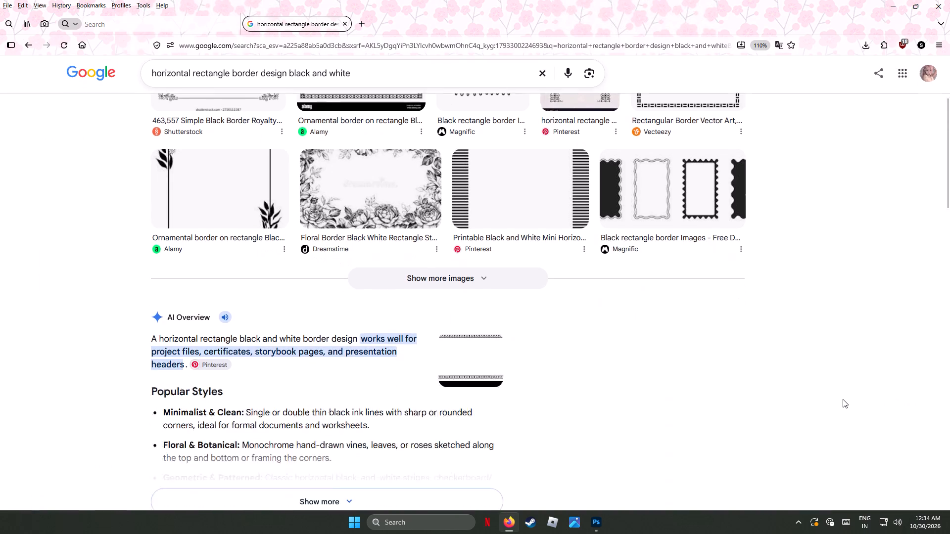
pyautogui.scroll(-2, 843, 399)
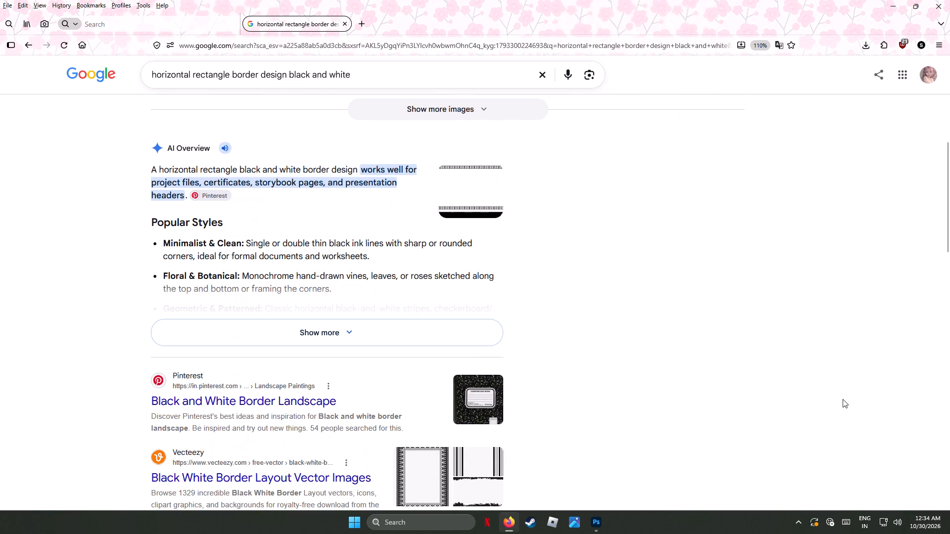
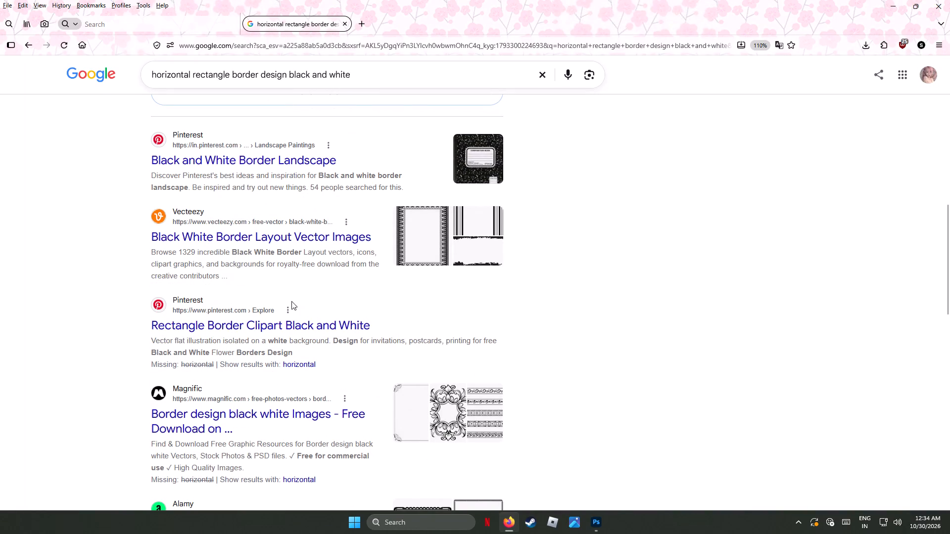
# Open Vecteezy's Black White Border Layout Vector Images page and look through its border designs for a wide frame.
pyautogui.click(257, 242)
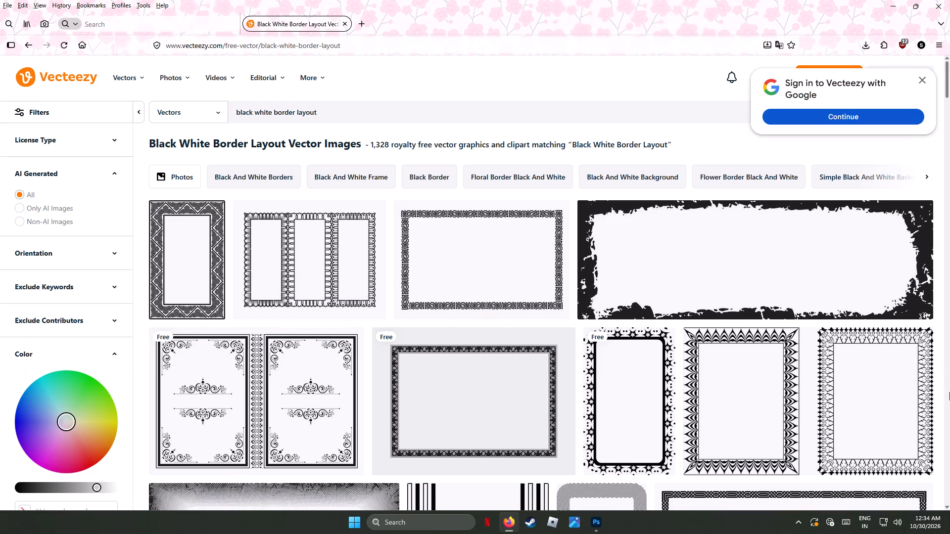
pyautogui.scroll(-6, 940, 389)
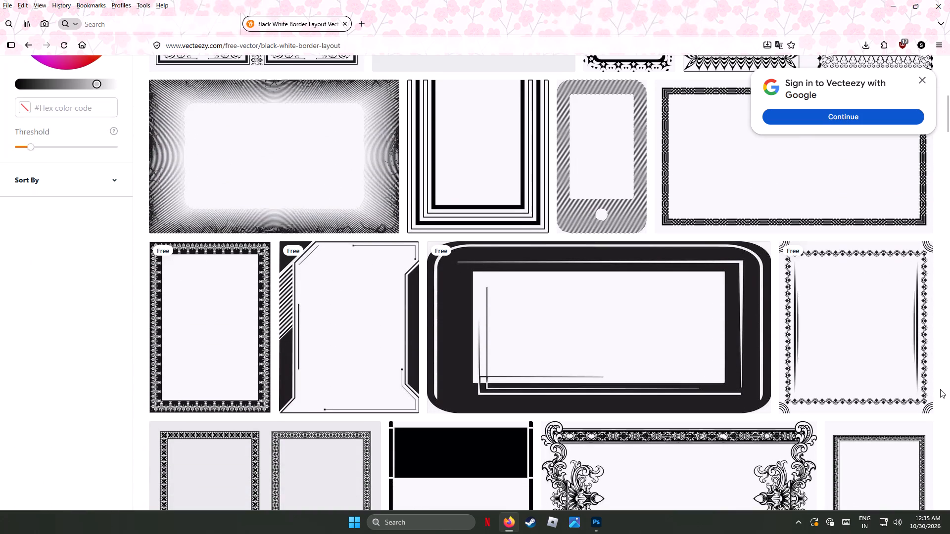
pyautogui.scroll(-4, 940, 389)
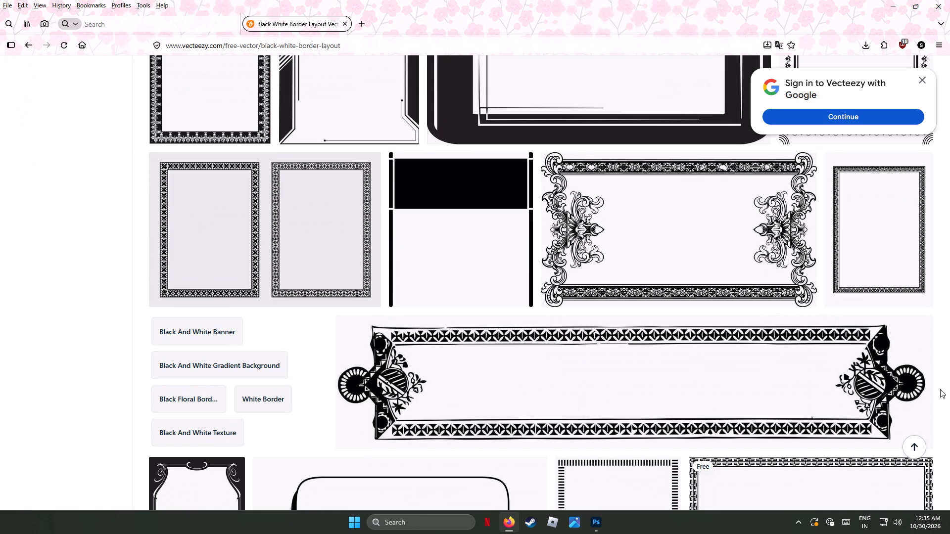
pyautogui.scroll(-5, 940, 389)
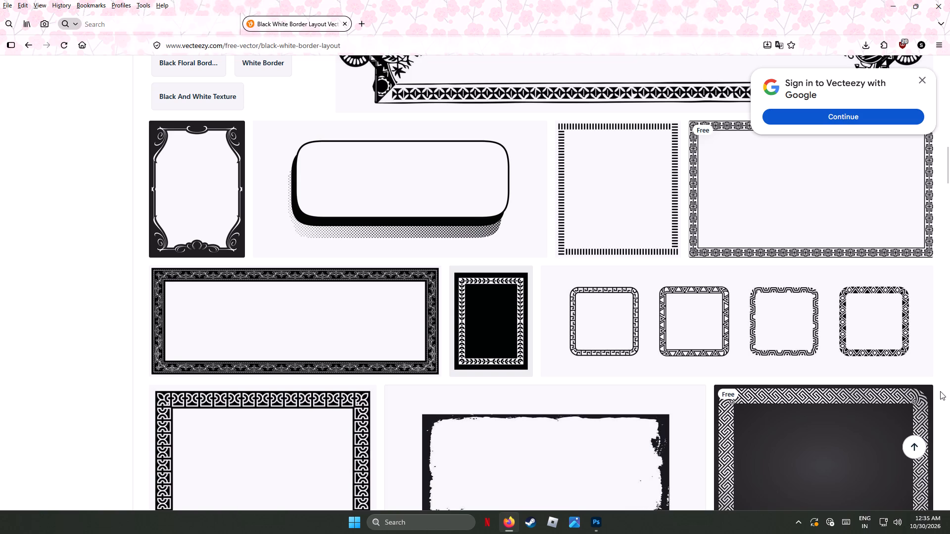
pyautogui.scroll(-3, 941, 392)
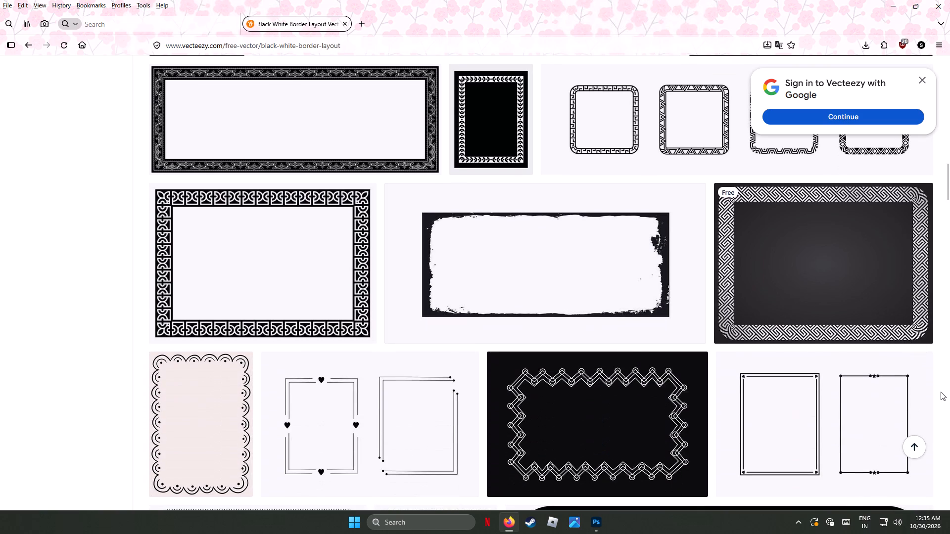
pyautogui.scroll(-4, 941, 392)
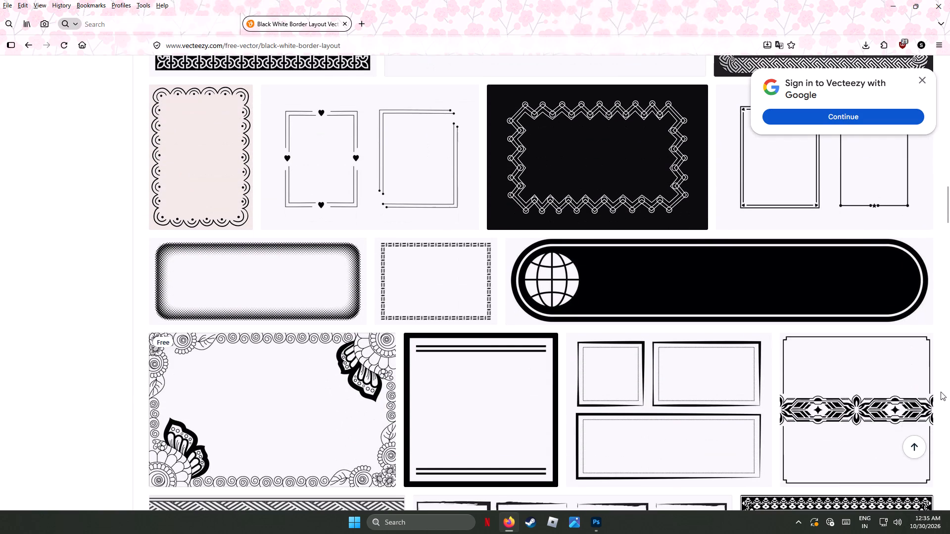
pyautogui.scroll(-4, 941, 392)
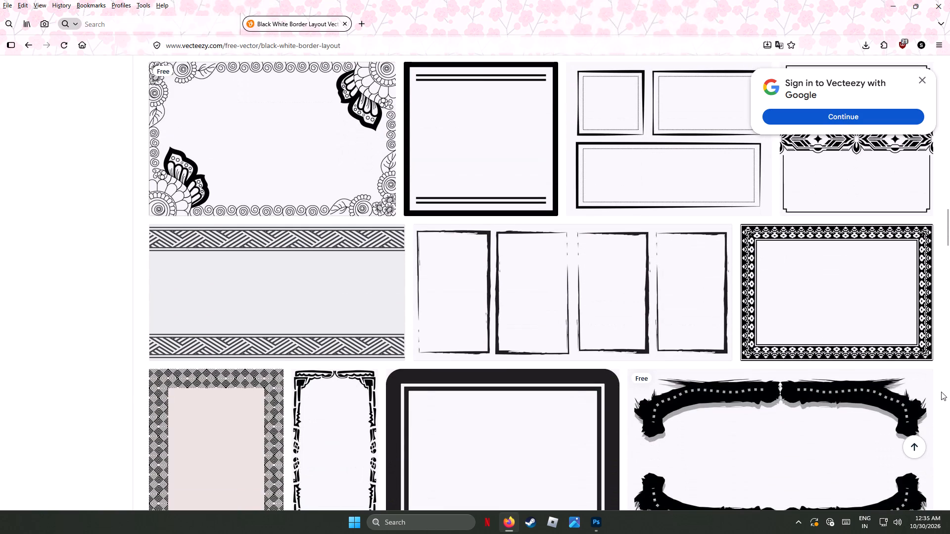
pyautogui.scroll(-2, 941, 392)
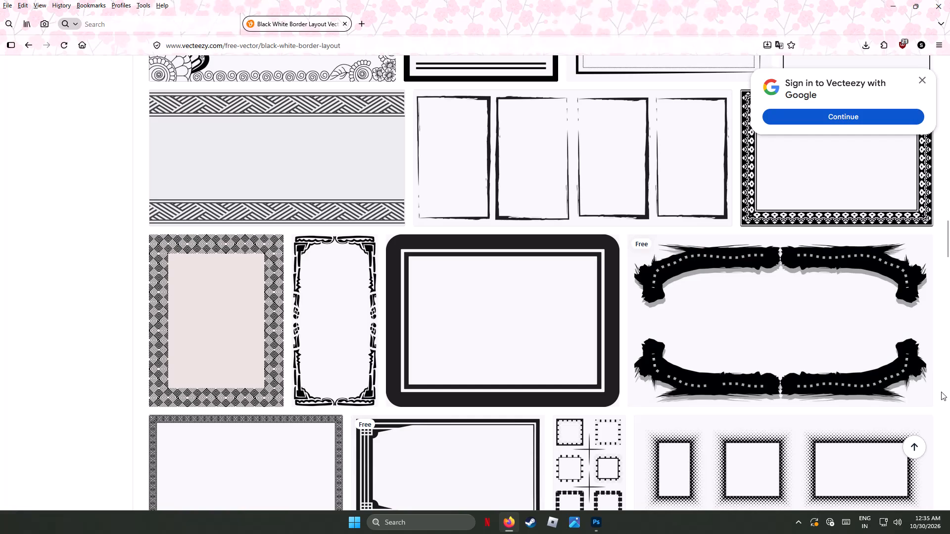
pyautogui.scroll(-2, 941, 392)
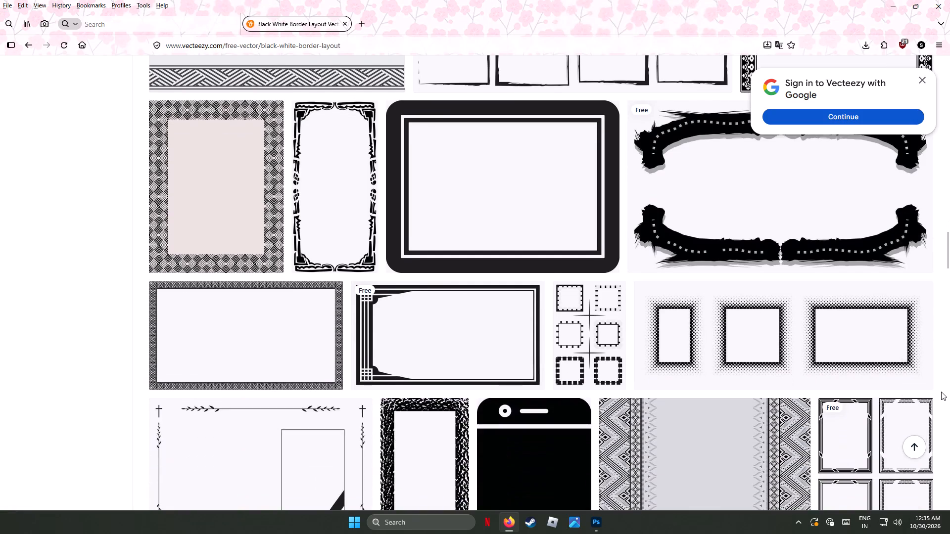
pyautogui.scroll(-4, 941, 392)
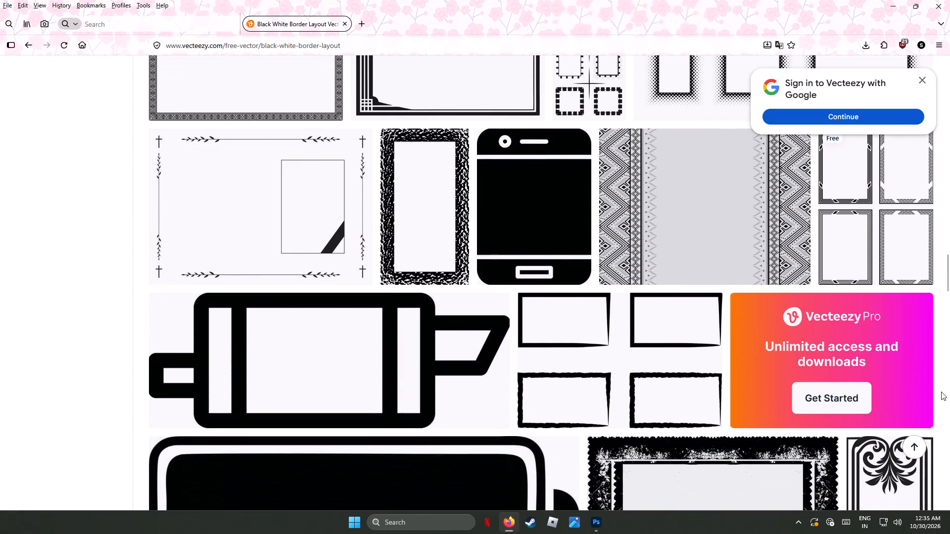
# Examine the remaining black and white frame and ornament designs to the end of Vecteezy's first results page.
pyautogui.scroll(-3, 941, 392)
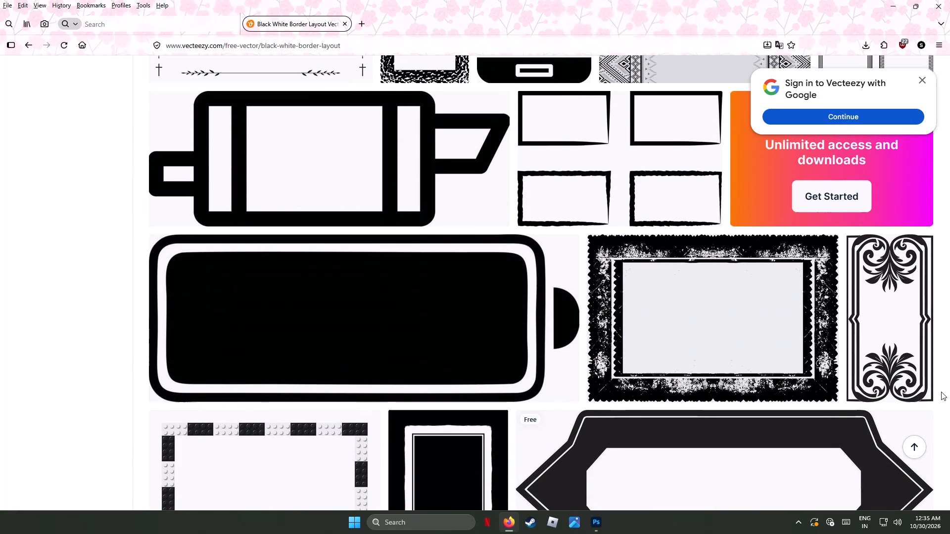
pyautogui.scroll(-2, 941, 392)
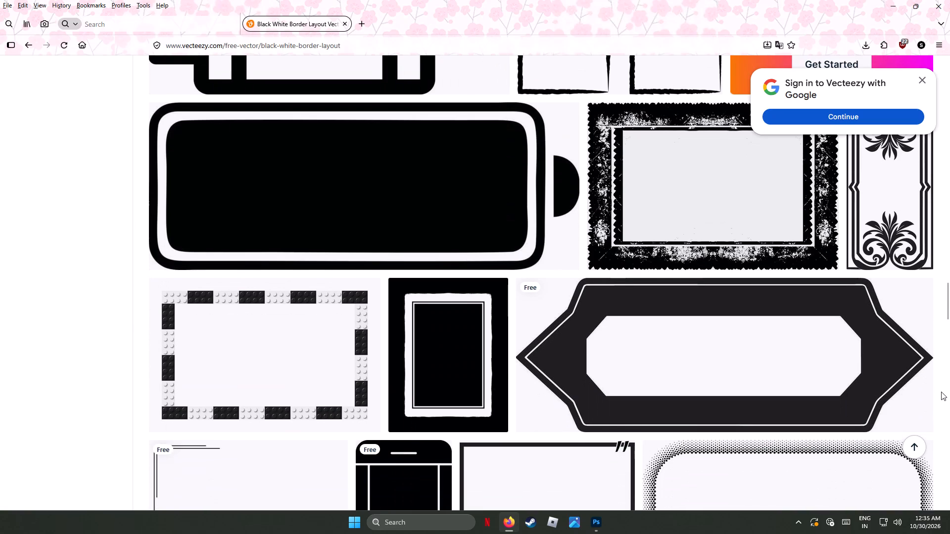
pyautogui.scroll(-3, 941, 392)
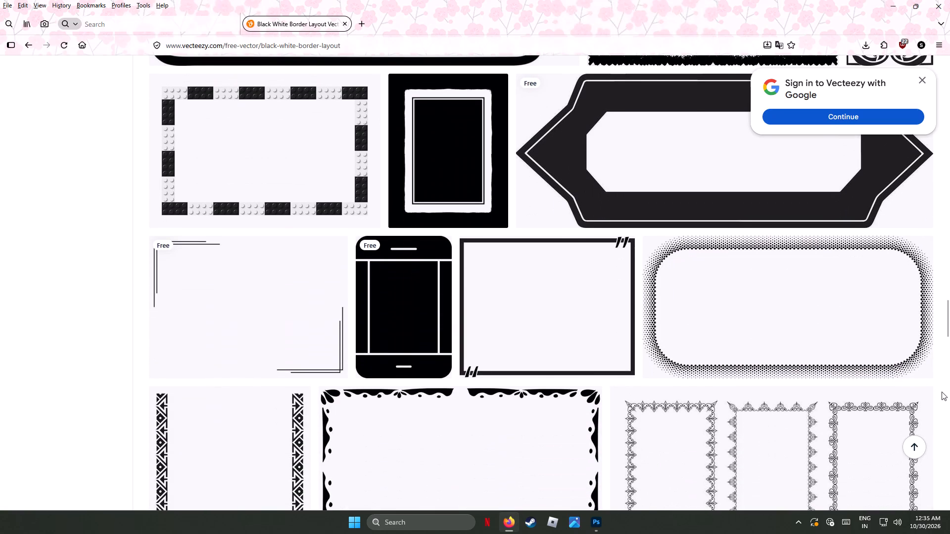
pyautogui.scroll(-4, 942, 392)
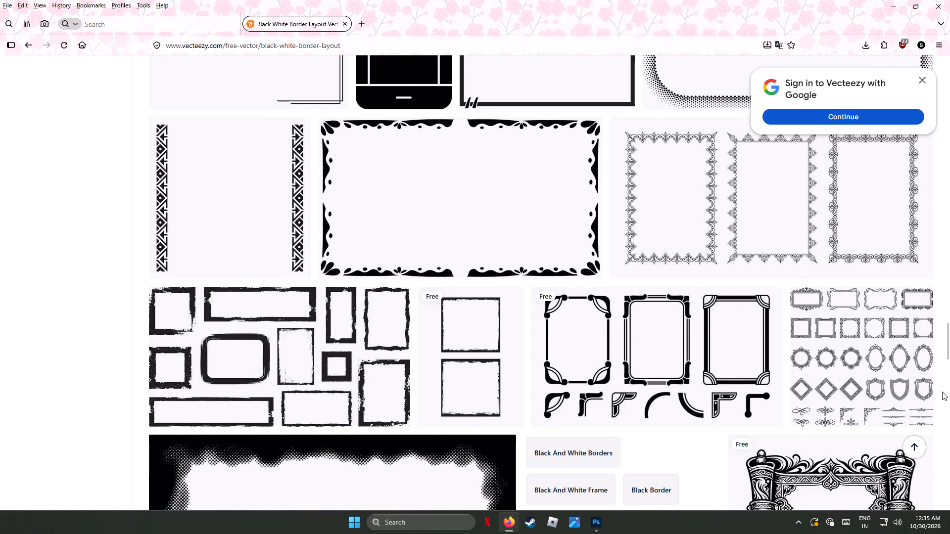
pyautogui.scroll(-3, 942, 392)
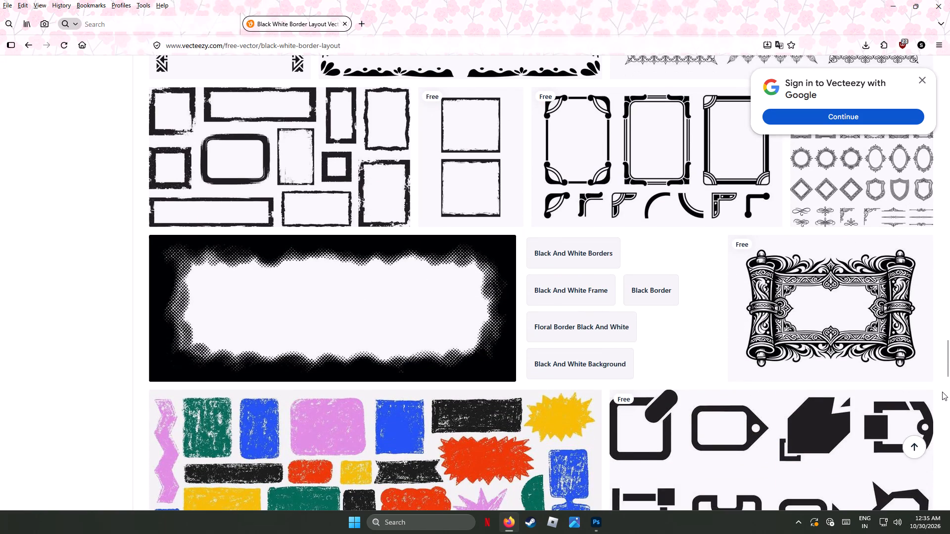
pyautogui.scroll(-8, 942, 392)
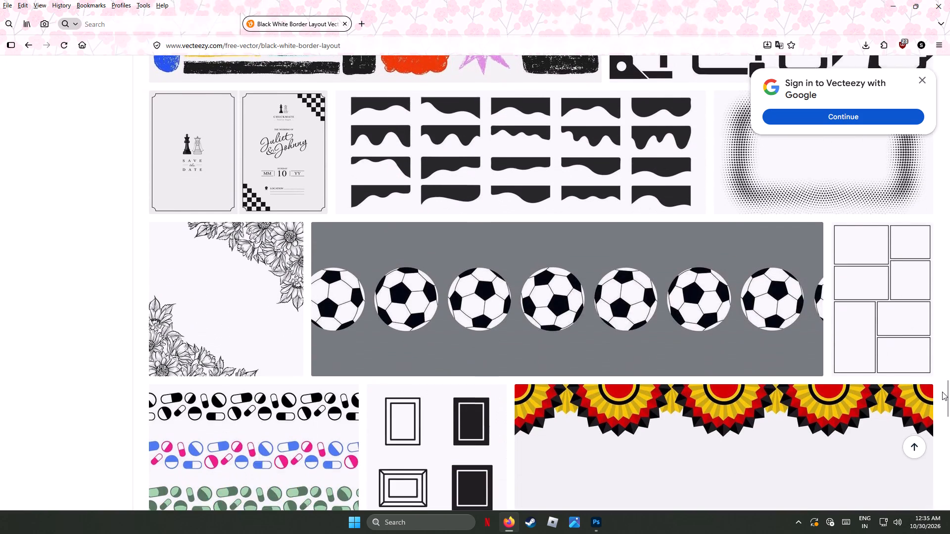
pyautogui.scroll(-4, 942, 392)
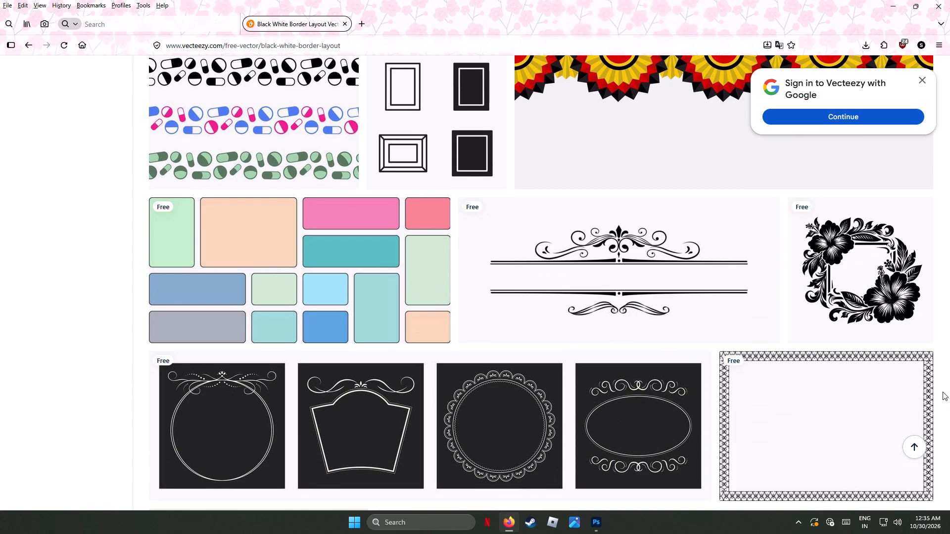
pyautogui.scroll(-3, 943, 392)
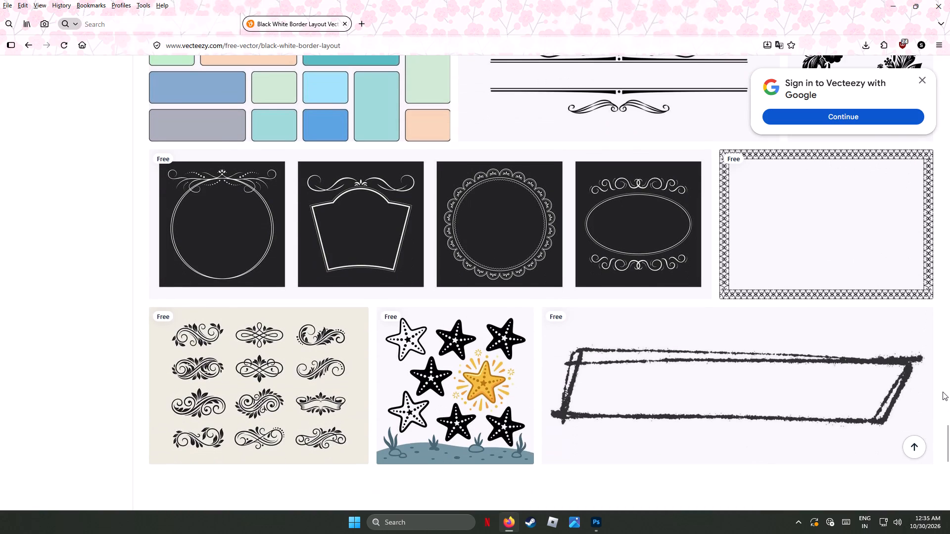
pyautogui.scroll(-4, 943, 392)
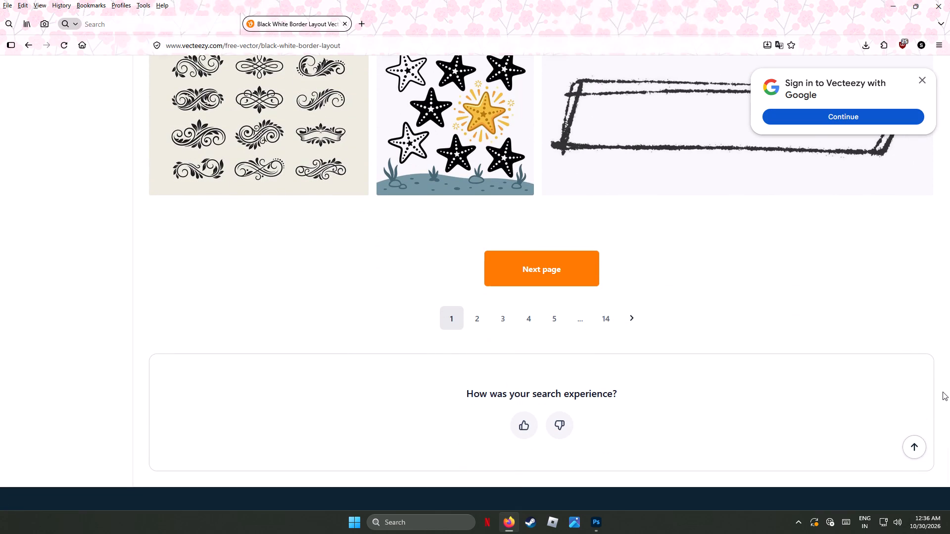
# Open the free Vintage Collection of Small Ornamental Dividers and Flourishes vector and request its free download.
pyautogui.scroll(2, 943, 392)
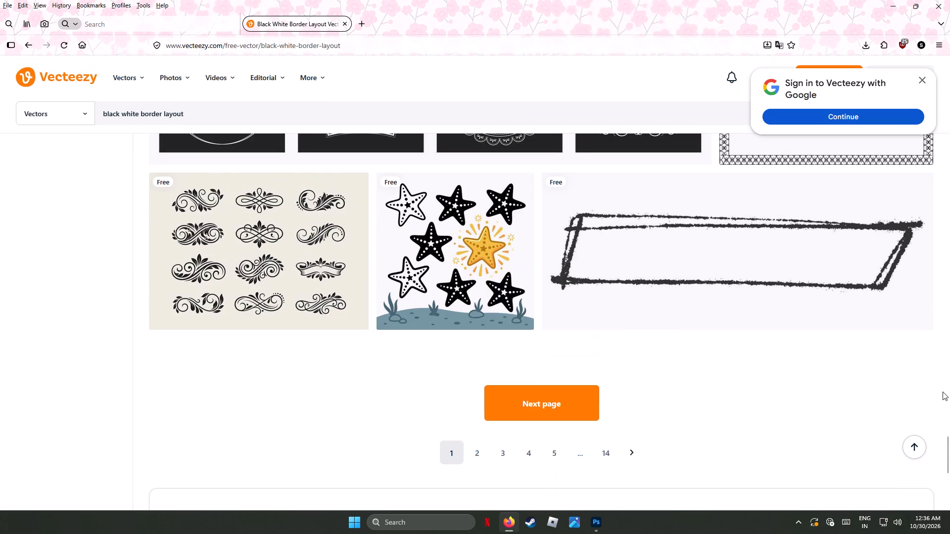
pyautogui.scroll(2, 943, 392)
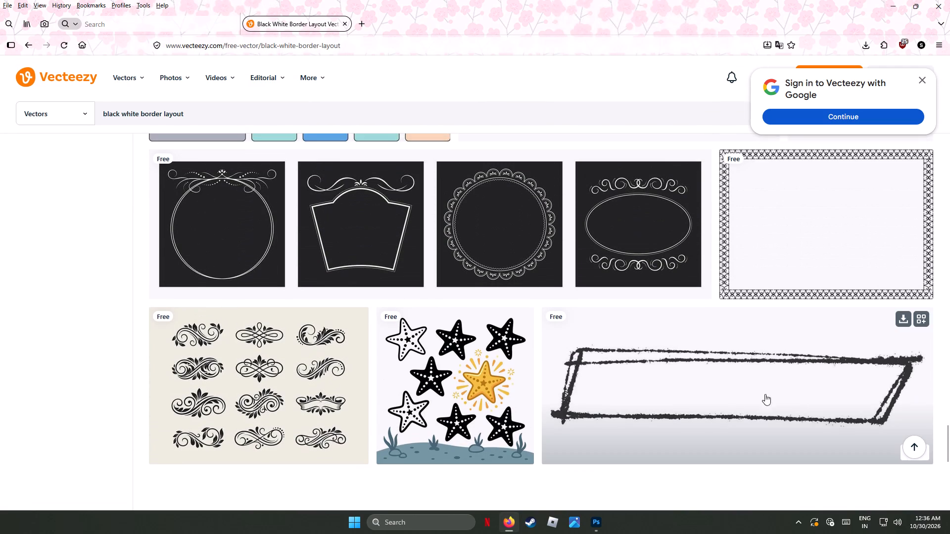
pyautogui.click(240, 360)
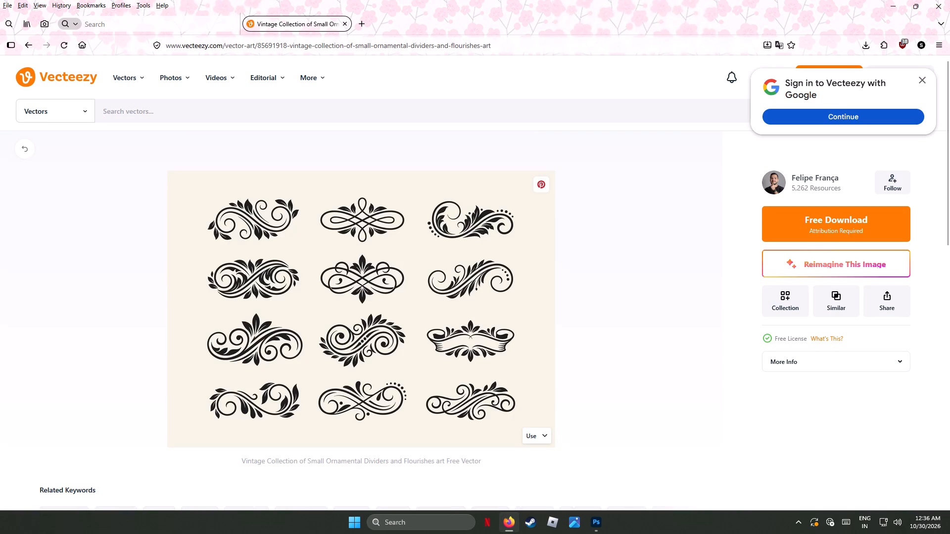
pyautogui.click(841, 225)
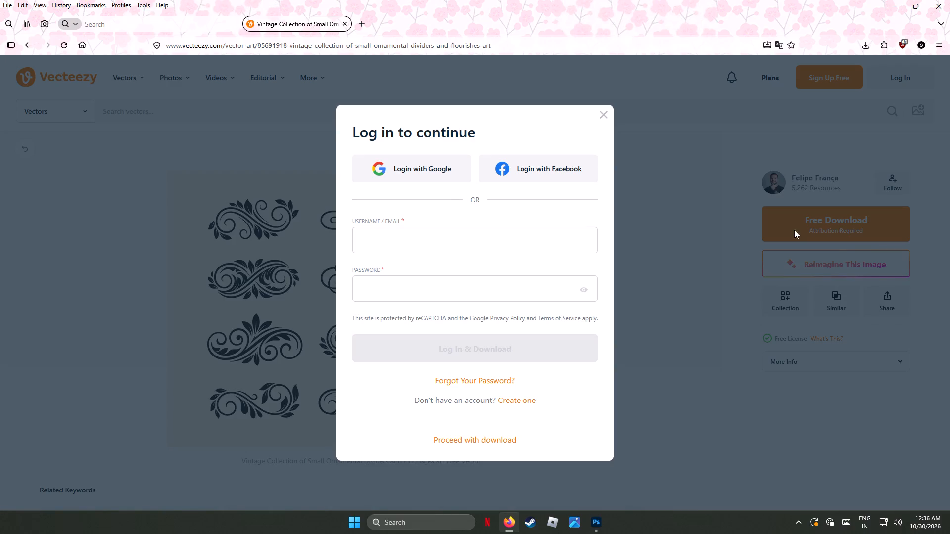
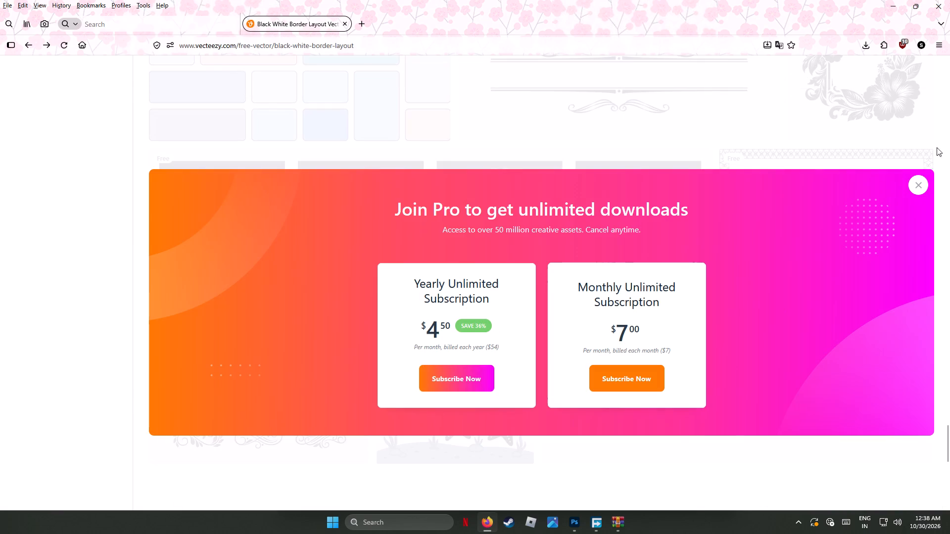
pyautogui.click(920, 184)
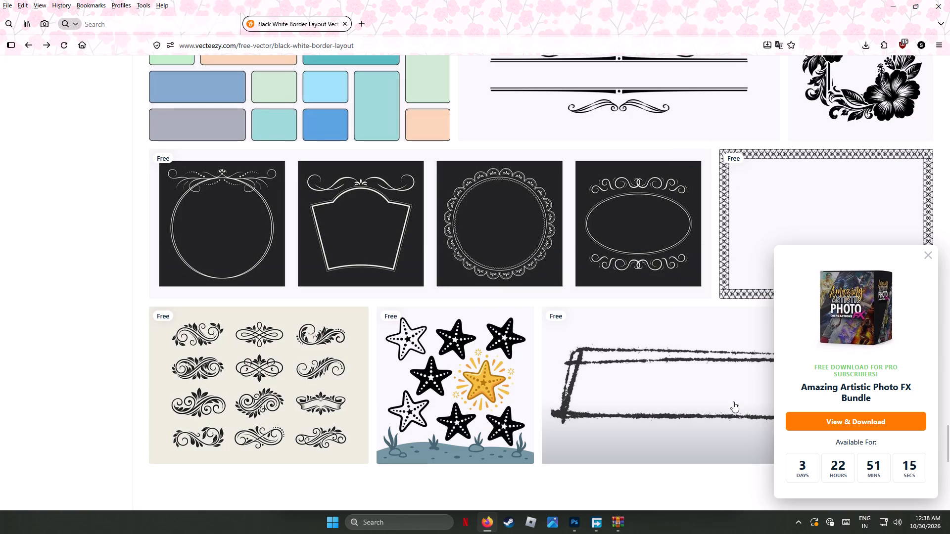
pyautogui.scroll(-2, 718, 293)
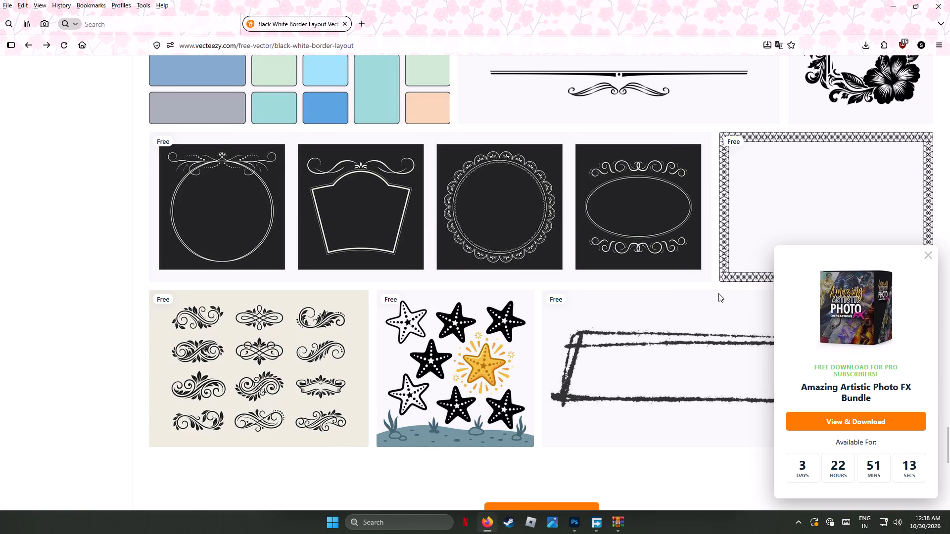
pyautogui.scroll(-2, 718, 293)
pyautogui.click(533, 263)
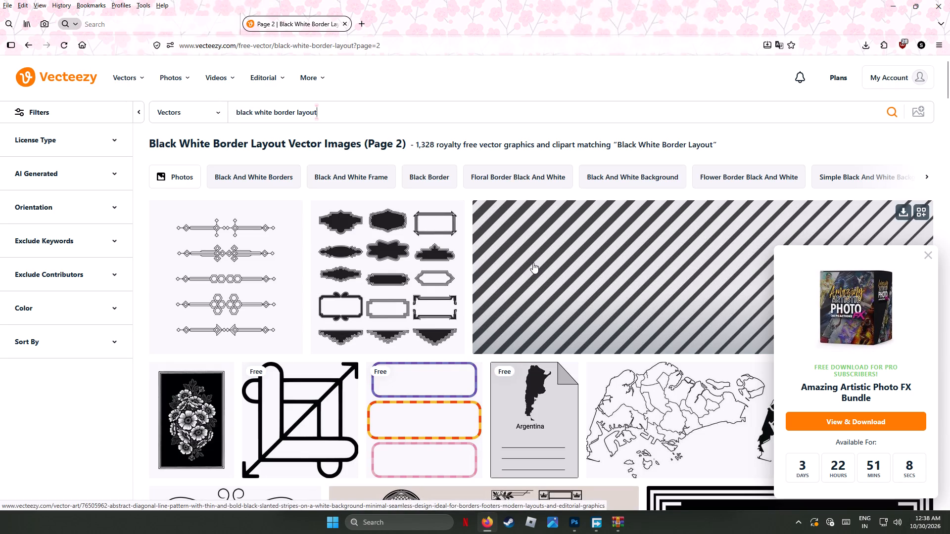
# Look through the border, frame and ornament designs on page 2 of the Black White Border Layout results.
pyautogui.scroll(-1, 533, 263)
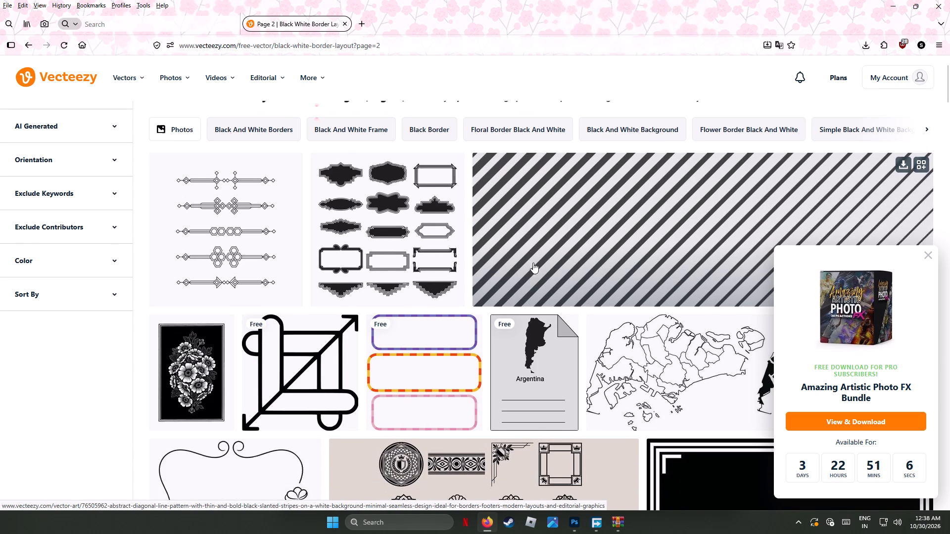
pyautogui.scroll(-2, 533, 263)
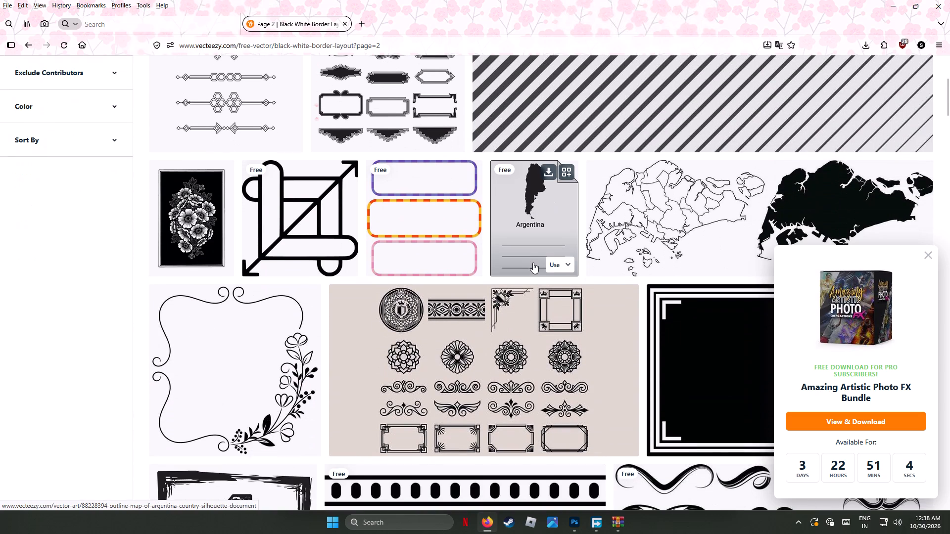
pyautogui.scroll(-5, 533, 263)
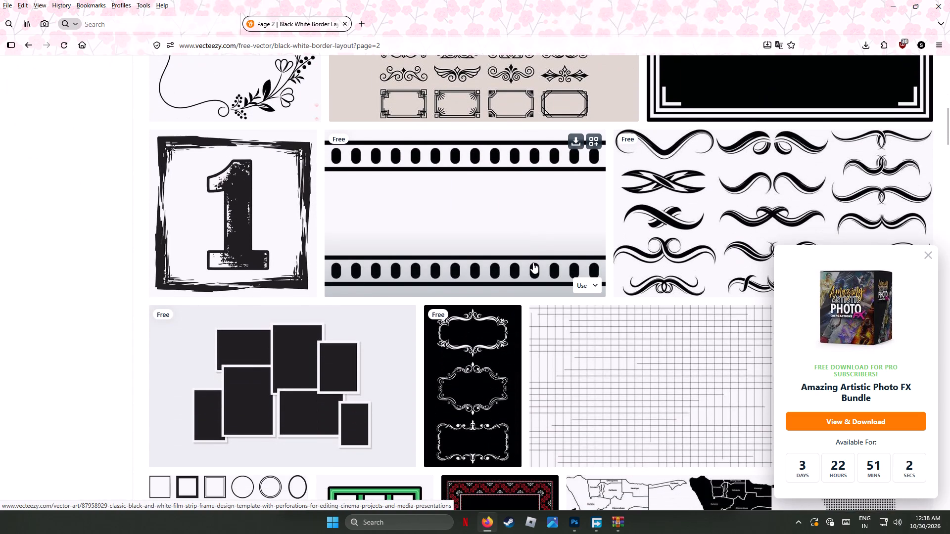
pyautogui.scroll(-2, 533, 263)
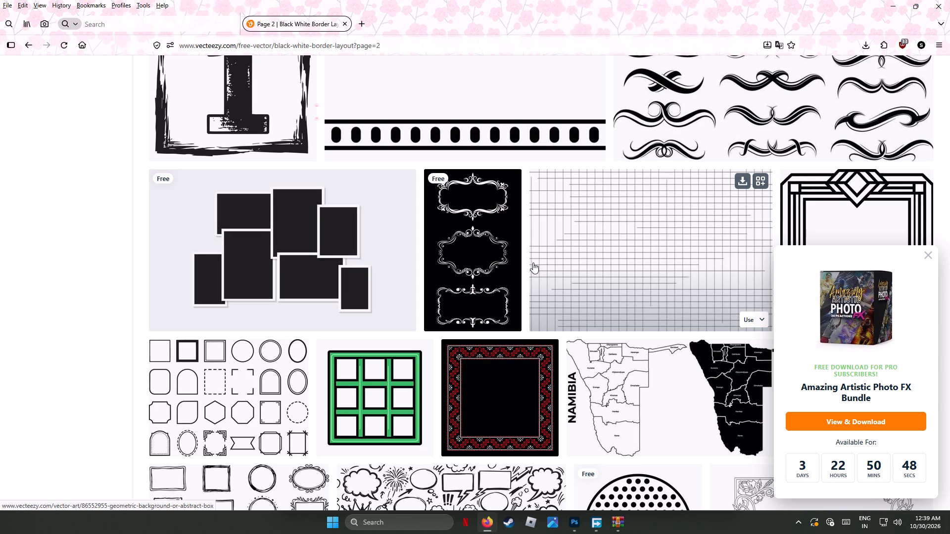
pyautogui.scroll(-6, 533, 263)
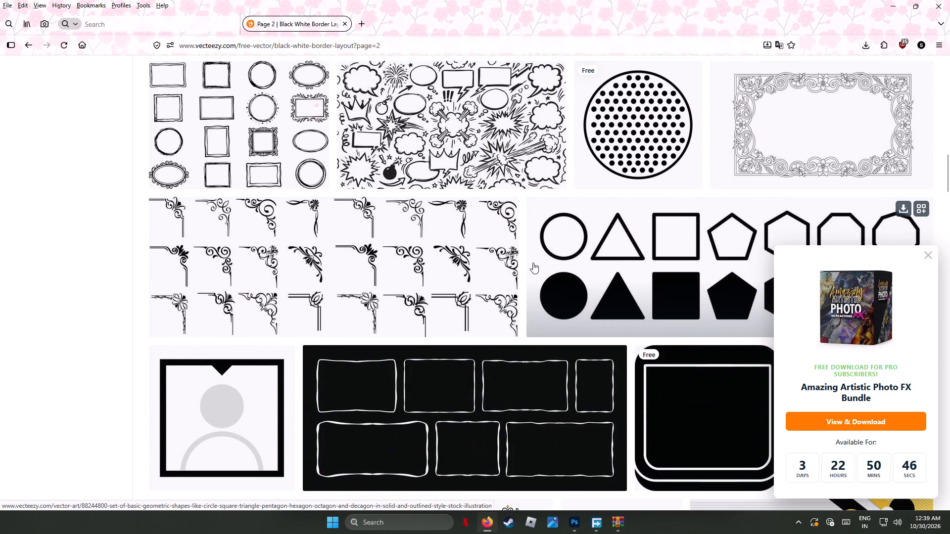
pyautogui.scroll(-3, 533, 263)
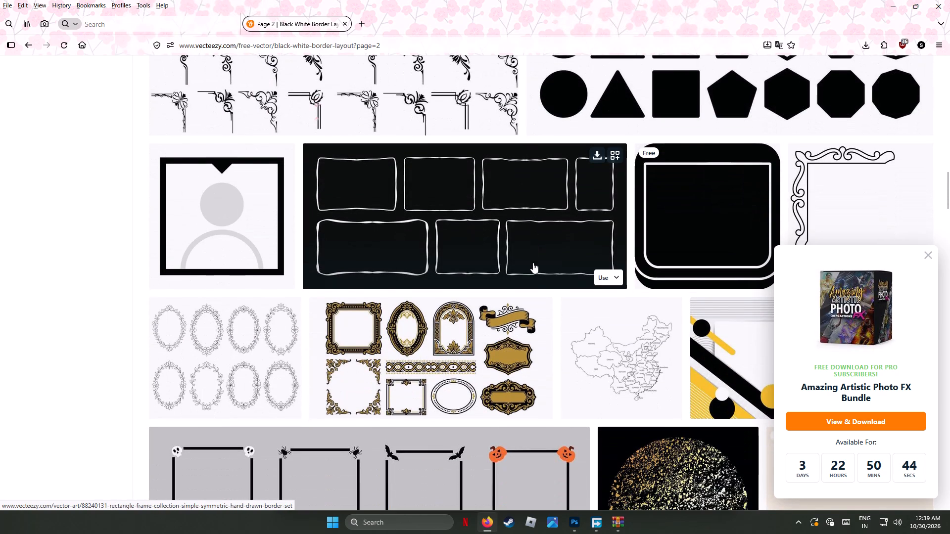
pyautogui.scroll(-3, 533, 263)
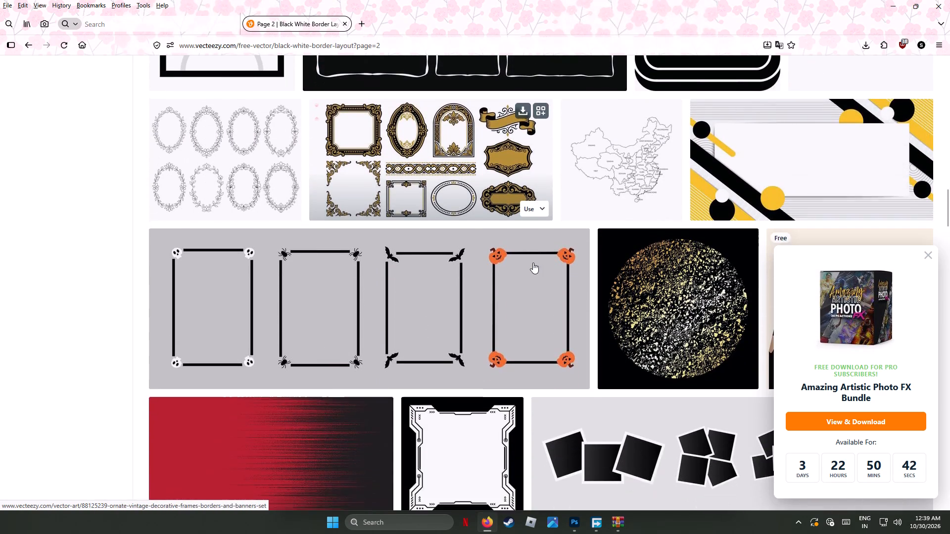
pyautogui.scroll(-7, 533, 263)
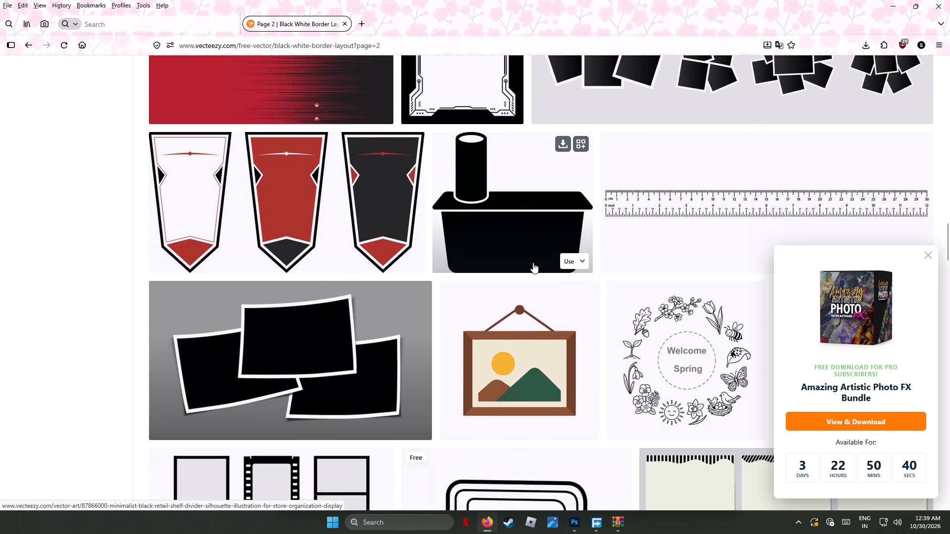
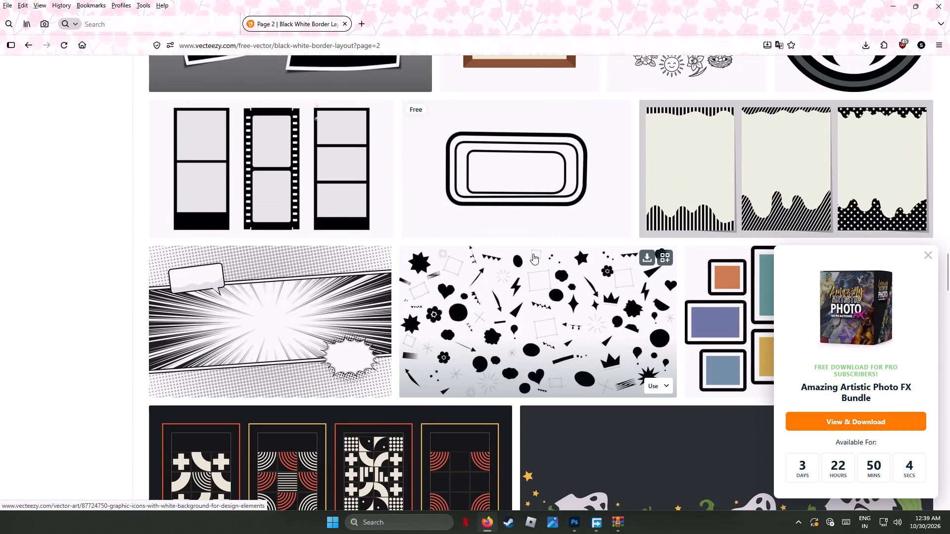
# Look through the remaining border and frame designs on page 2 of Vecteezy's Black White Border Layout results.
pyautogui.scroll(-6, 532, 254)
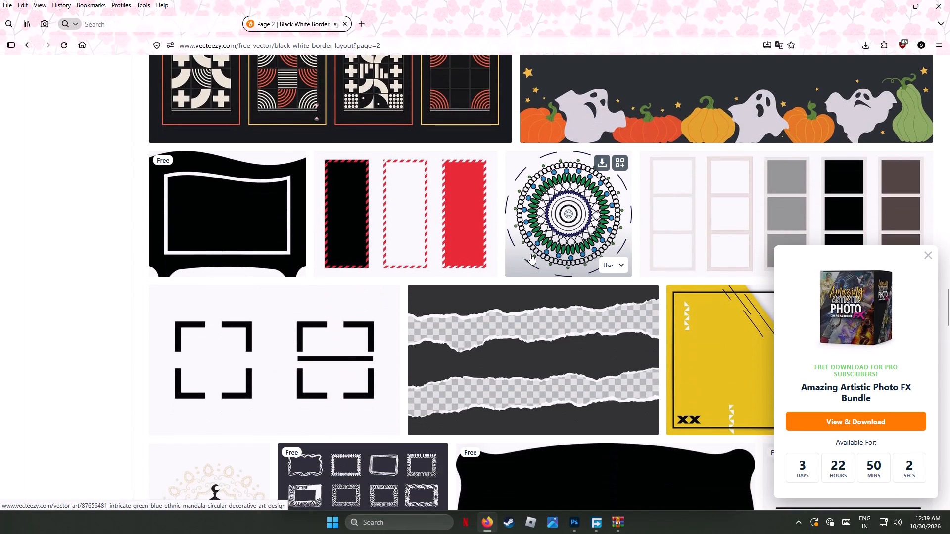
pyautogui.scroll(-7, 530, 254)
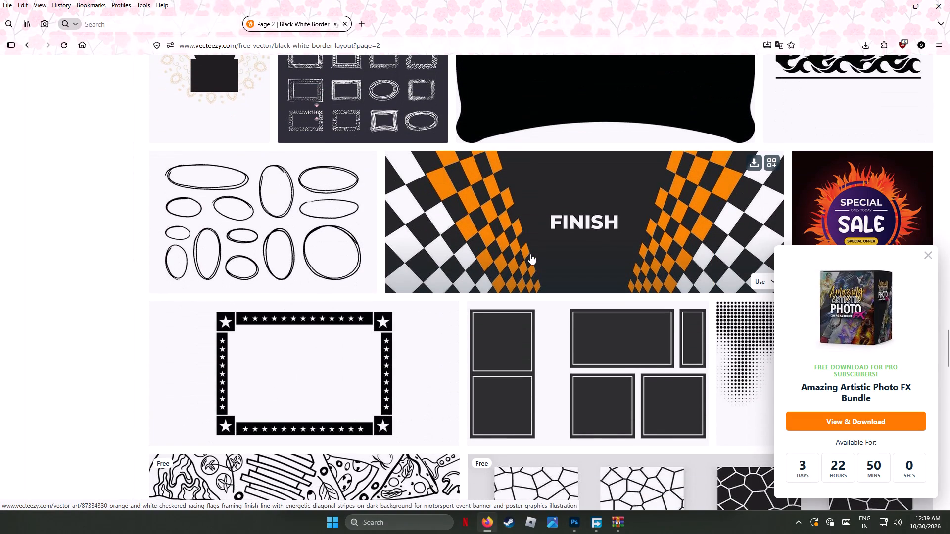
pyautogui.scroll(2, 530, 254)
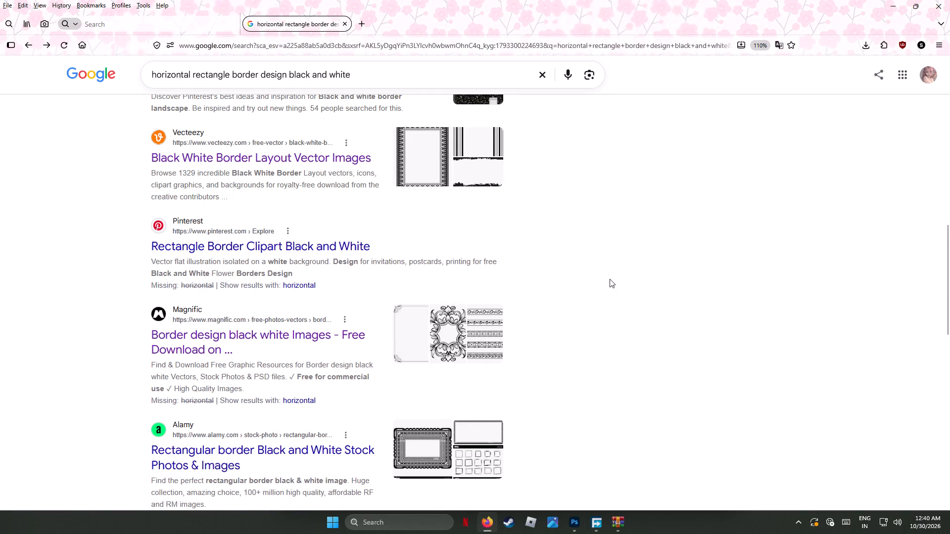
pyautogui.scroll(-2, 610, 279)
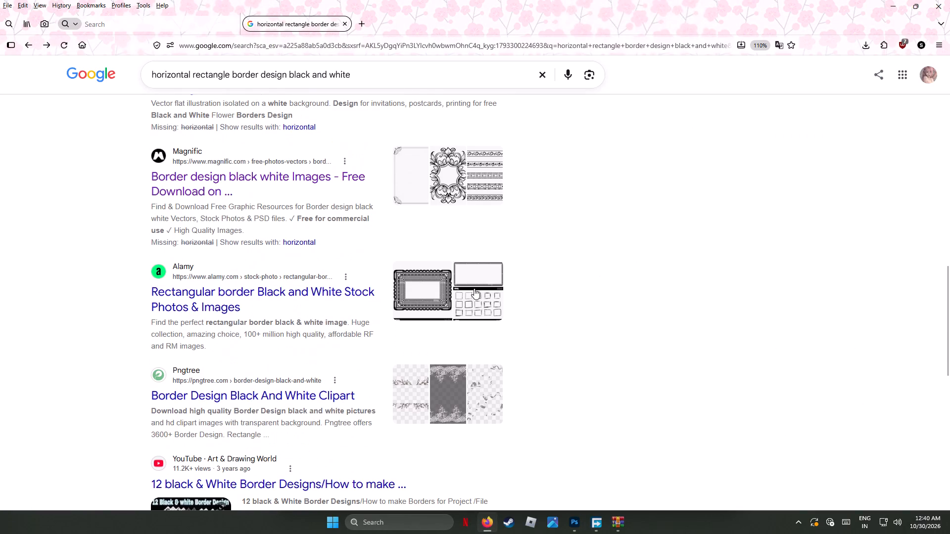
pyautogui.click(218, 292)
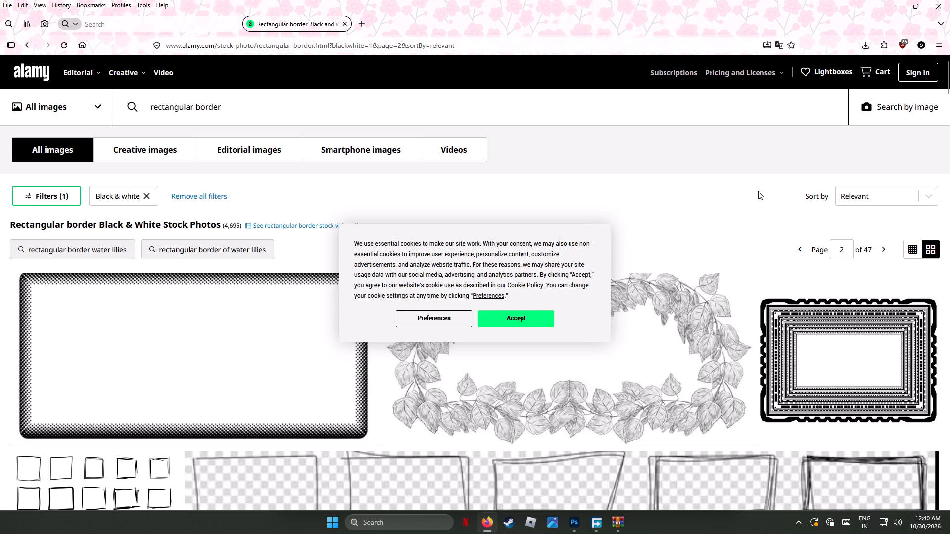
pyautogui.scroll(-1, 762, 189)
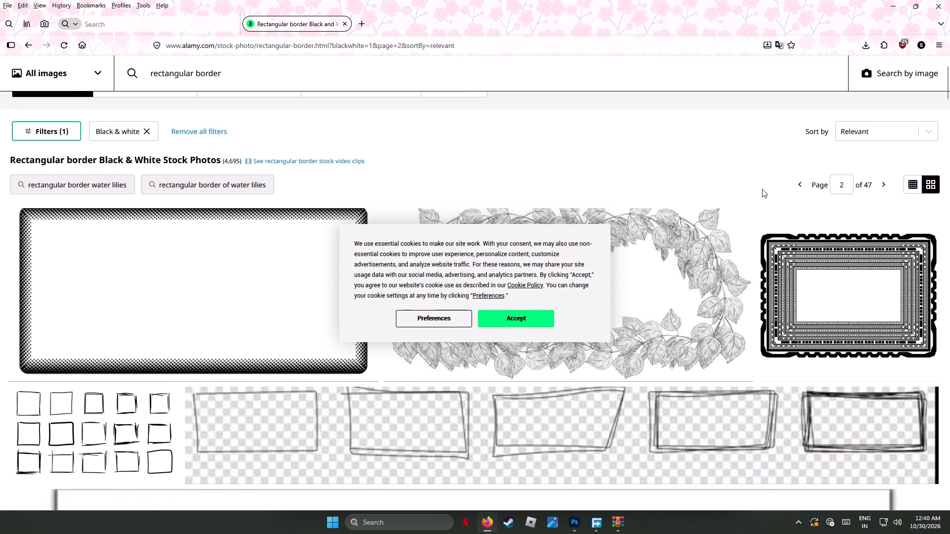
pyautogui.scroll(-4, 762, 189)
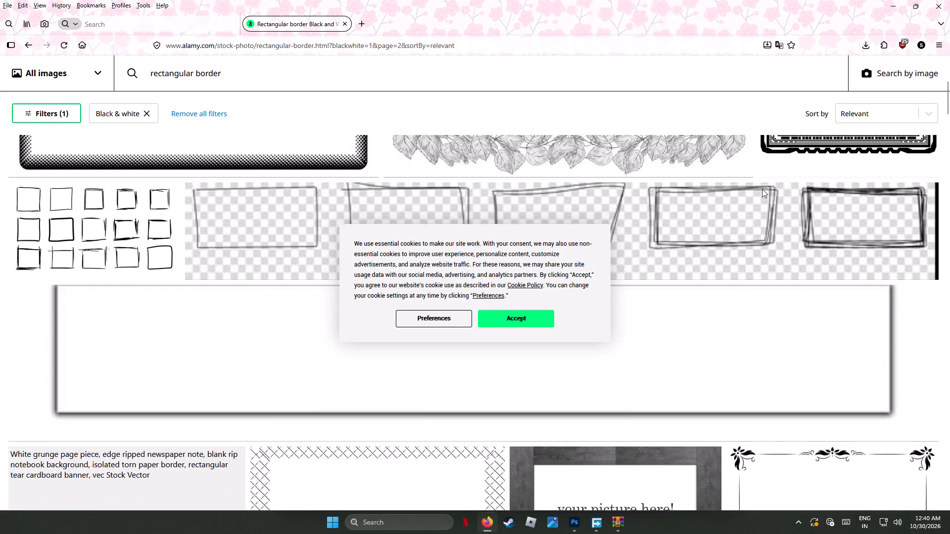
pyautogui.scroll(-5, 762, 189)
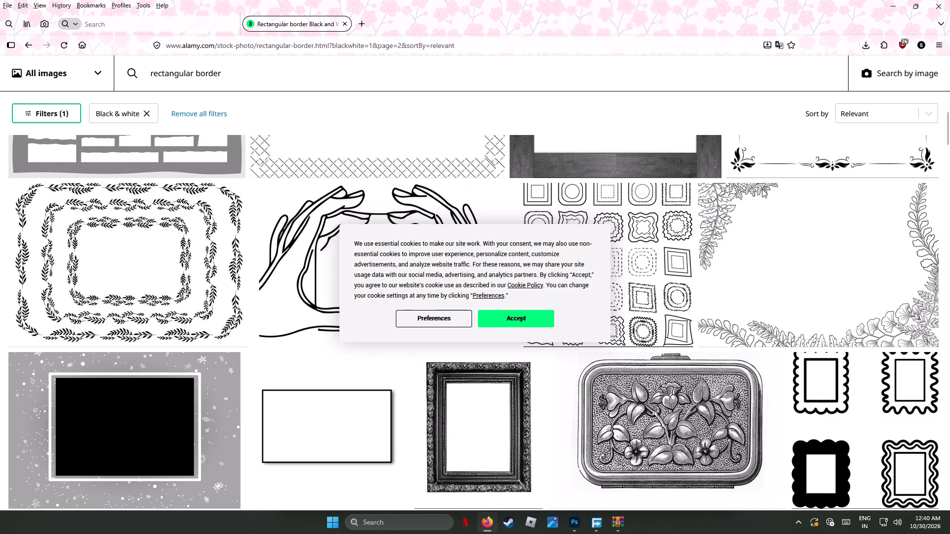
pyautogui.scroll(-1, 762, 189)
pyautogui.scroll(2, 762, 189)
pyautogui.scroll(-7, 762, 189)
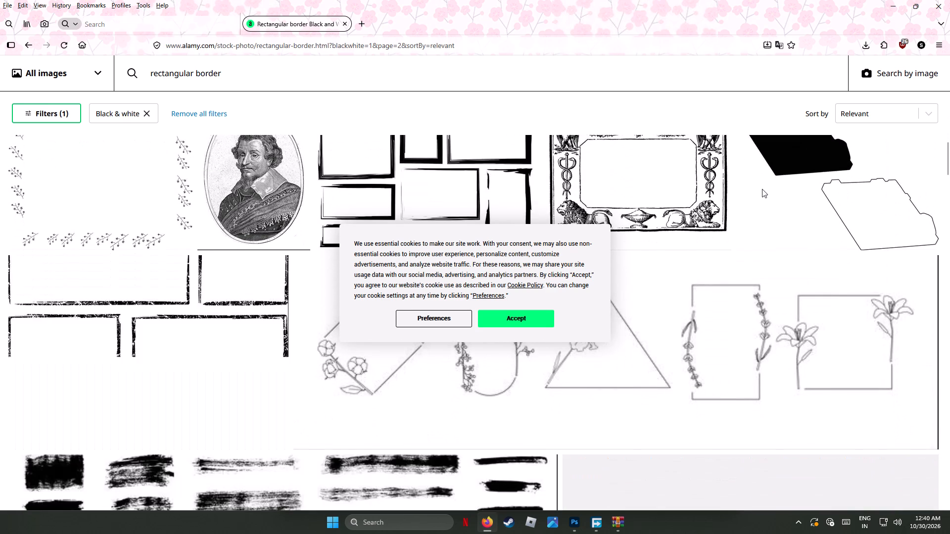
pyautogui.scroll(-4, 762, 189)
pyautogui.scroll(2, 762, 189)
pyautogui.scroll(-4, 762, 189)
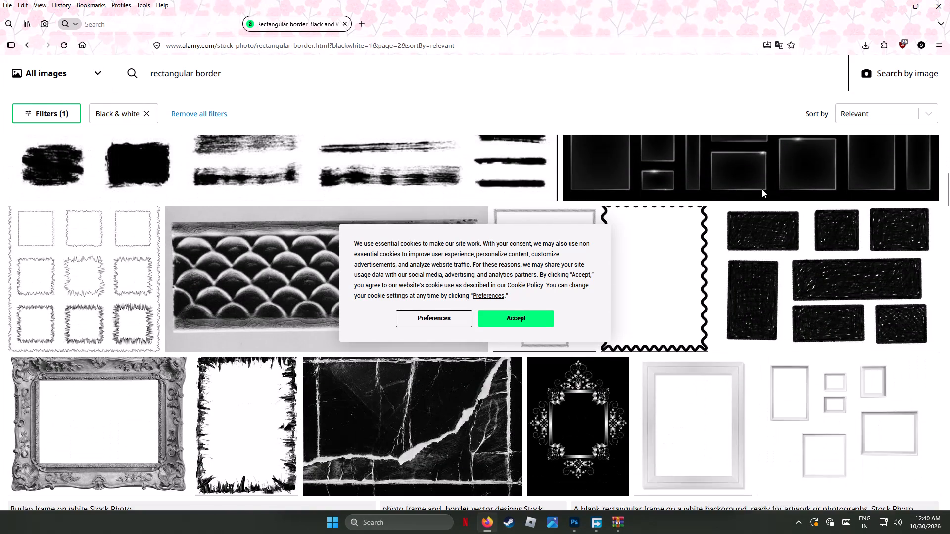
pyautogui.scroll(-6, 762, 189)
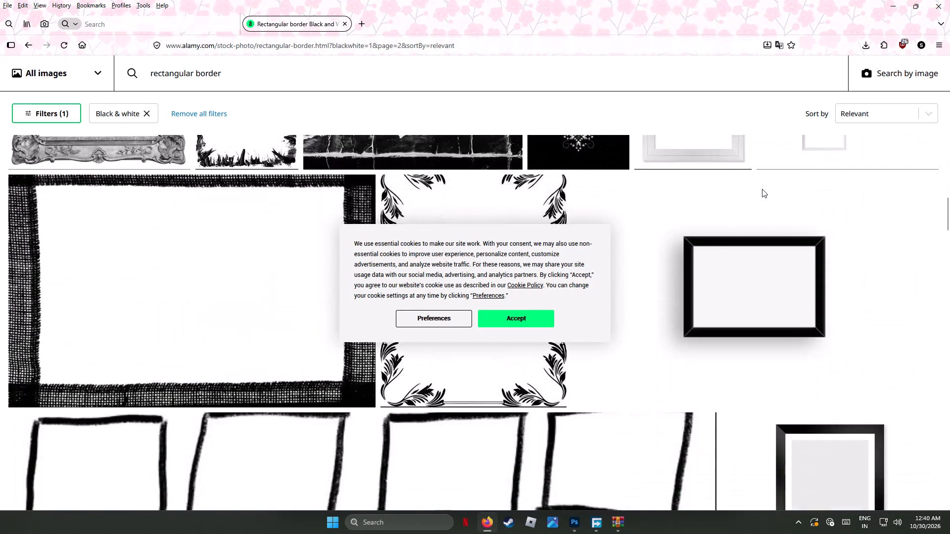
pyautogui.scroll(-2, 762, 189)
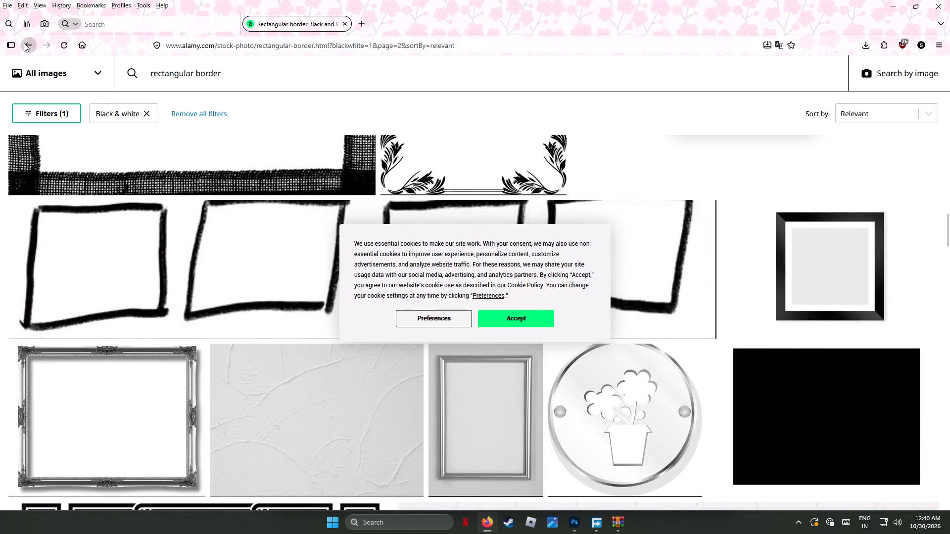
# Return to the Google results, open Pngtree's Border Design Black And White Clipart, and look through the borders and flourishes.
pyautogui.click(25, 42)
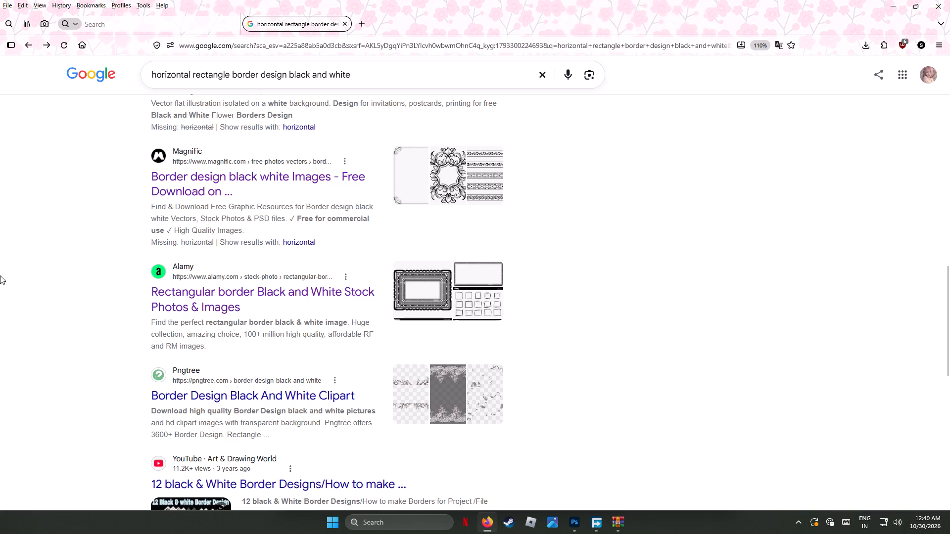
pyautogui.click(240, 394)
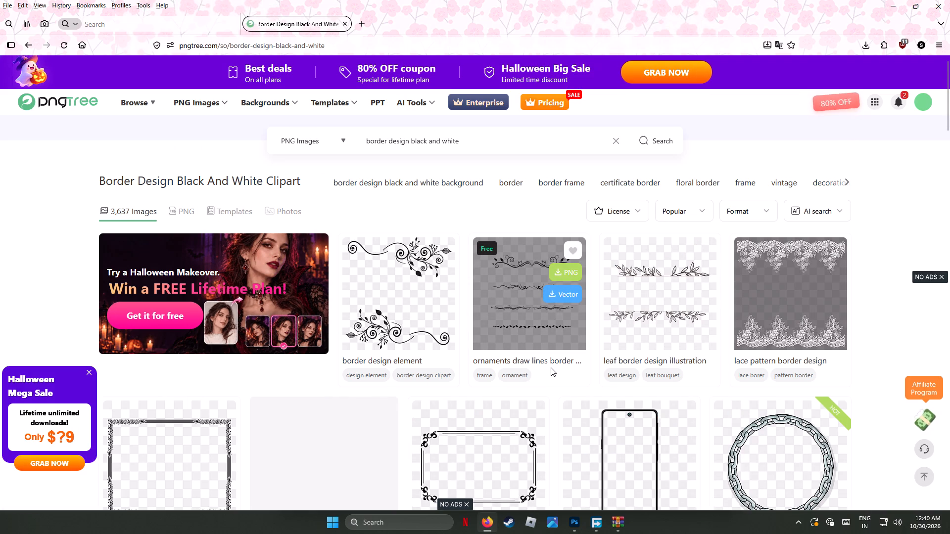
pyautogui.scroll(-4, 551, 367)
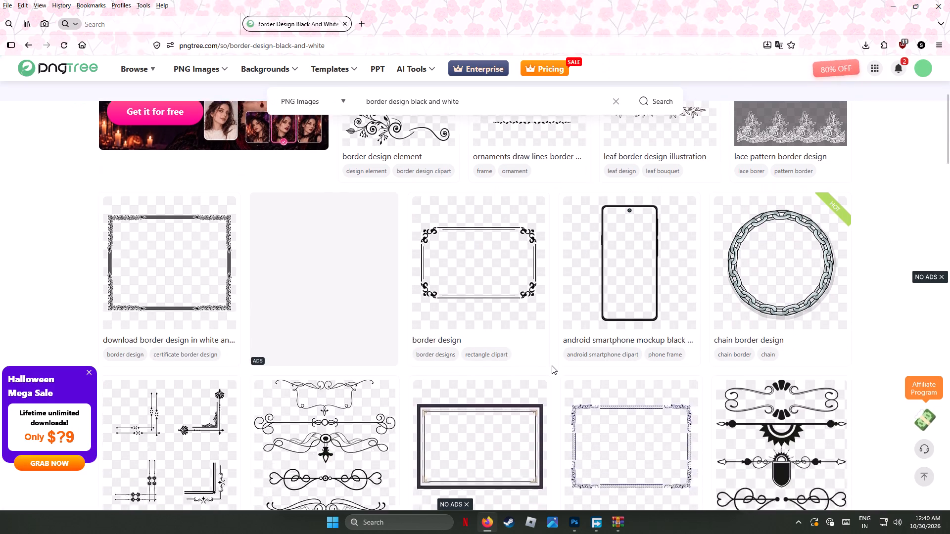
pyautogui.scroll(-2, 552, 365)
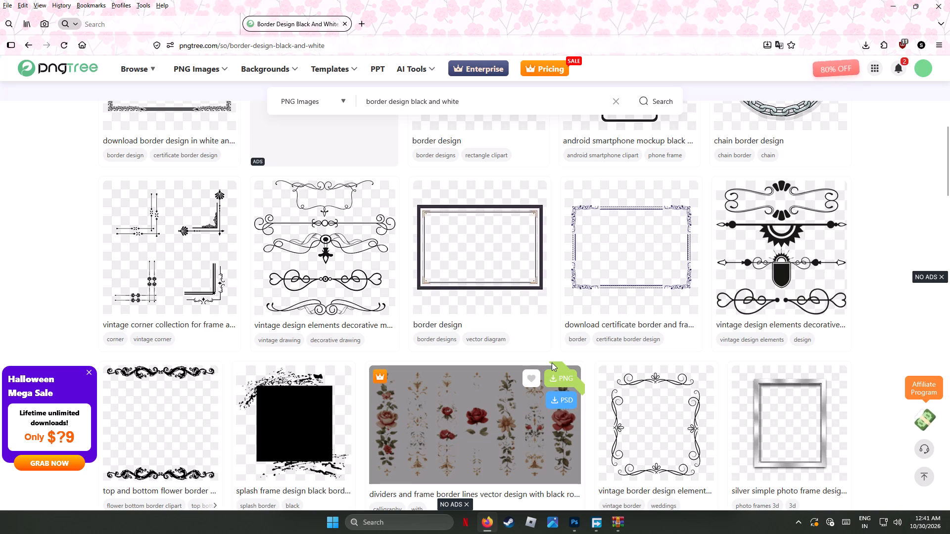
pyautogui.scroll(-4, 552, 362)
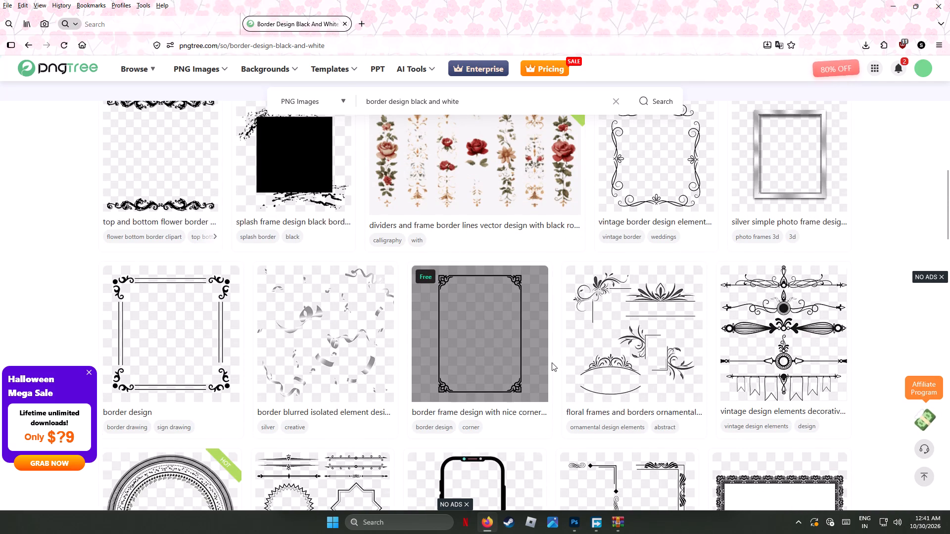
pyautogui.scroll(-2, 552, 362)
pyautogui.scroll(2, 552, 362)
pyautogui.scroll(-1, 552, 362)
pyautogui.scroll(1, 552, 362)
pyautogui.scroll(-5, 552, 362)
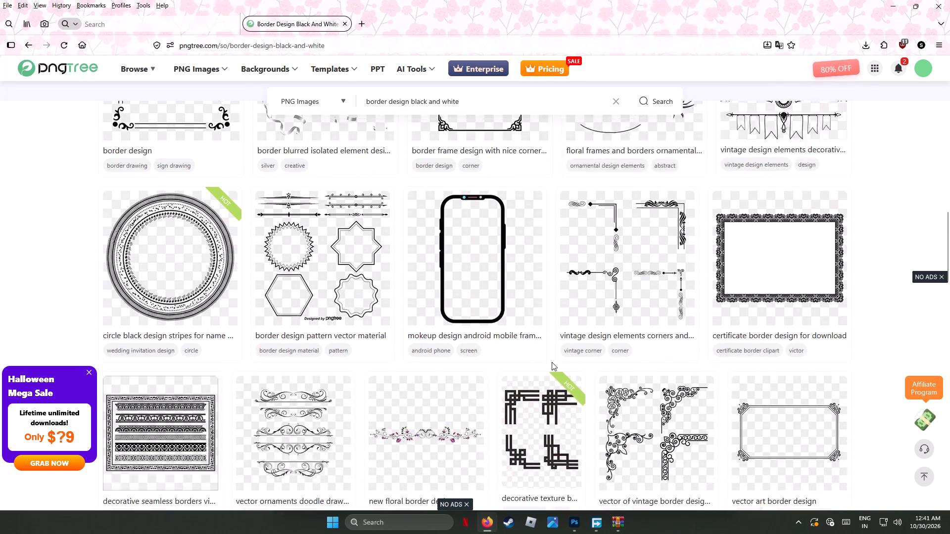
pyautogui.scroll(-1, 552, 362)
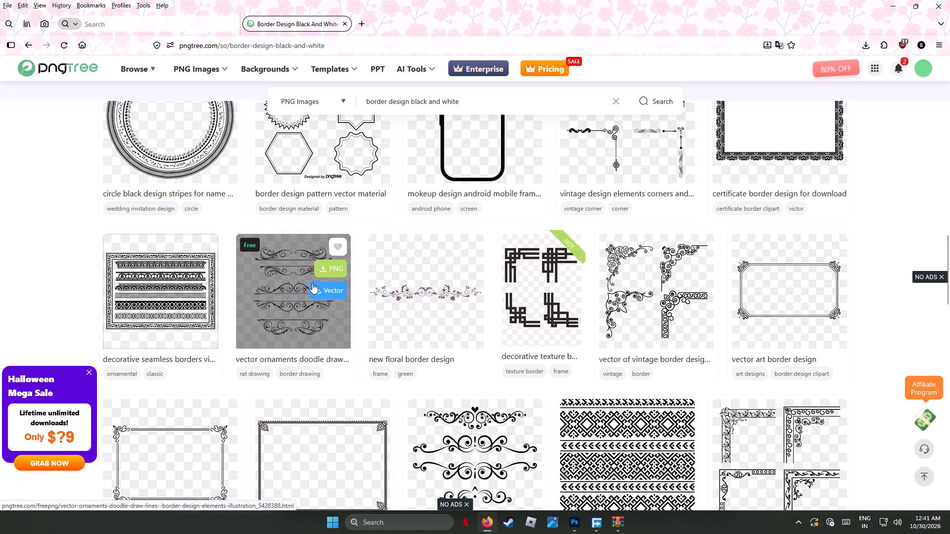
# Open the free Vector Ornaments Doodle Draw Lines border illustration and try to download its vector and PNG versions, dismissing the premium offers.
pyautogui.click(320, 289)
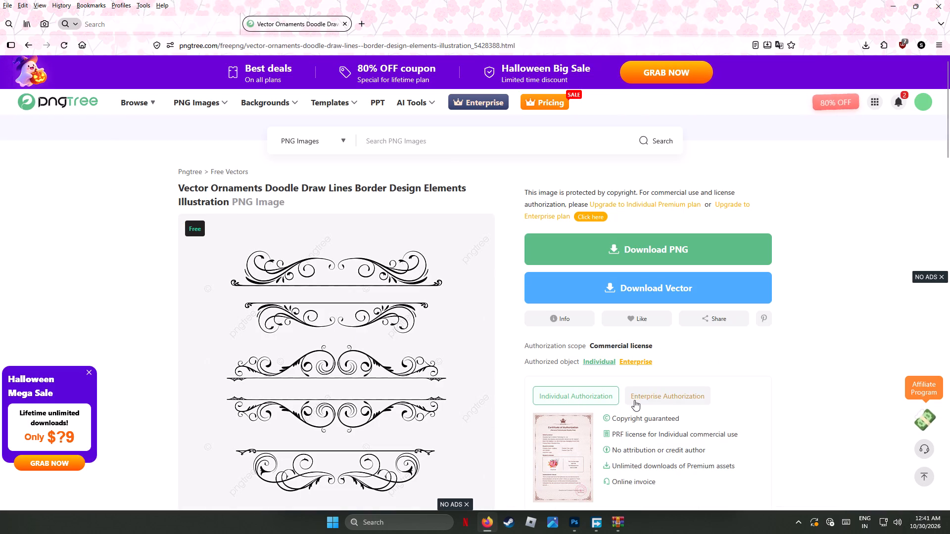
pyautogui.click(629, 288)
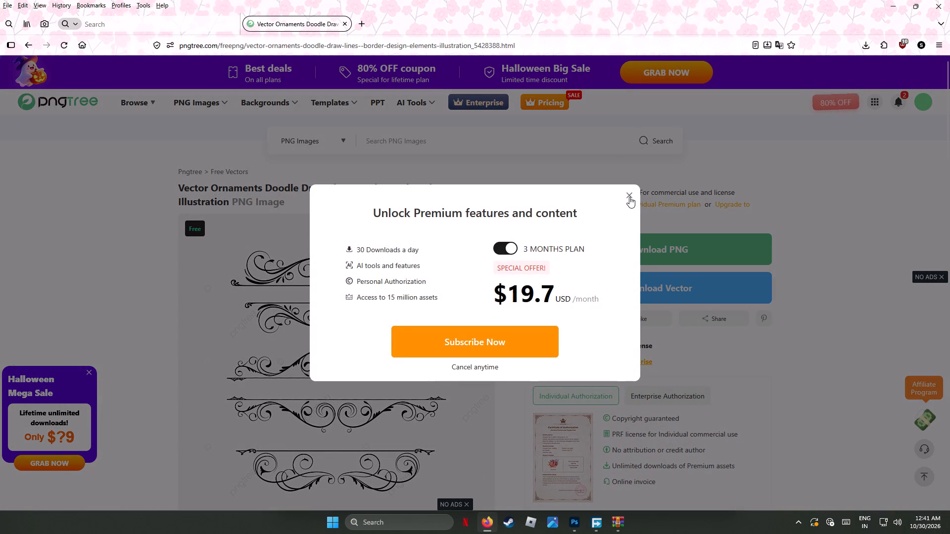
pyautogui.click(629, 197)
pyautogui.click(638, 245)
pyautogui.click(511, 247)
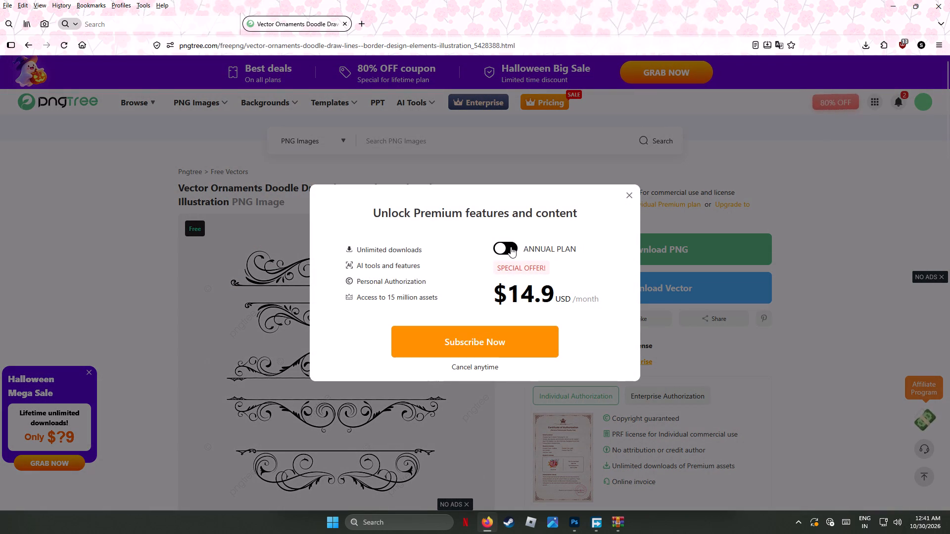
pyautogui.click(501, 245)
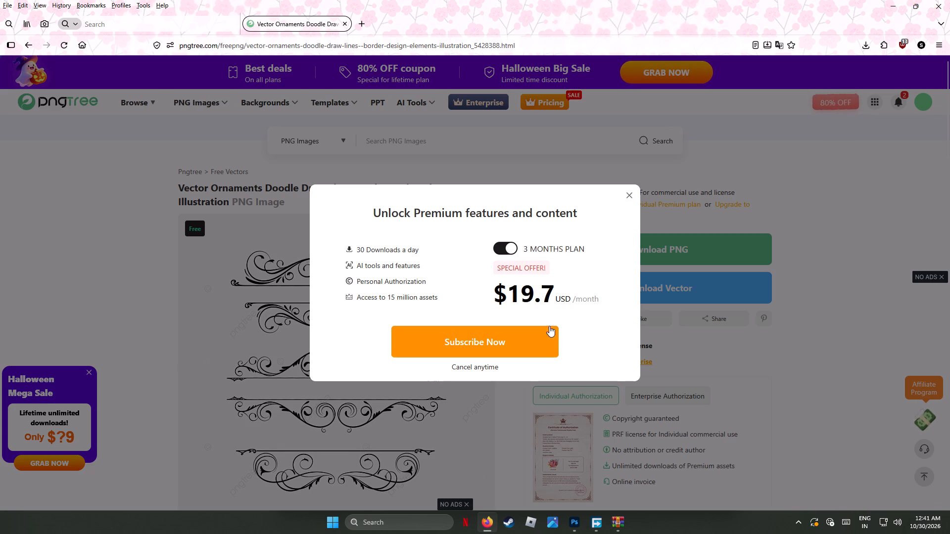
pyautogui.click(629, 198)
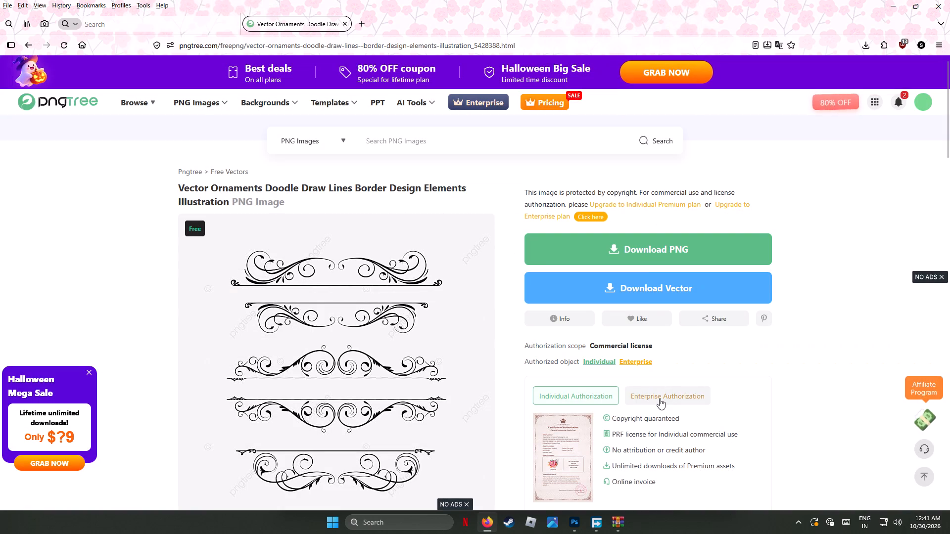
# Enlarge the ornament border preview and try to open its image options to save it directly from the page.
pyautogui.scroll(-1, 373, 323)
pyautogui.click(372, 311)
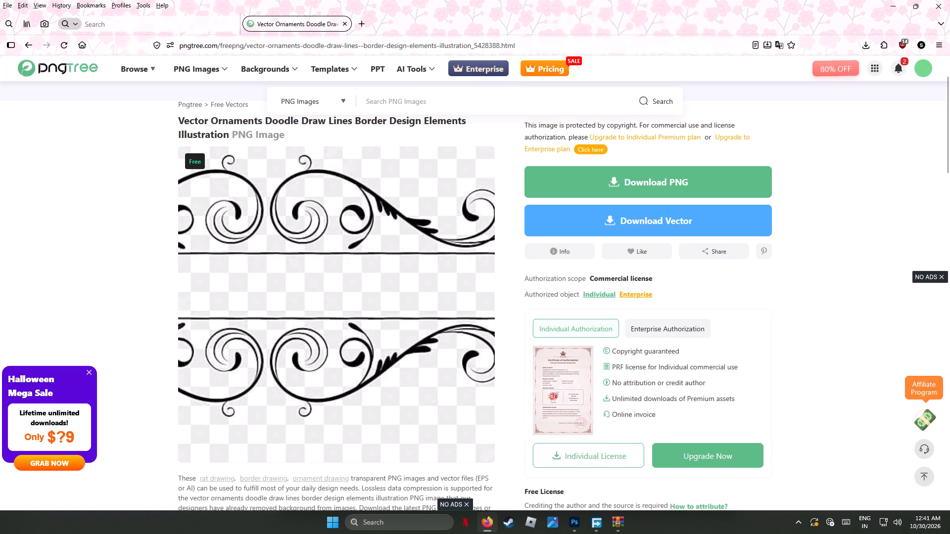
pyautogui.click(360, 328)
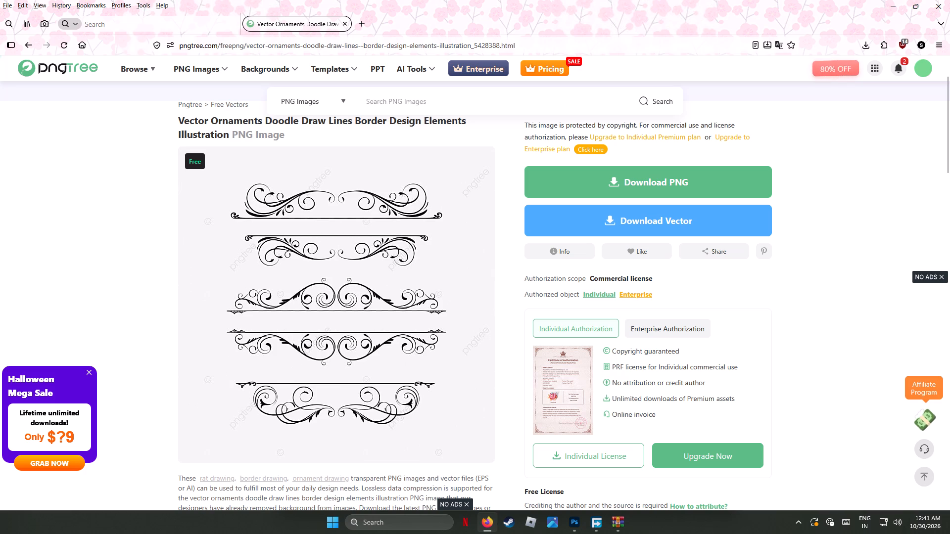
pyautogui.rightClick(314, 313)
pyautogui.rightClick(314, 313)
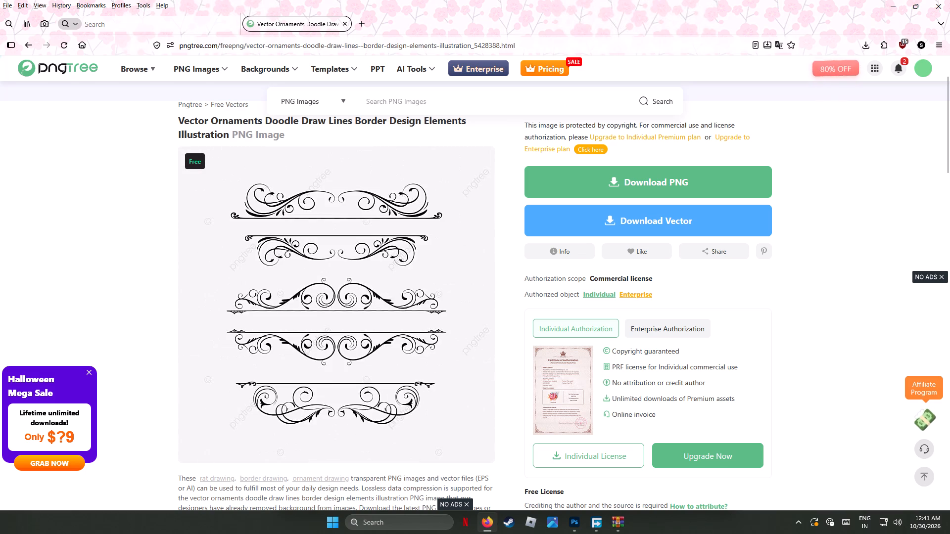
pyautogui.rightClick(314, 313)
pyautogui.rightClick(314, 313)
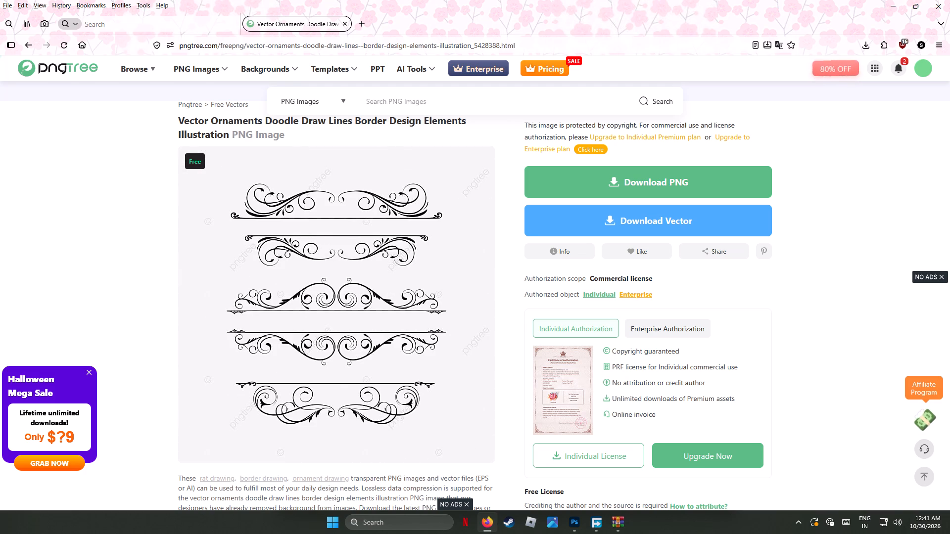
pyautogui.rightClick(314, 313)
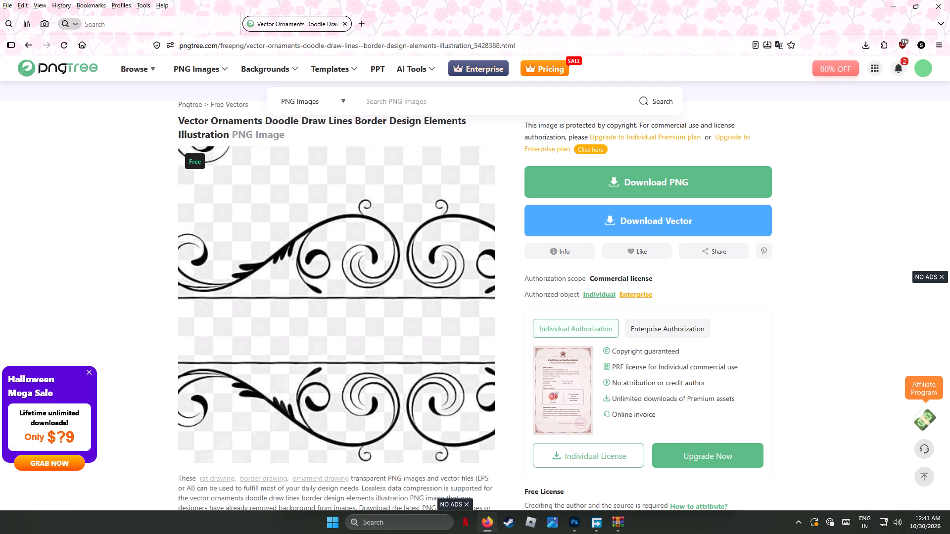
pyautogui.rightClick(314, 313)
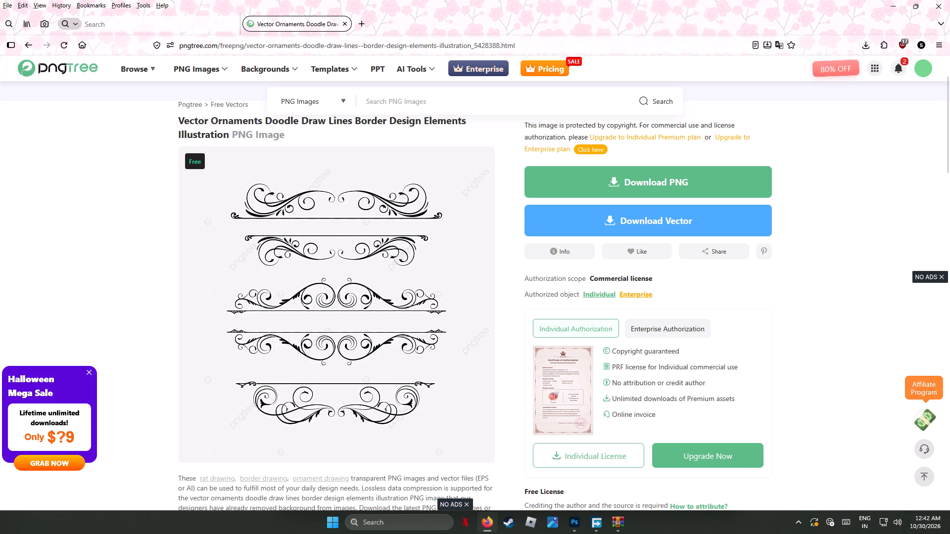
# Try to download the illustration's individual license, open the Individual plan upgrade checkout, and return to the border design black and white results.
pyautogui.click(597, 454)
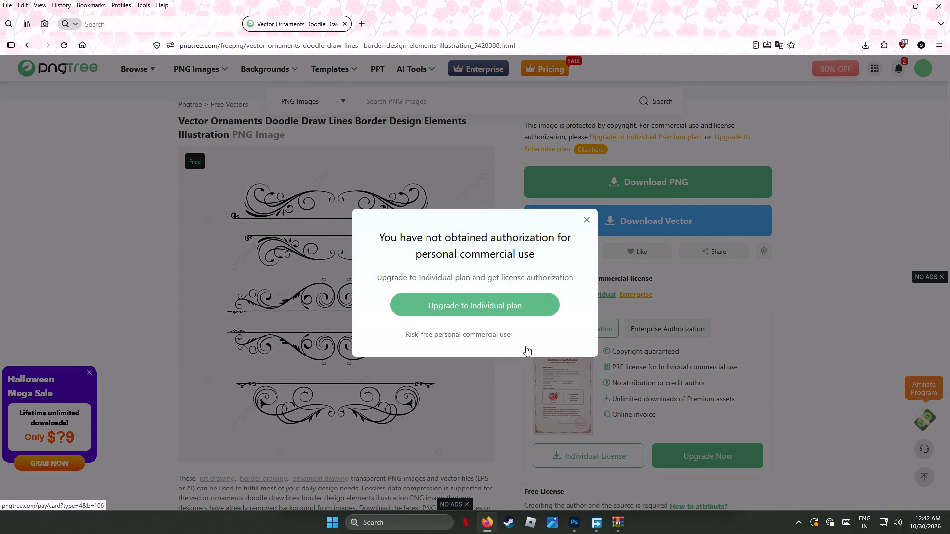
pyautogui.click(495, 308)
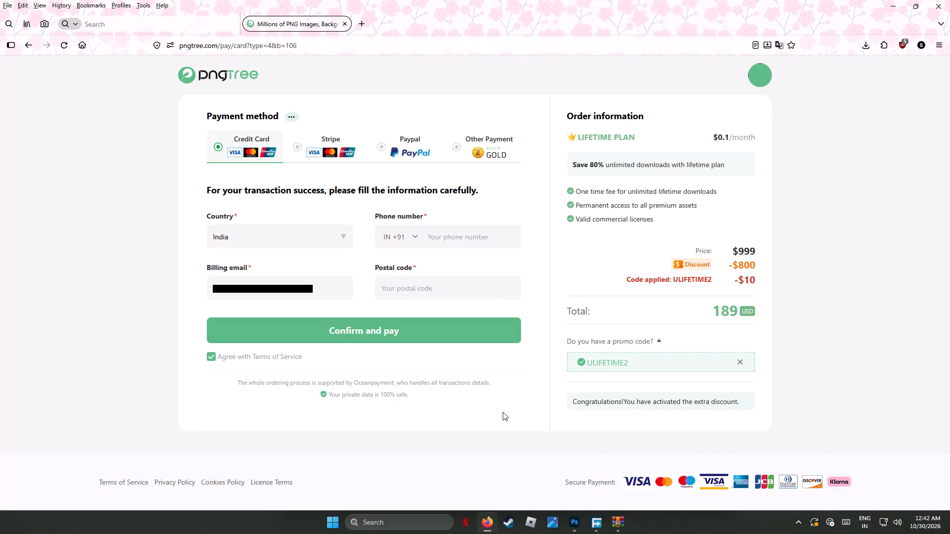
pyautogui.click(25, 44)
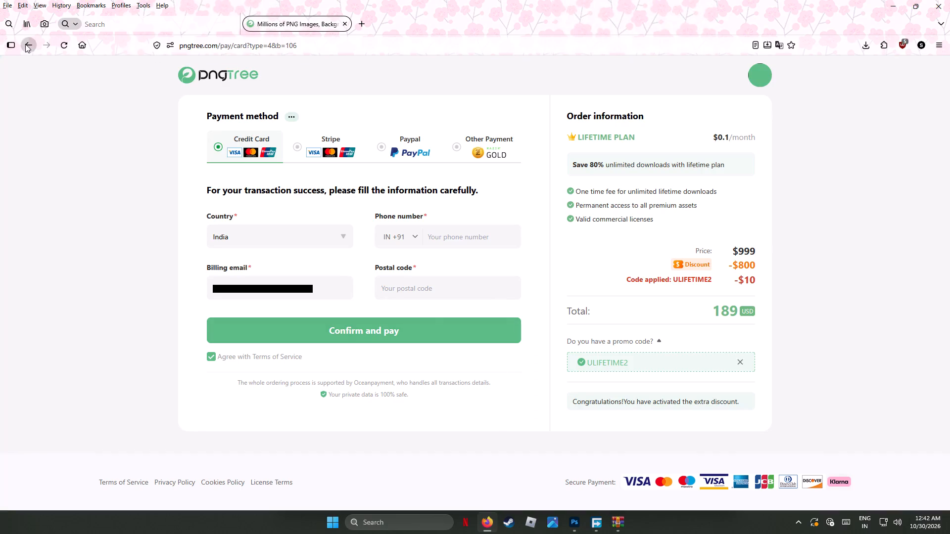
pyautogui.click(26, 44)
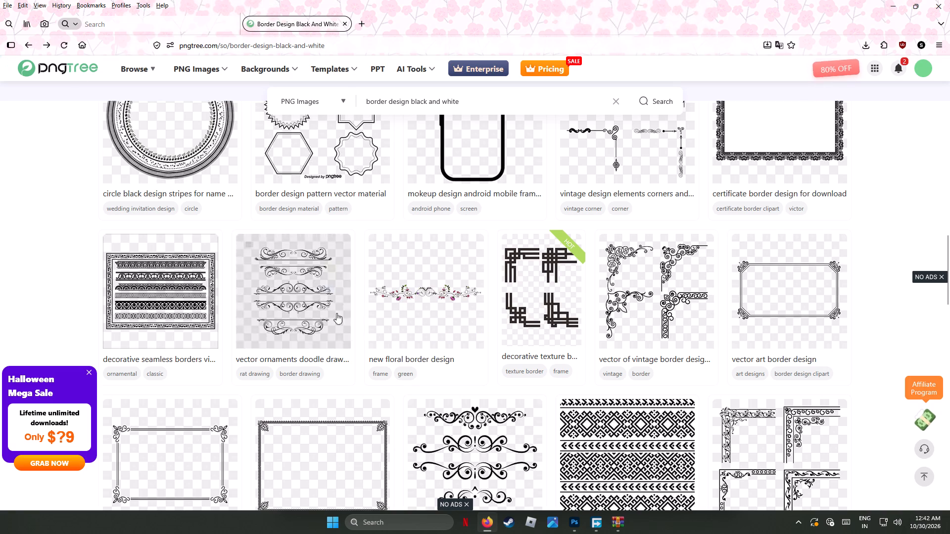
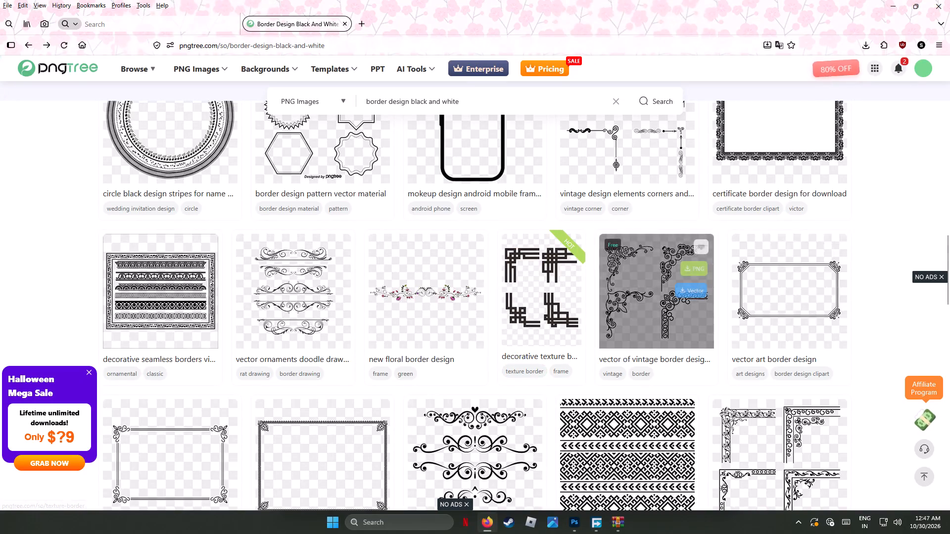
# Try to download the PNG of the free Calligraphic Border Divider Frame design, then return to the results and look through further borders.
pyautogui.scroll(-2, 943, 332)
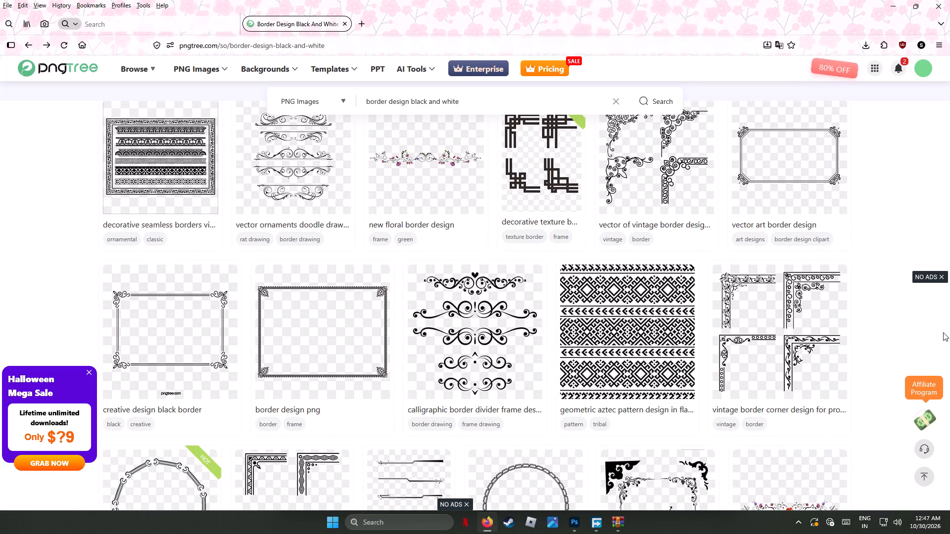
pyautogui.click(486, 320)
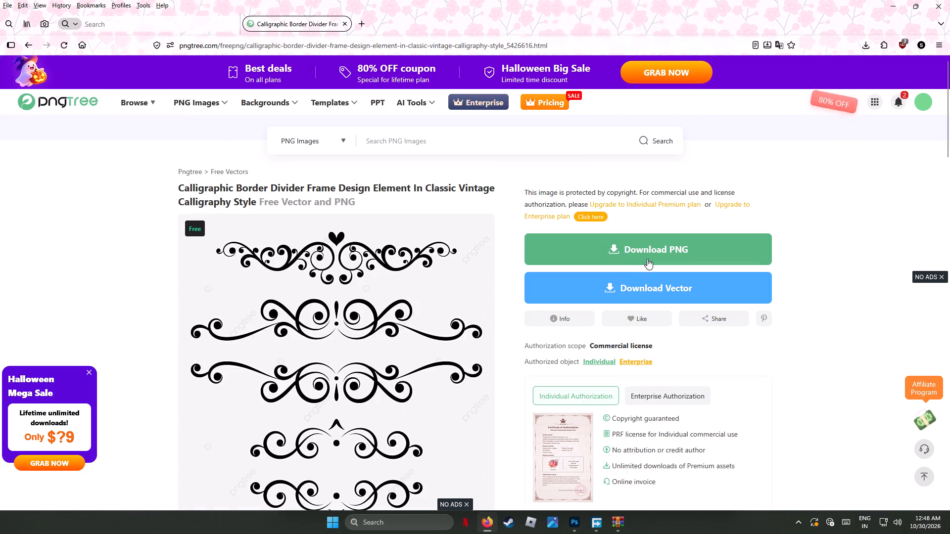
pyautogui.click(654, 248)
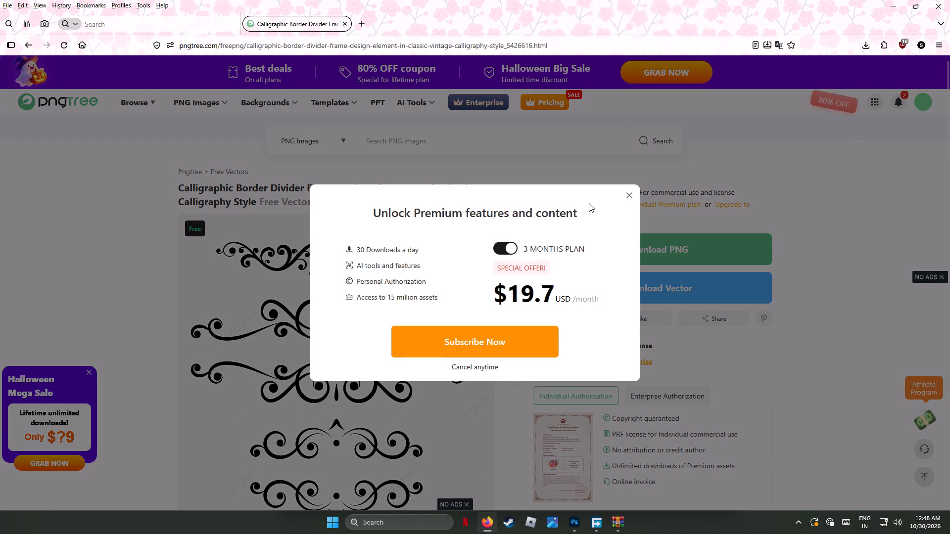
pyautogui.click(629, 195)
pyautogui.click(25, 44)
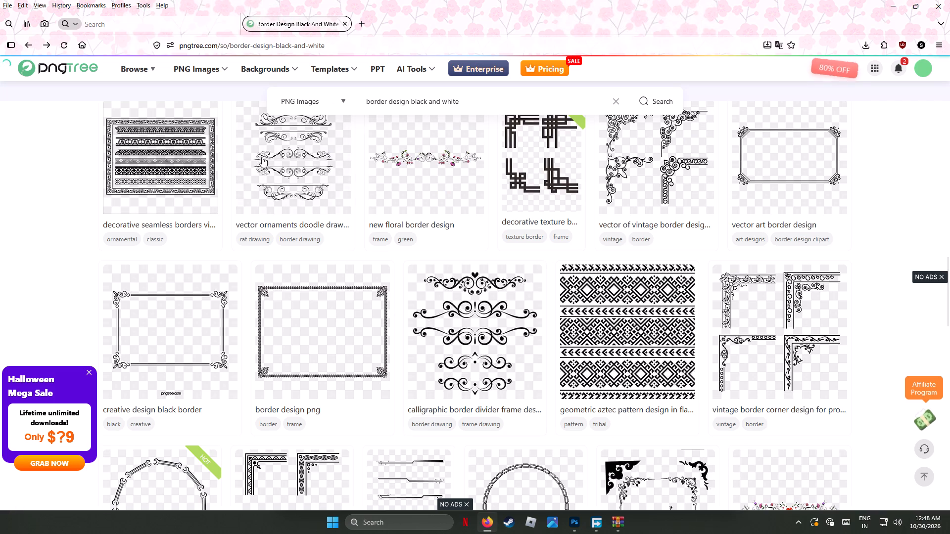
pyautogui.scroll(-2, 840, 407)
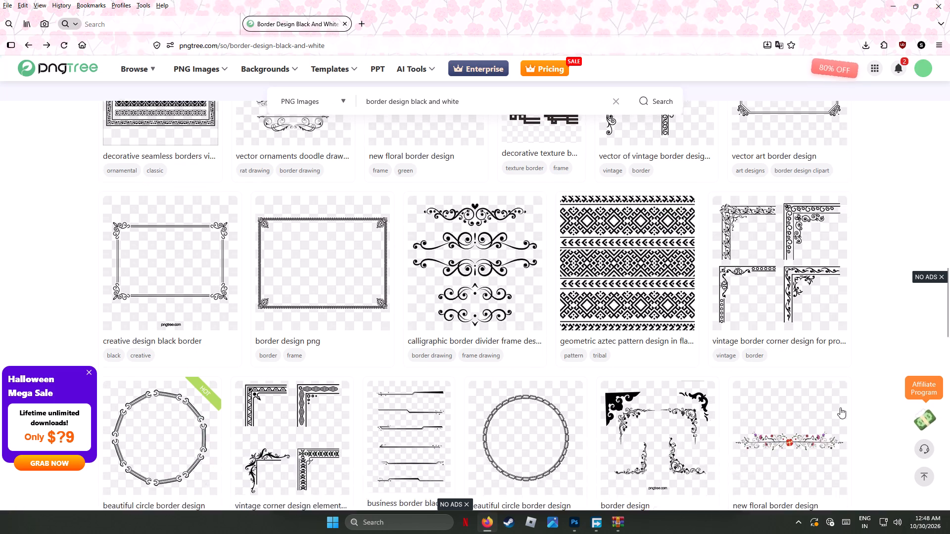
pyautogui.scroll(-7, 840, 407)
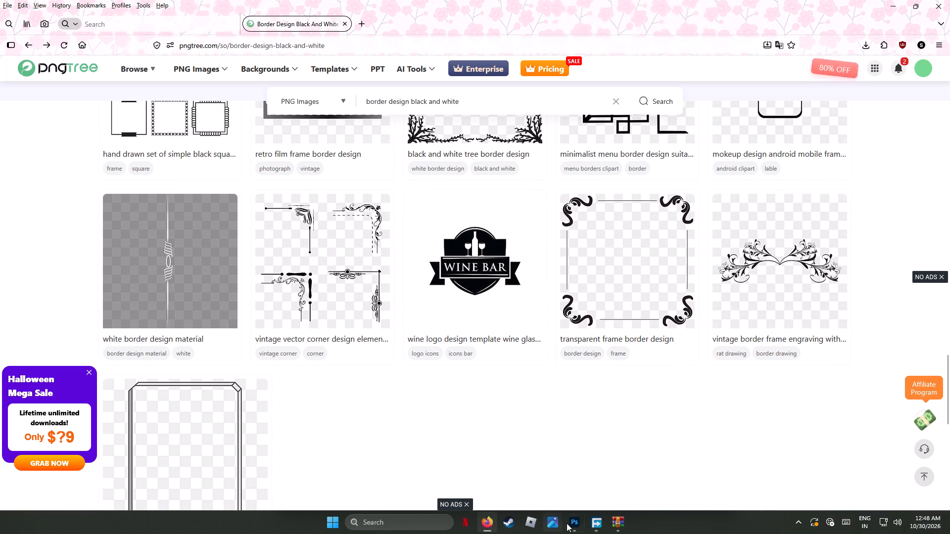
# Switch to Photoshop and close the Ornate Sukumari Wordmark Logo and Mahotsav Ornate Calligraphic Wordmark documents without saving changes.
pyautogui.click(577, 522)
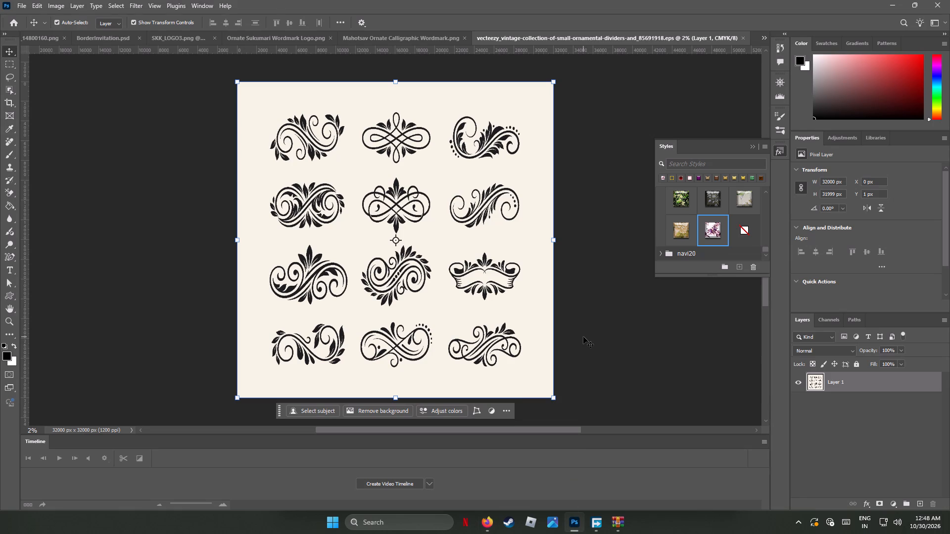
pyautogui.click(409, 39)
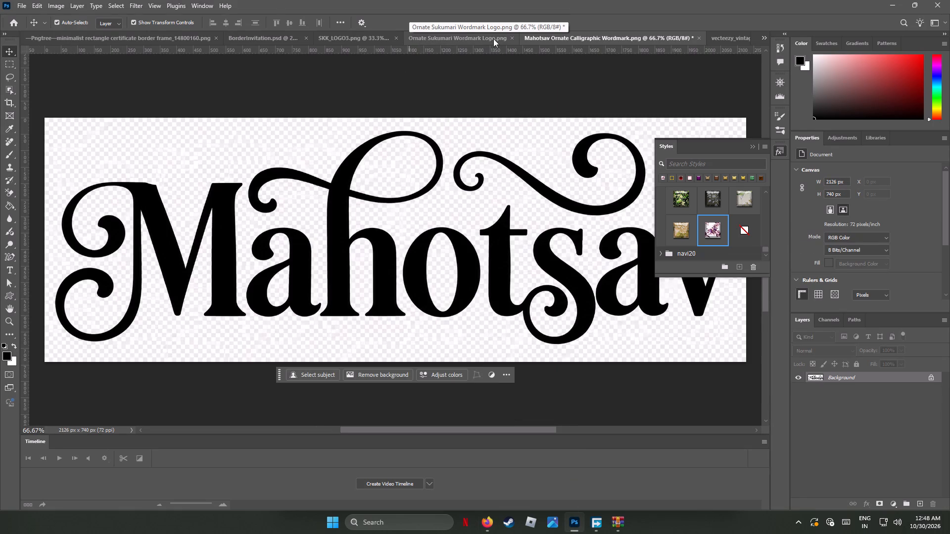
pyautogui.click(513, 38)
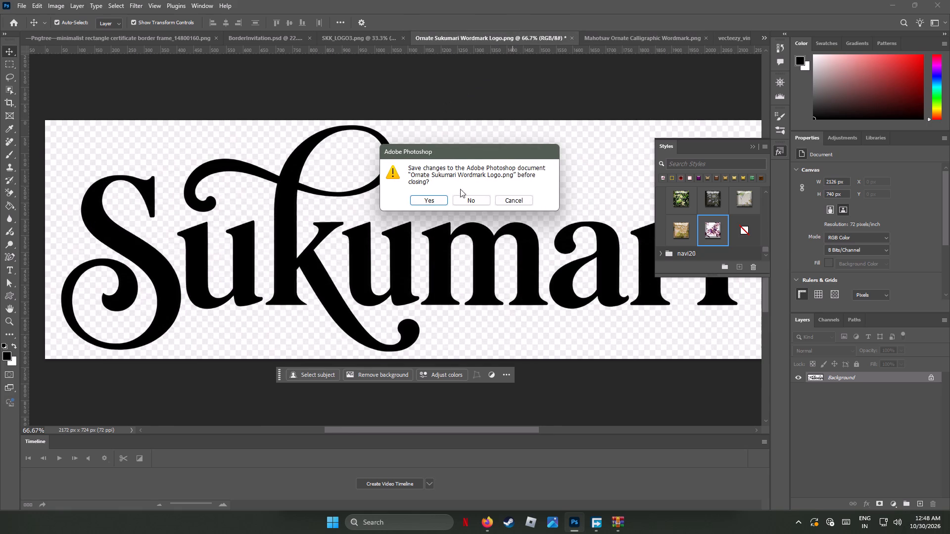
pyautogui.click(470, 198)
pyautogui.click(390, 36)
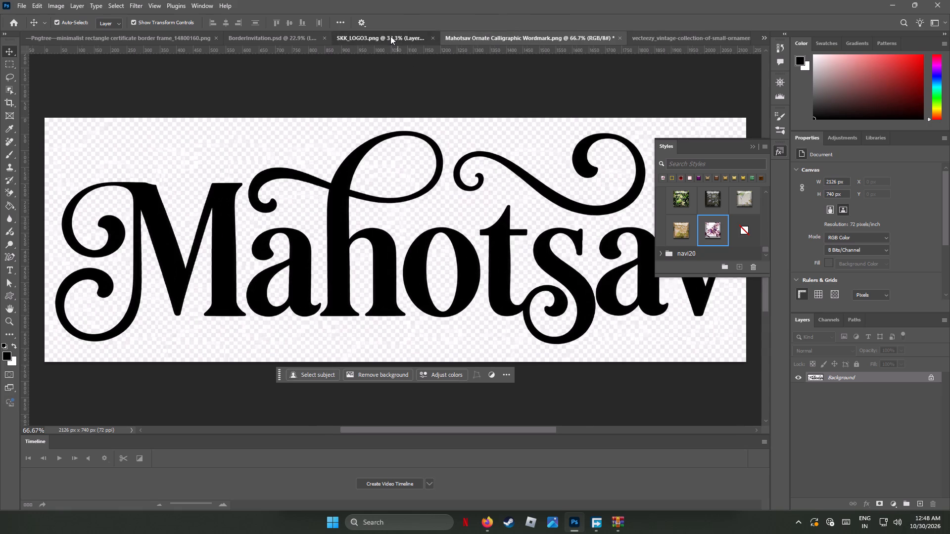
pyautogui.click(495, 37)
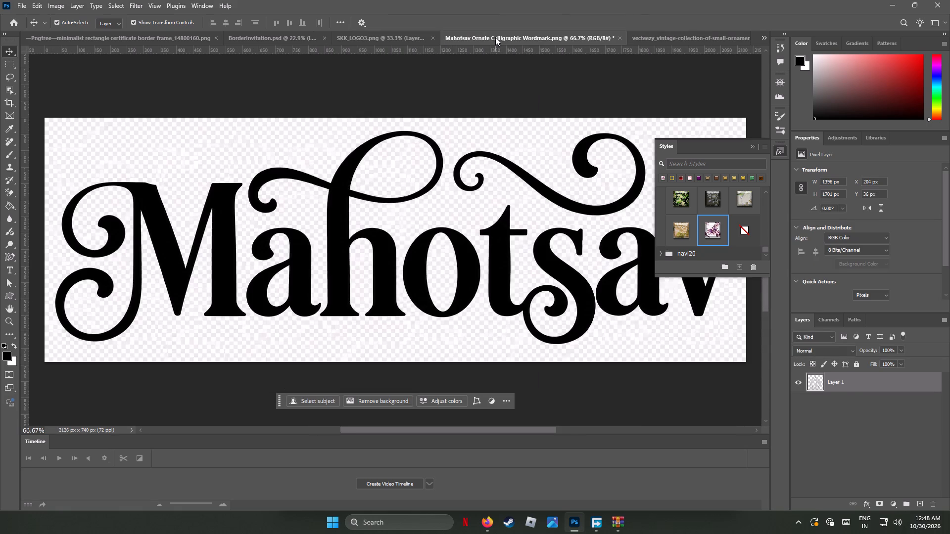
pyautogui.click(620, 37)
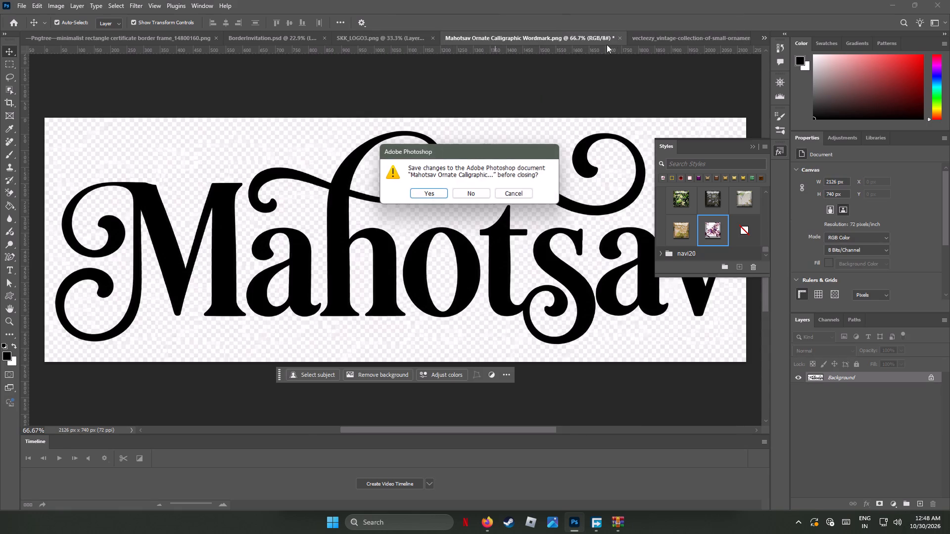
pyautogui.click(477, 193)
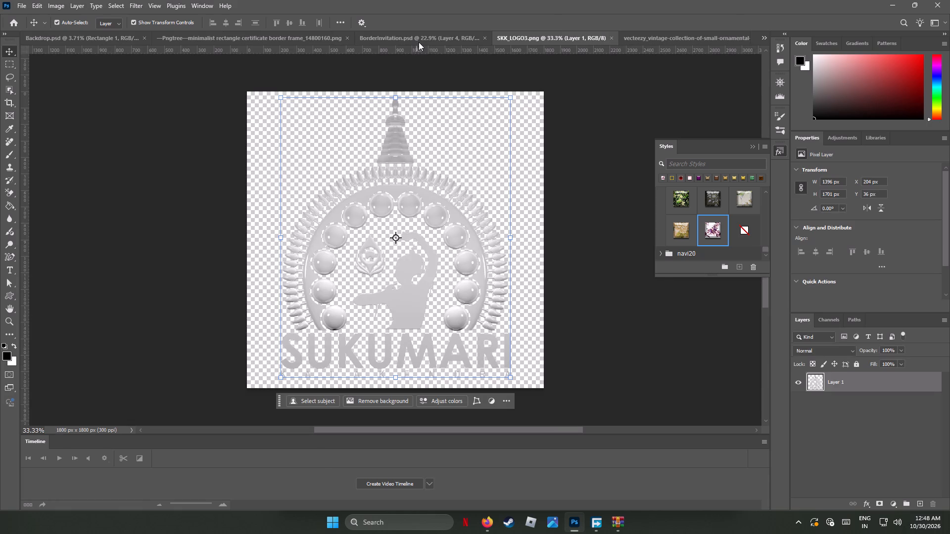
# Close BorderInvitation.psd and the Pngtree certificate border frame without saving changes, and close SKK_LOGO3.png.
pyautogui.click(420, 39)
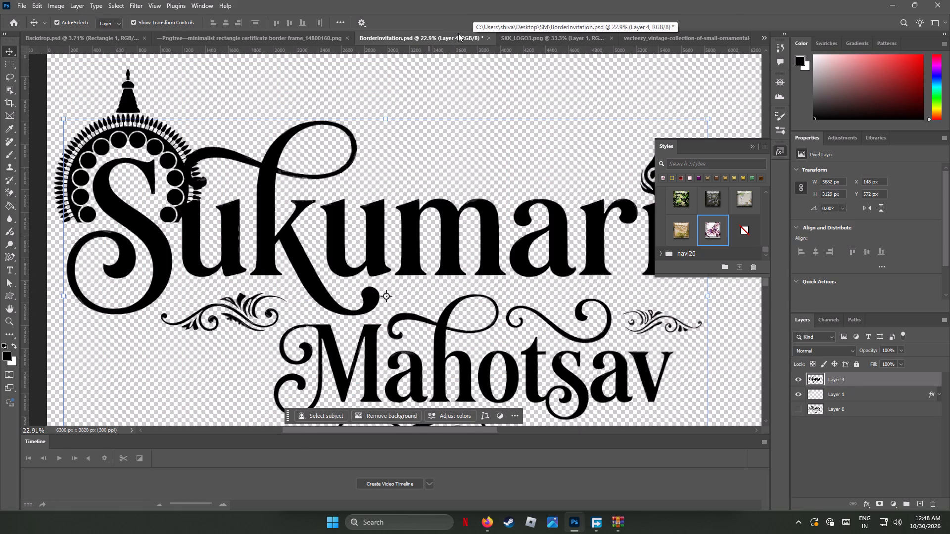
pyautogui.click(458, 34)
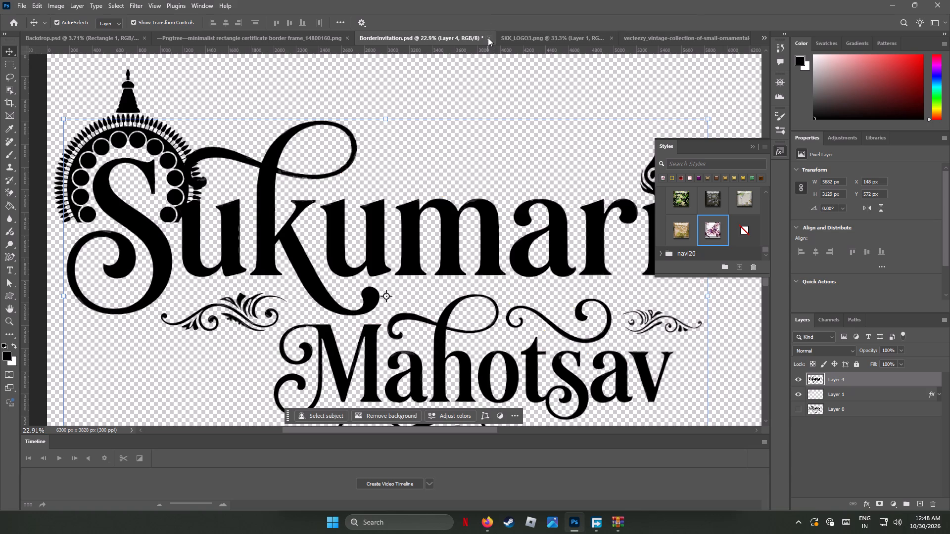
pyautogui.click(488, 38)
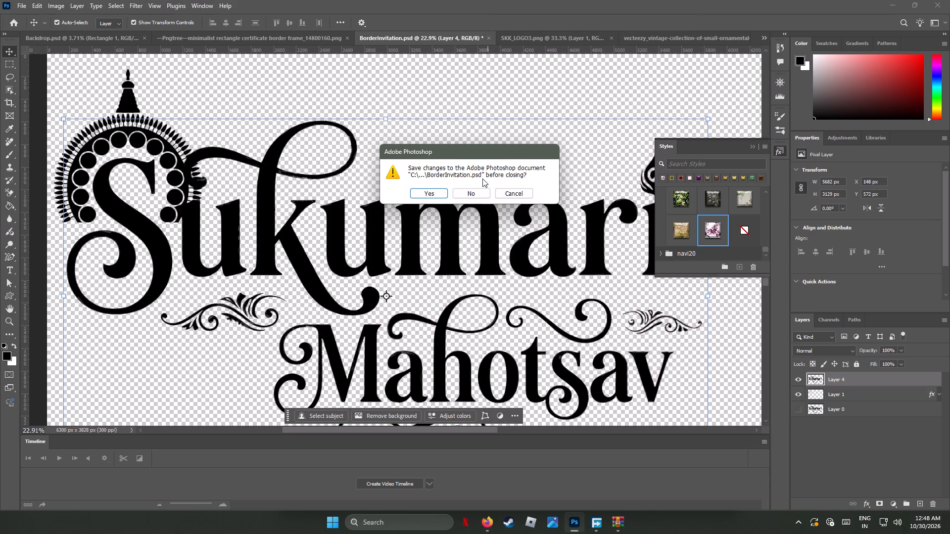
pyautogui.click(477, 189)
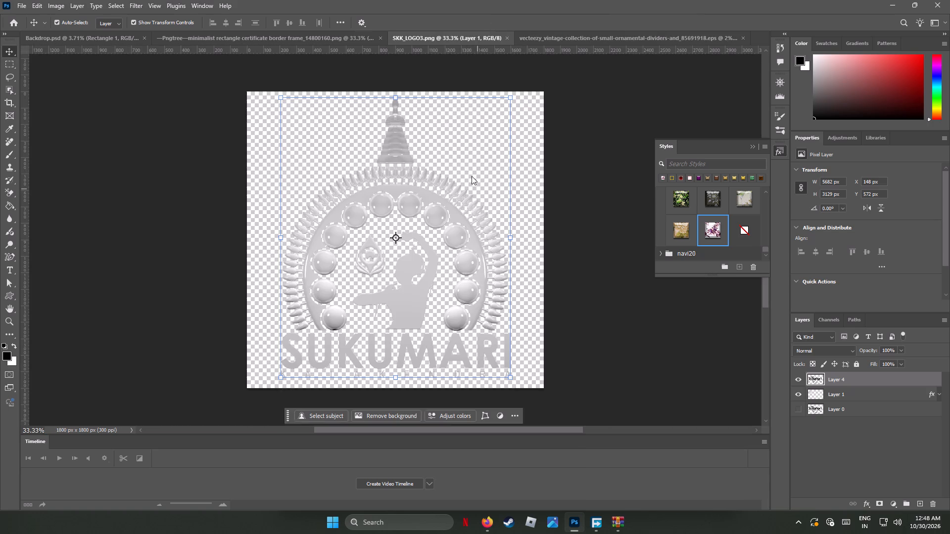
pyautogui.click(356, 35)
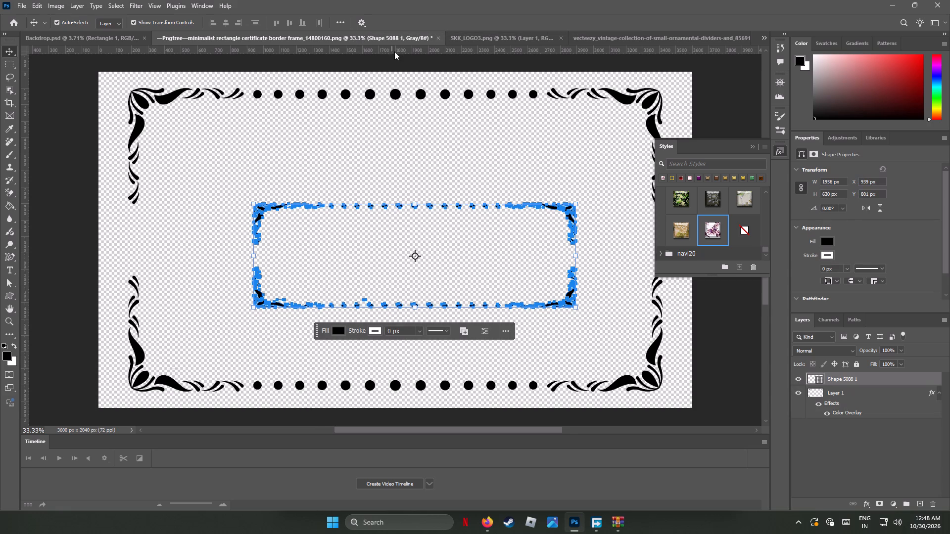
pyautogui.click(438, 38)
pyautogui.click(483, 193)
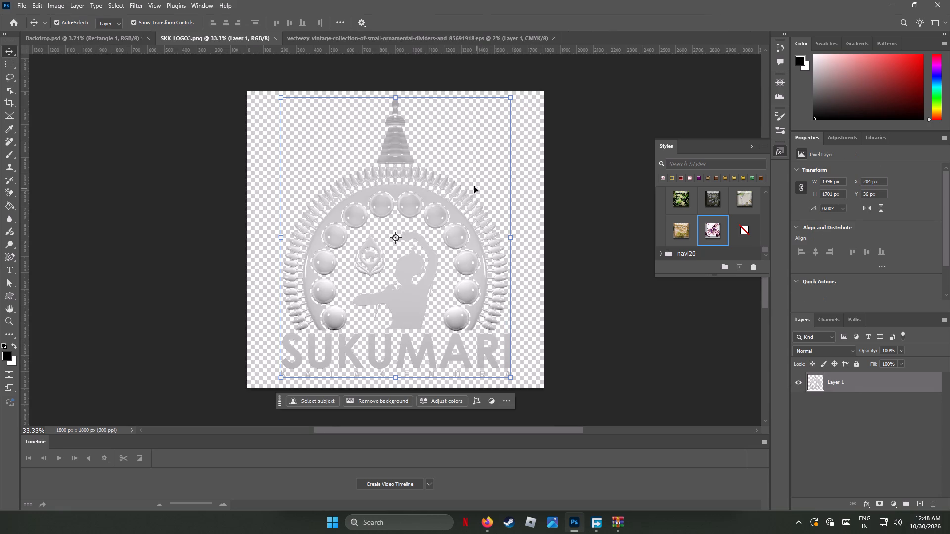
pyautogui.click(277, 38)
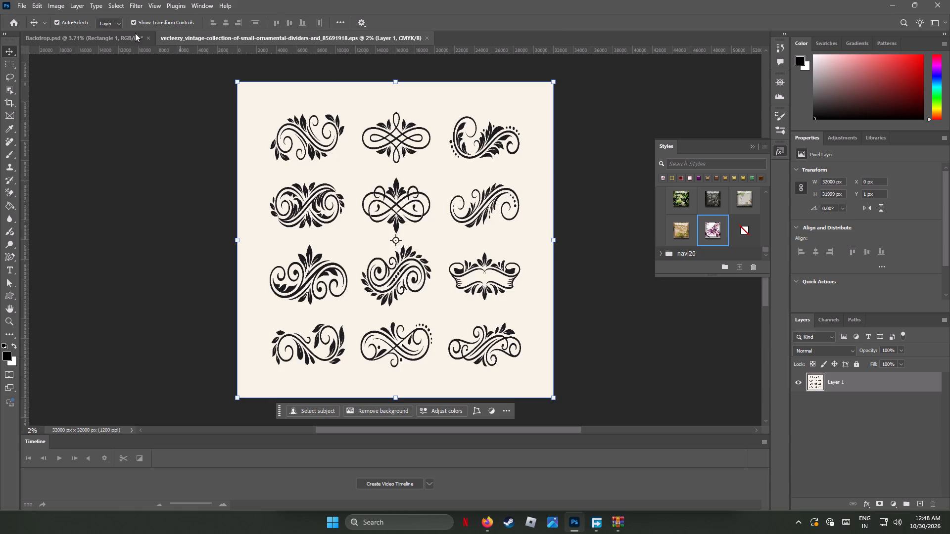
# Compare the Backdrop banner with the Vecteezy ornamental dividers document, and save Backdrop.psd.
pyautogui.click(126, 35)
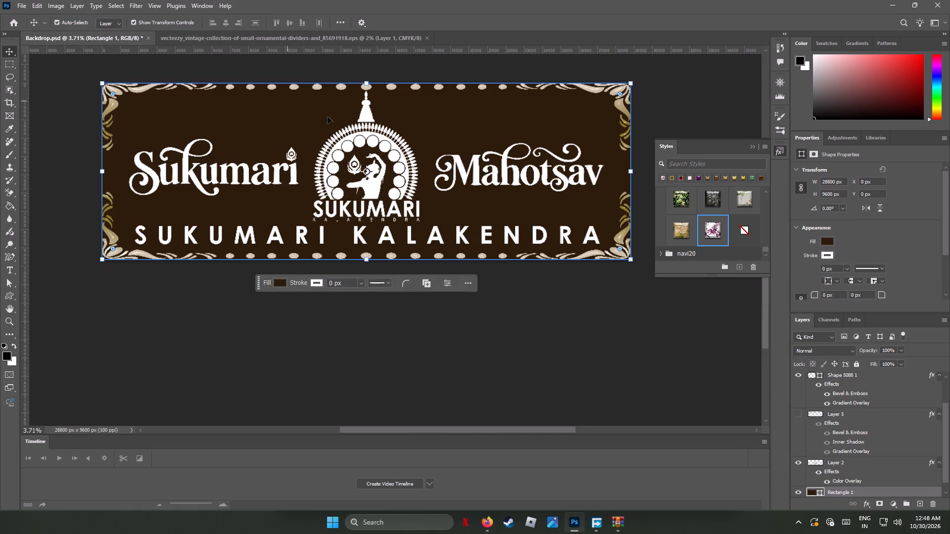
pyautogui.click(363, 39)
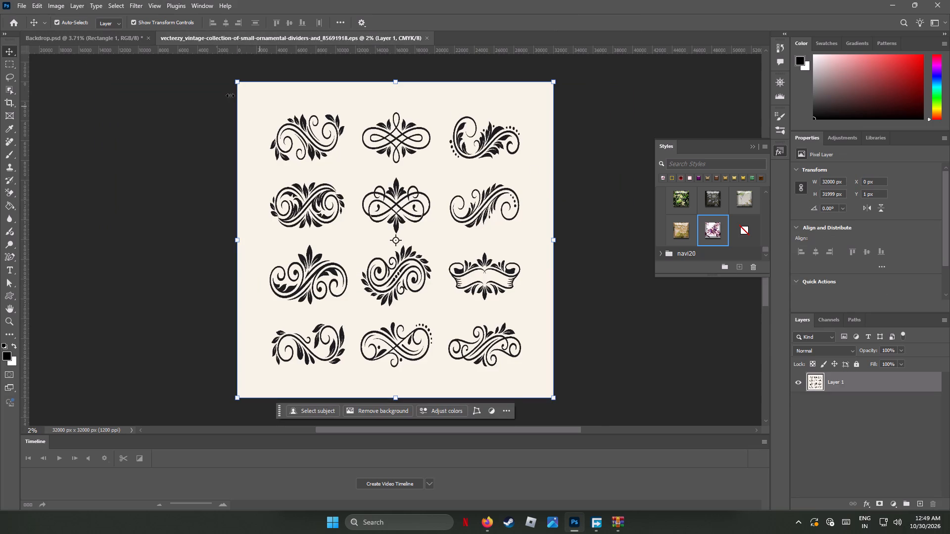
pyautogui.click(84, 39)
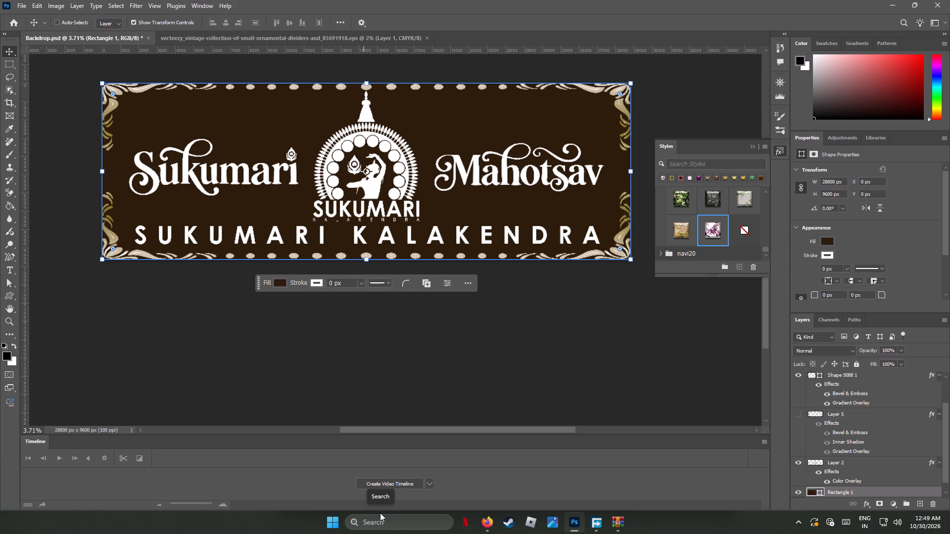
pyautogui.hotkey('ctrl', 's')
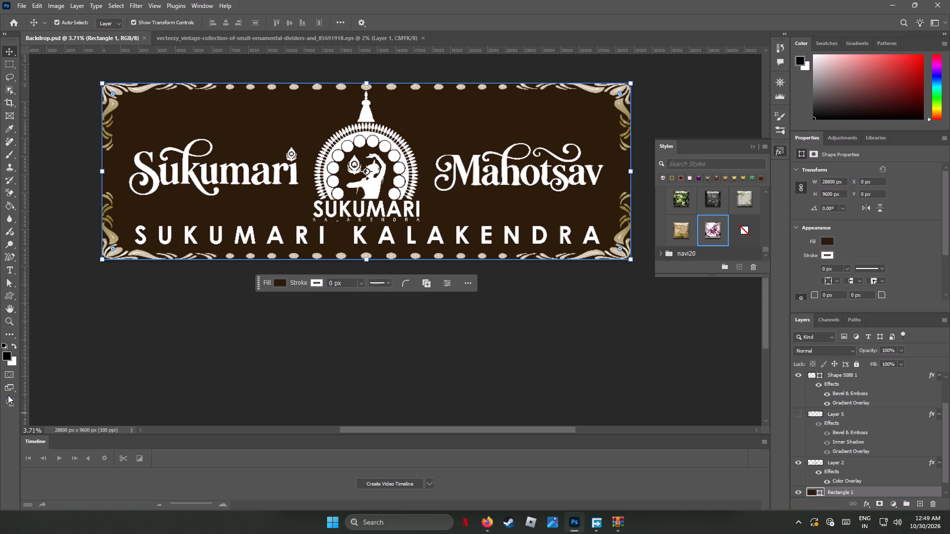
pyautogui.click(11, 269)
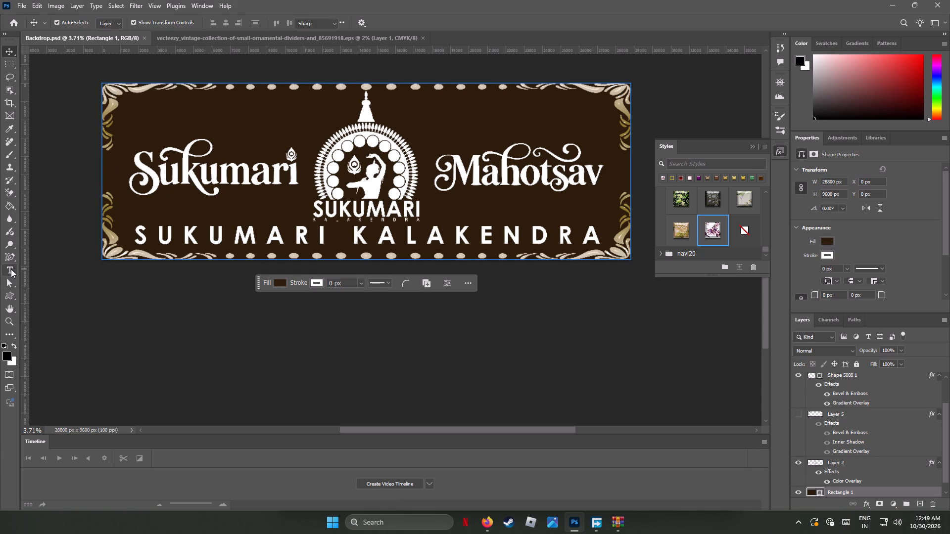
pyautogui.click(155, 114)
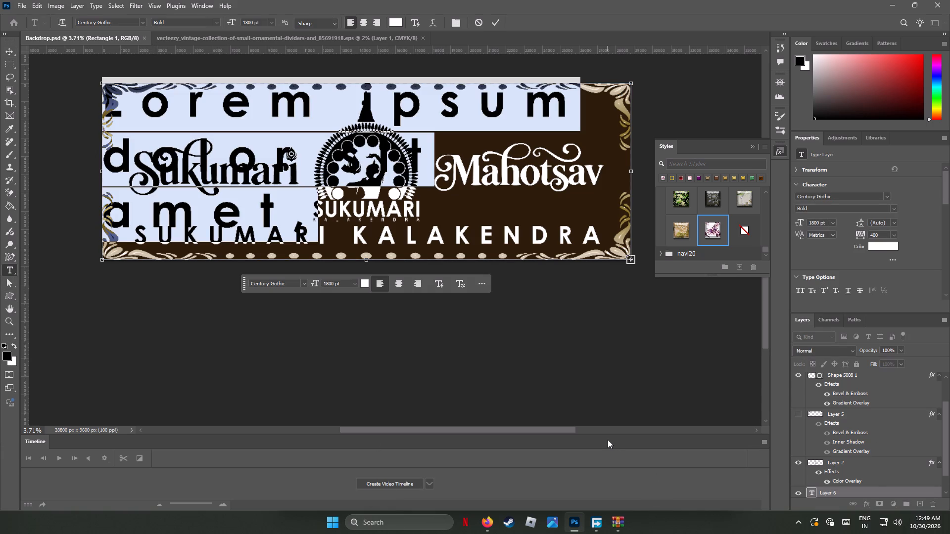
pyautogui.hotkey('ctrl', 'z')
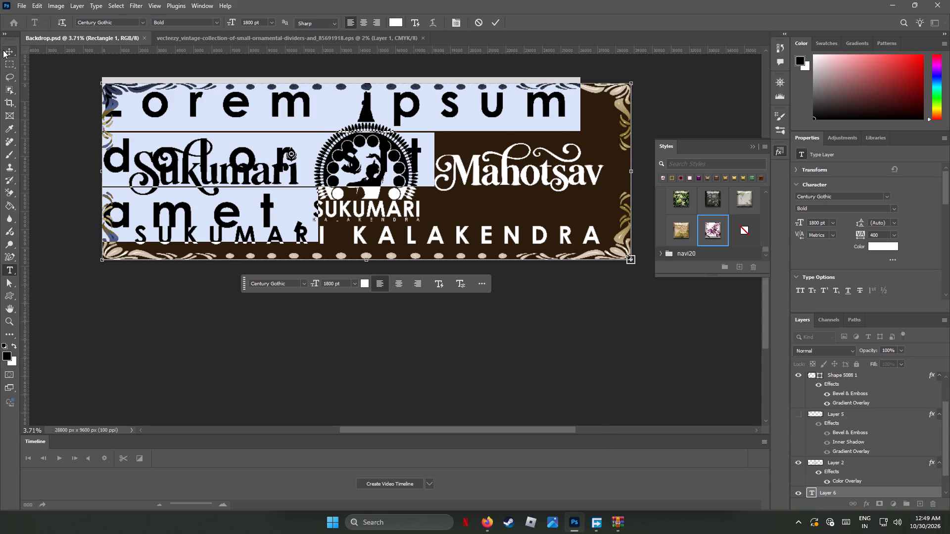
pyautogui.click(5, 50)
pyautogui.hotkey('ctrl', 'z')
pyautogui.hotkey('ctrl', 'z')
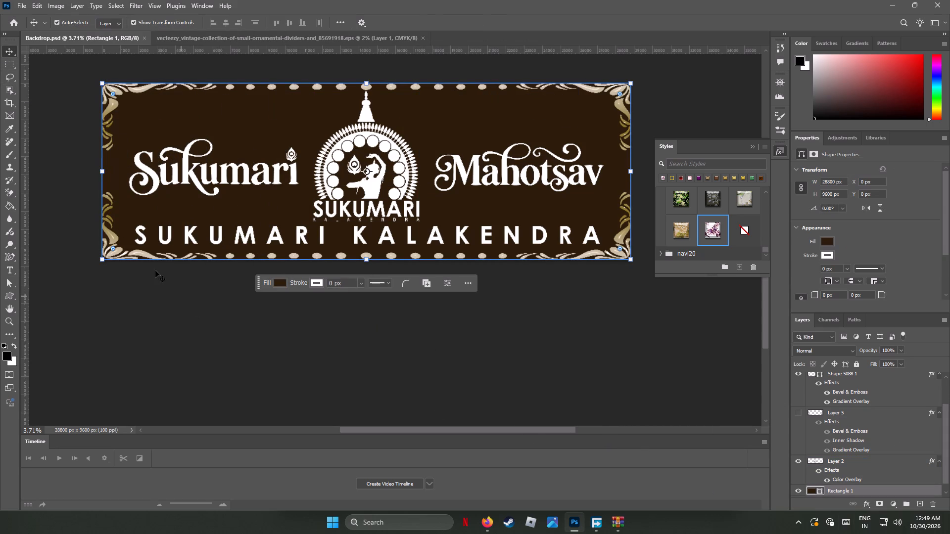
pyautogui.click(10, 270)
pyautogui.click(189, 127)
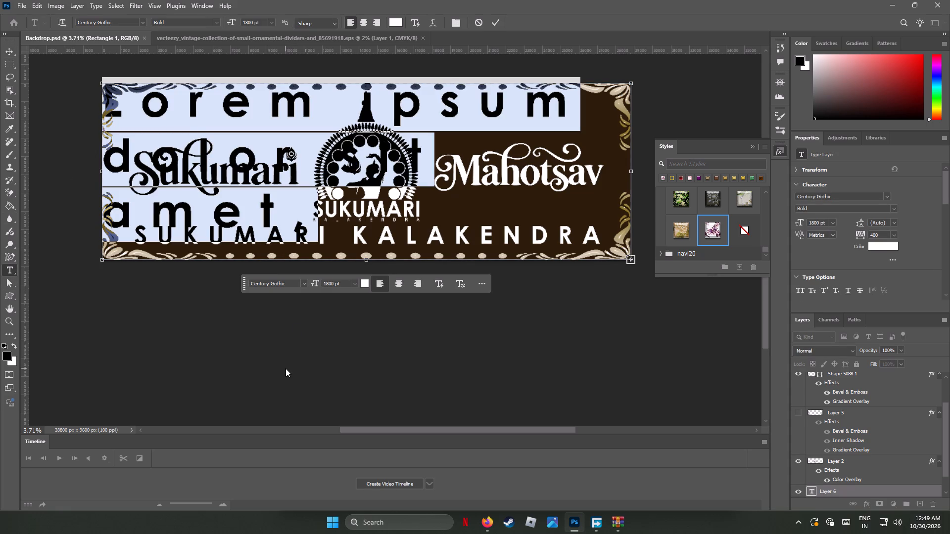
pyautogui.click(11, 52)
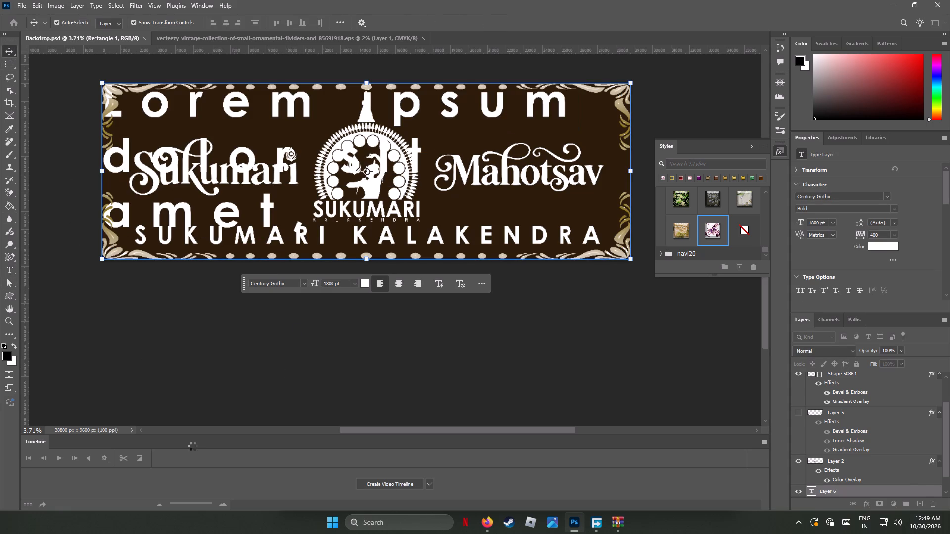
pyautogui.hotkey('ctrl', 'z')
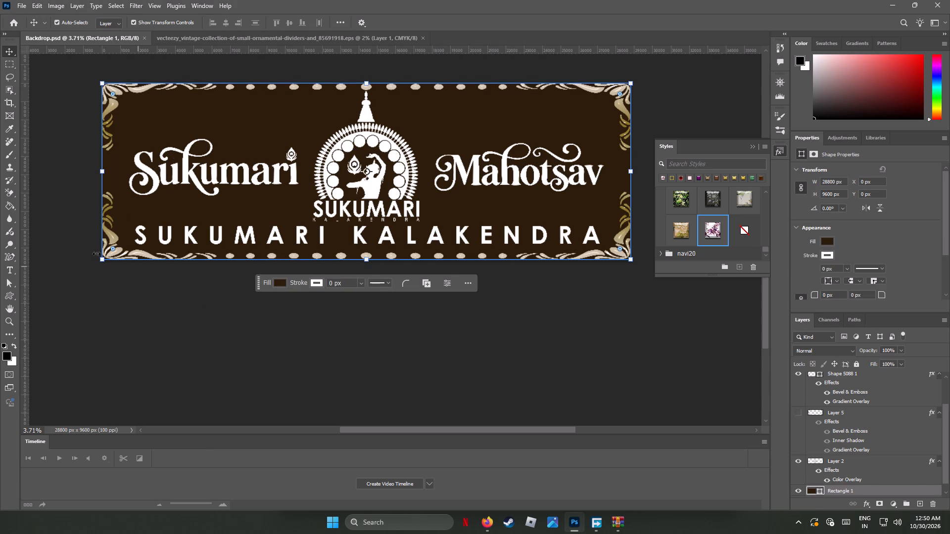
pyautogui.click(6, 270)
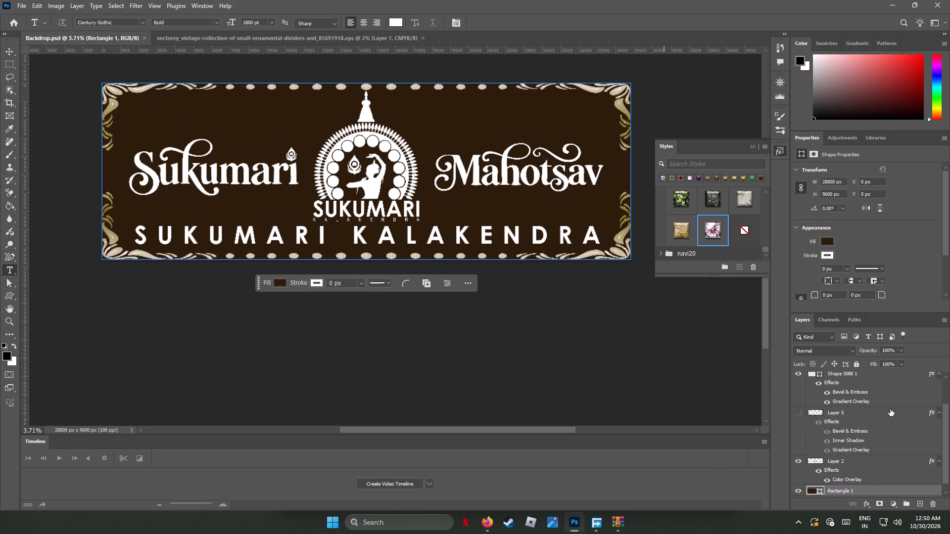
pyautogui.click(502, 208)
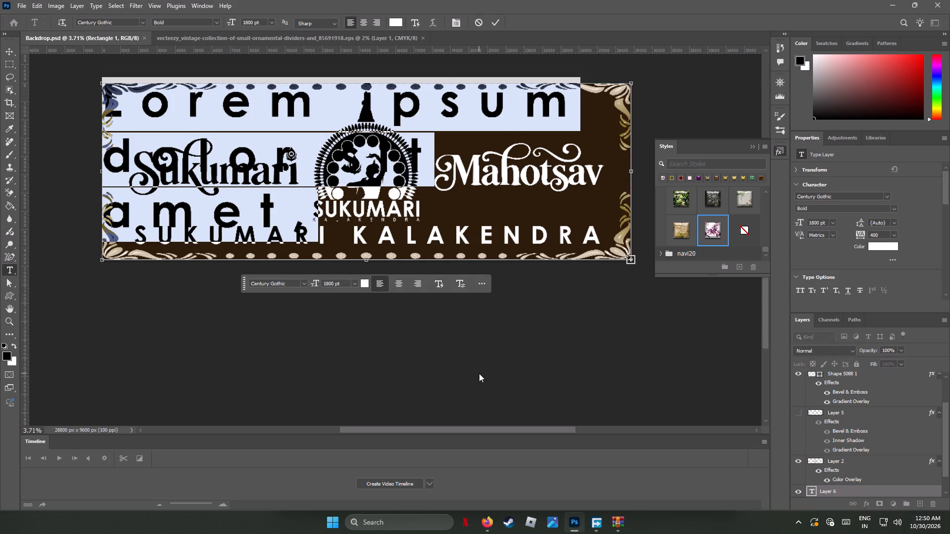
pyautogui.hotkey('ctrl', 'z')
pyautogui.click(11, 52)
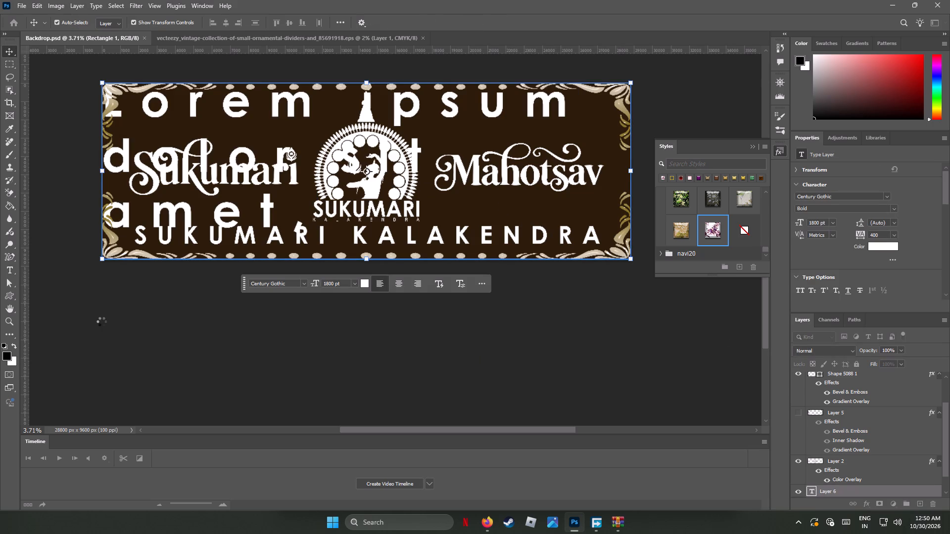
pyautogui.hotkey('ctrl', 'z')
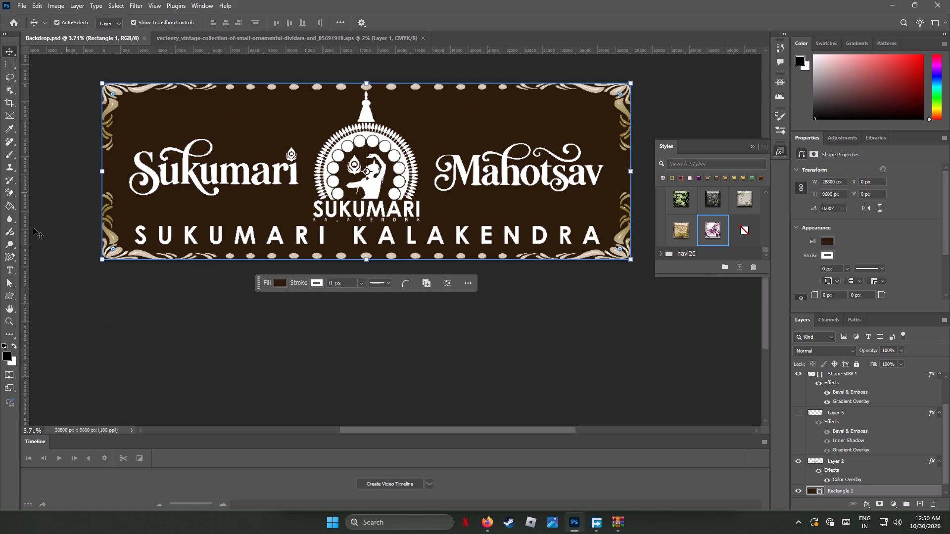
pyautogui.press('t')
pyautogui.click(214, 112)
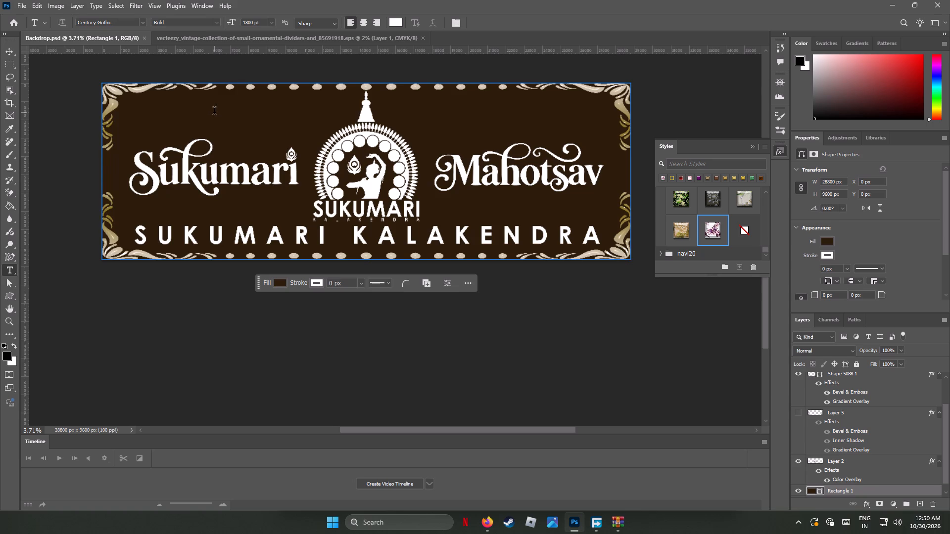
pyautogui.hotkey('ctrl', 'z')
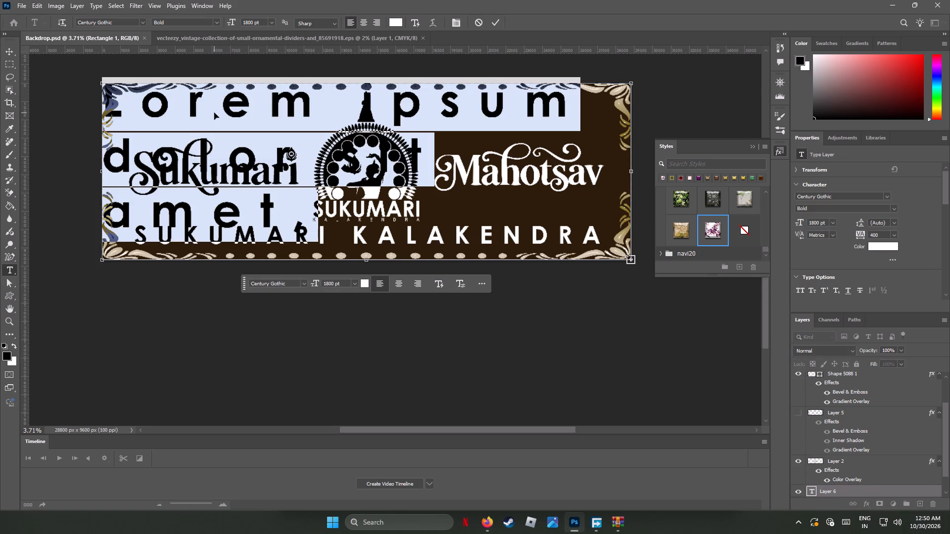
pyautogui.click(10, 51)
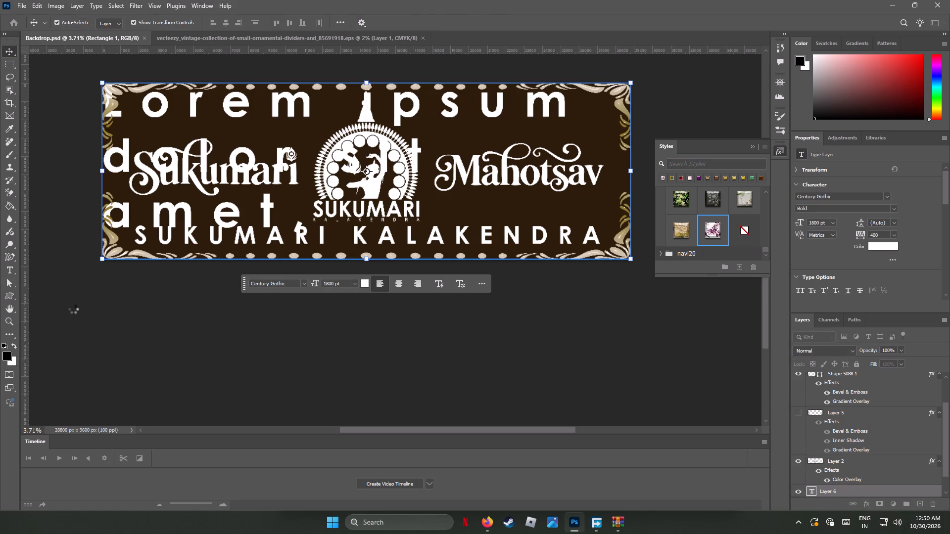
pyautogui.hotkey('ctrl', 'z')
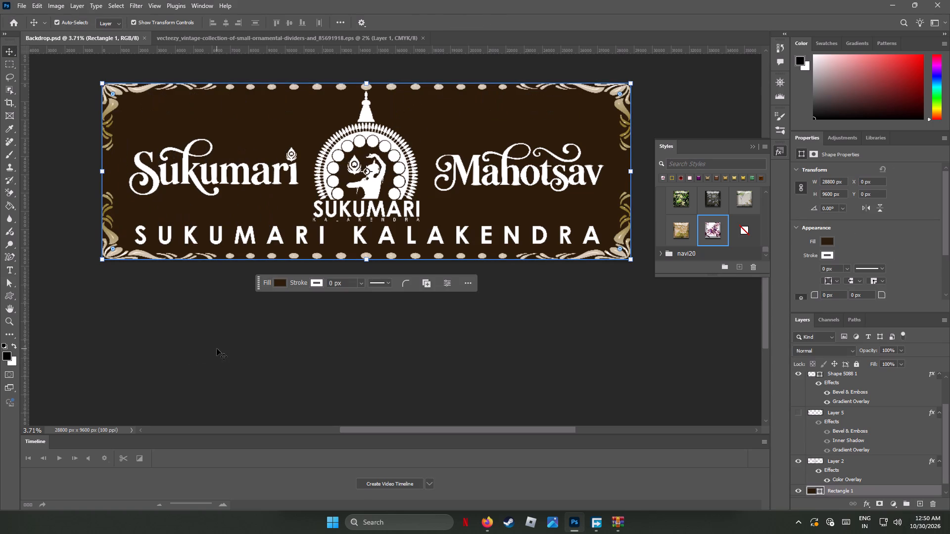
# Add a new text line reading "01 - 11 - 2026" in the empty canvas area below the banner.
pyautogui.click(11, 267)
pyautogui.click(177, 359)
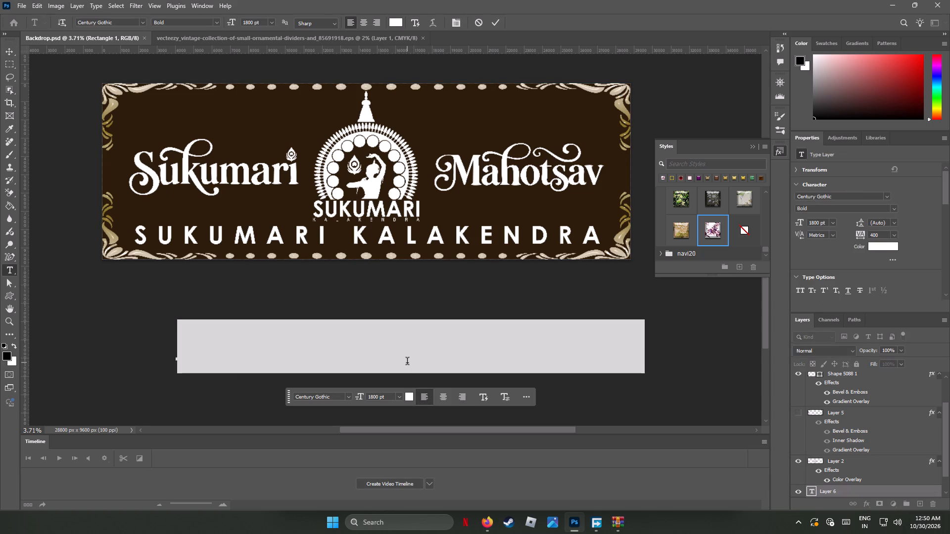
pyautogui.write('01')
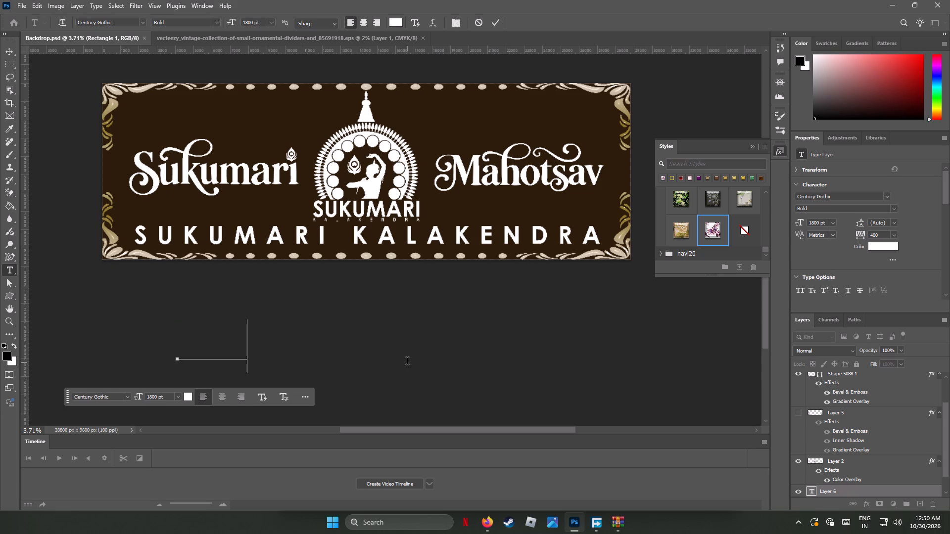
pyautogui.press('space')
pyautogui.write('-')
pyautogui.press('space')
pyautogui.write('11')
pyautogui.press('space')
pyautogui.write('- 202')
pyautogui.press('6')
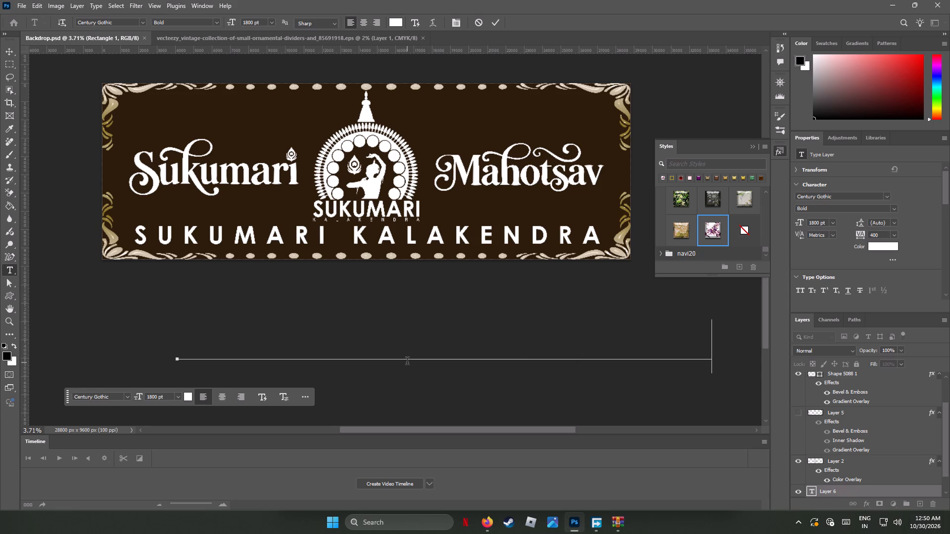
pyautogui.click(10, 50)
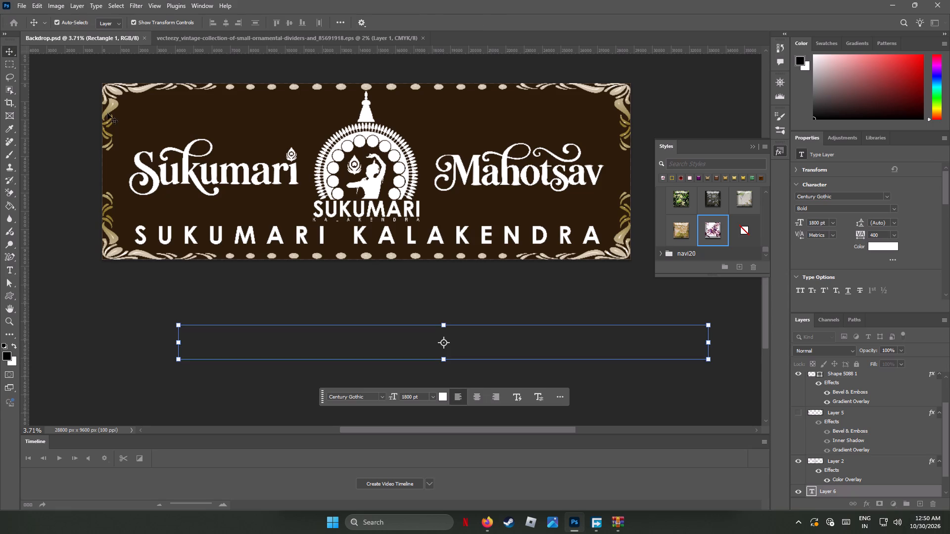
# Move the date text straight up onto the banner, just above the SUKUMARI KALAKENDRA line.
pyautogui.moveTo(304, 344); pyautogui.dragTo(296, 275)
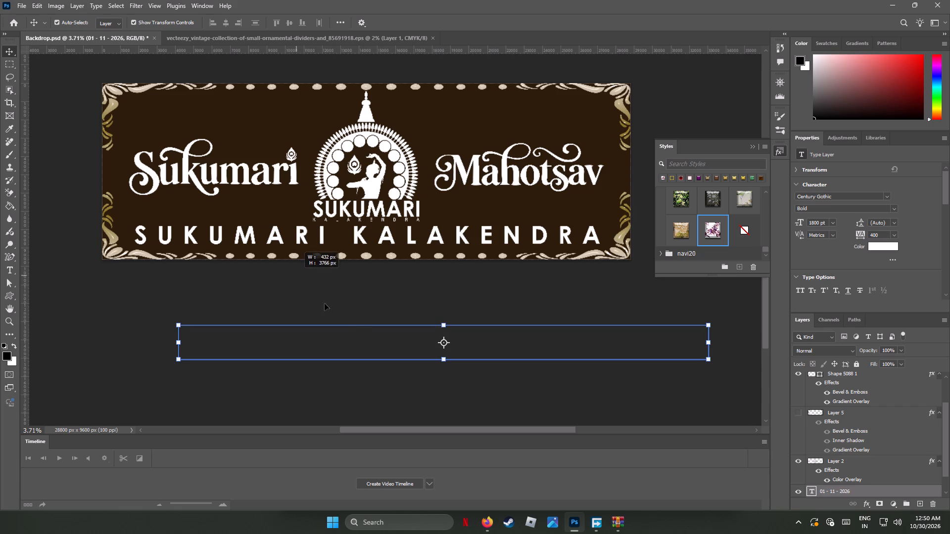
pyautogui.moveTo(388, 349); pyautogui.dragTo(365, 324)
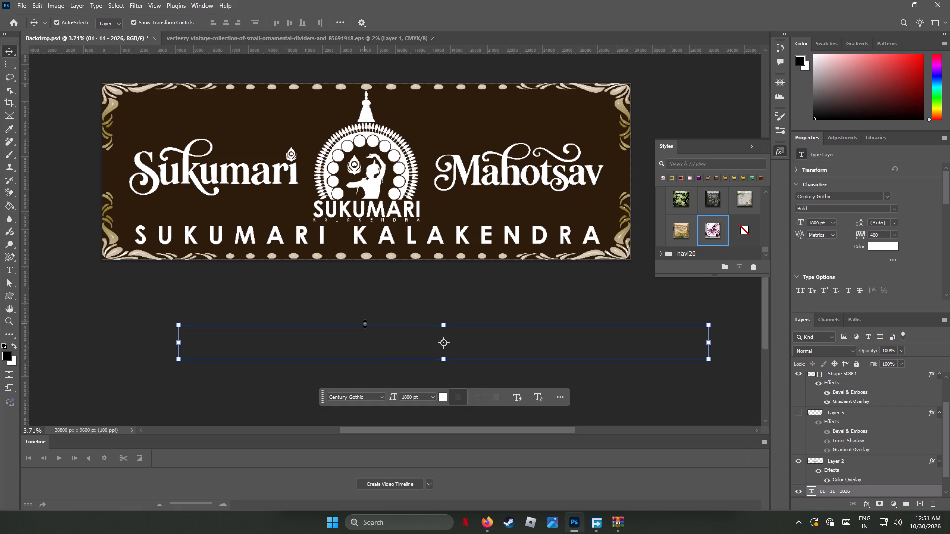
pyautogui.press('Up')
pyautogui.press('Up')
pyautogui.press('Up')
pyautogui.press('Up')
pyautogui.press('Up')
pyautogui.press('Up')
pyautogui.press('Up')
pyautogui.press('Up')
pyautogui.press('Up')
pyautogui.press('Up')
pyautogui.press('Up')
pyautogui.press('Up')
pyautogui.press('Up')
pyautogui.press('Up')
pyautogui.press('Up')
pyautogui.press('Up')
pyautogui.press('Up')
pyautogui.press('Up')
pyautogui.press('Up')
pyautogui.press('Up')
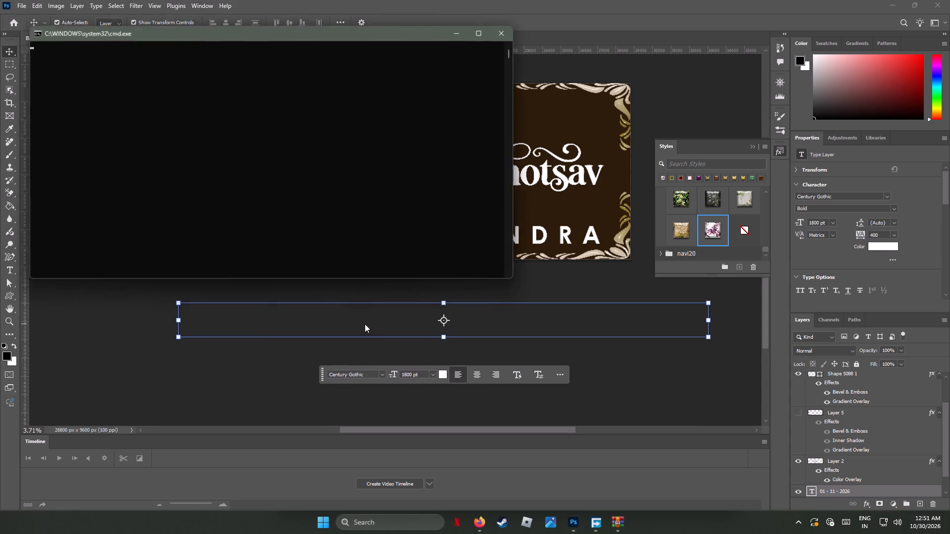
pyautogui.press('Up')
pyautogui.press('Up')
pyautogui.press('Up')
pyautogui.press('Up')
pyautogui.press('Up')
pyautogui.press('Up')
pyautogui.press('Up')
pyautogui.press('Up')
pyautogui.press('Up')
pyautogui.press('Up')
pyautogui.press('Up')
pyautogui.press('Up')
pyautogui.press('Up')
pyautogui.press('Up')
pyautogui.press('Up')
pyautogui.press('Up')
pyautogui.press('Up')
pyautogui.press('Up')
pyautogui.press('Up')
pyautogui.press('Up')
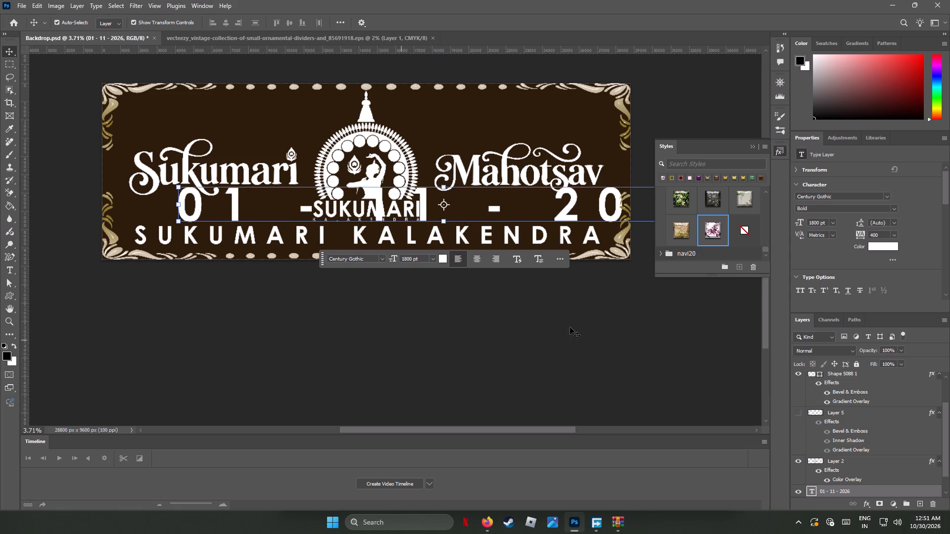
# Set the date text's tracking to 0 and its font size to 600 pt.
pyautogui.click(896, 235)
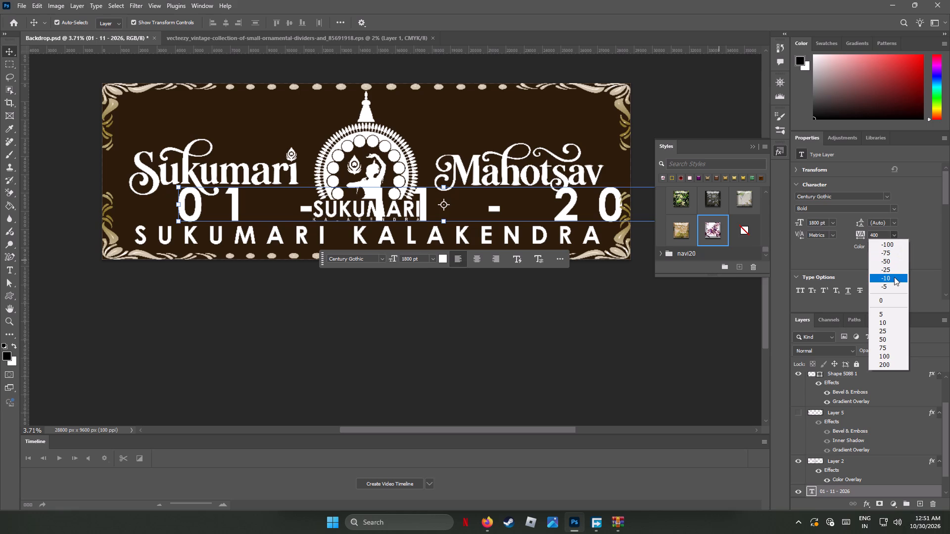
pyautogui.click(894, 300)
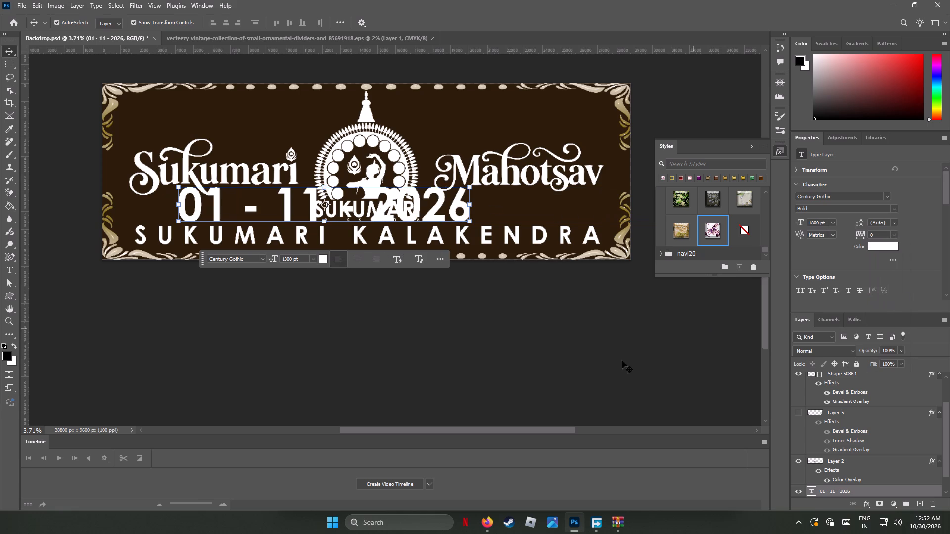
pyautogui.click(835, 223)
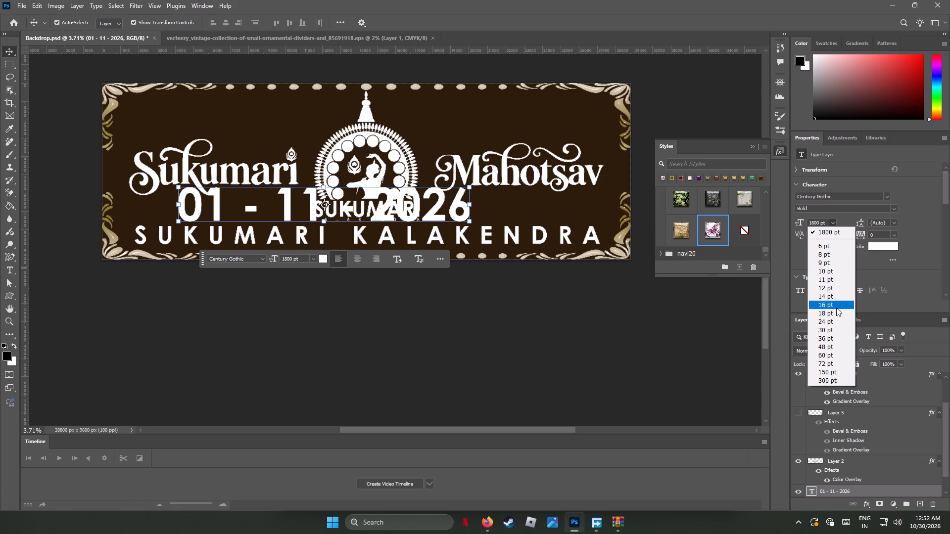
pyautogui.click(834, 372)
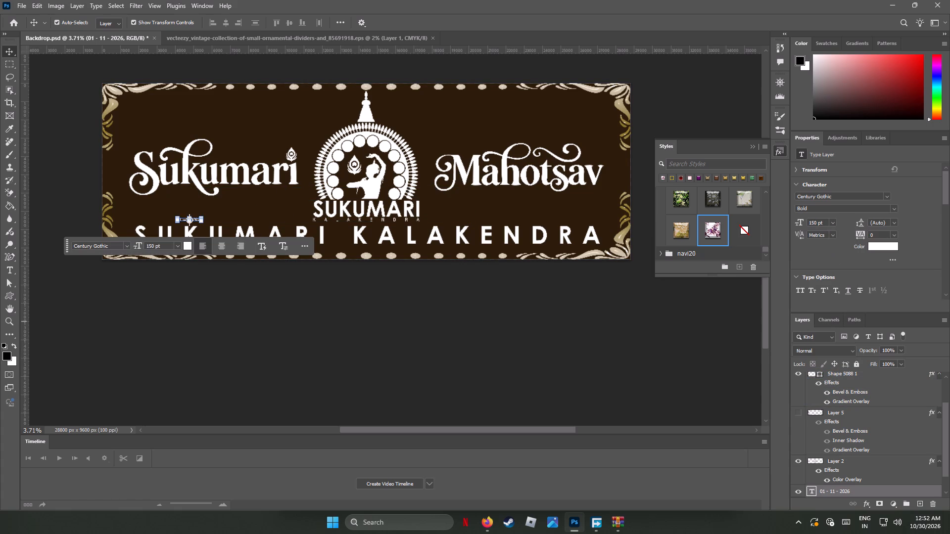
pyautogui.moveTo(826, 222); pyautogui.dragTo(778, 222)
pyautogui.write('600')
pyautogui.press('Return')
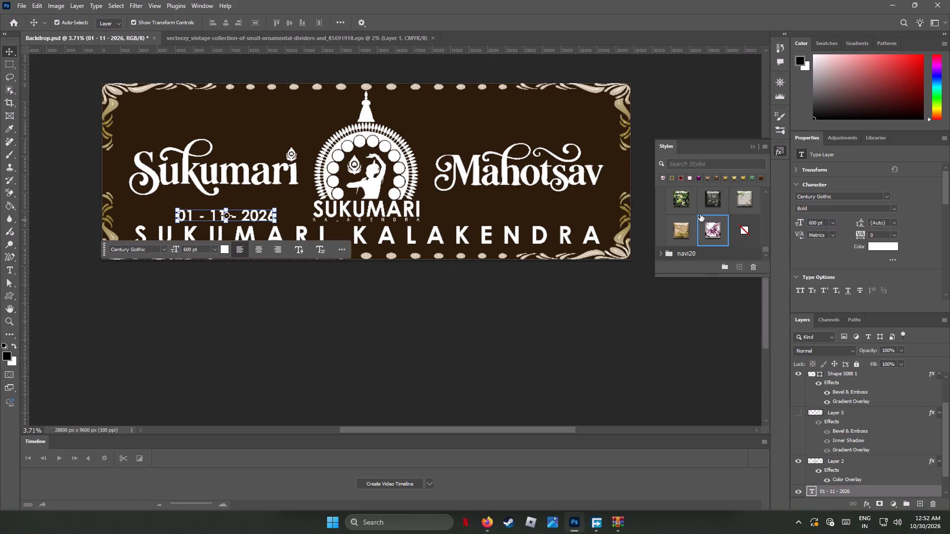
# Move the date text above the Sukumari wordmark, near the banner's upper border.
pyautogui.click(12, 51)
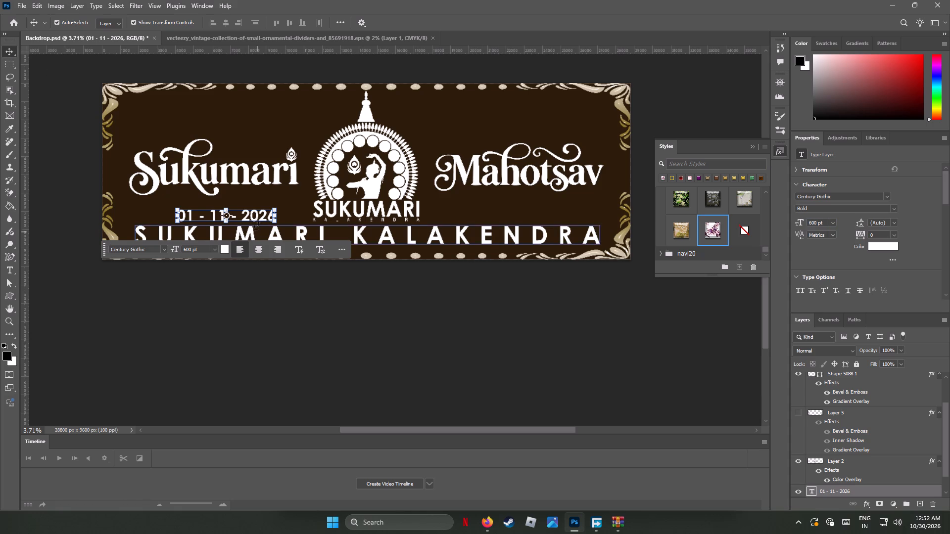
pyautogui.moveTo(255, 218); pyautogui.dragTo(240, 117)
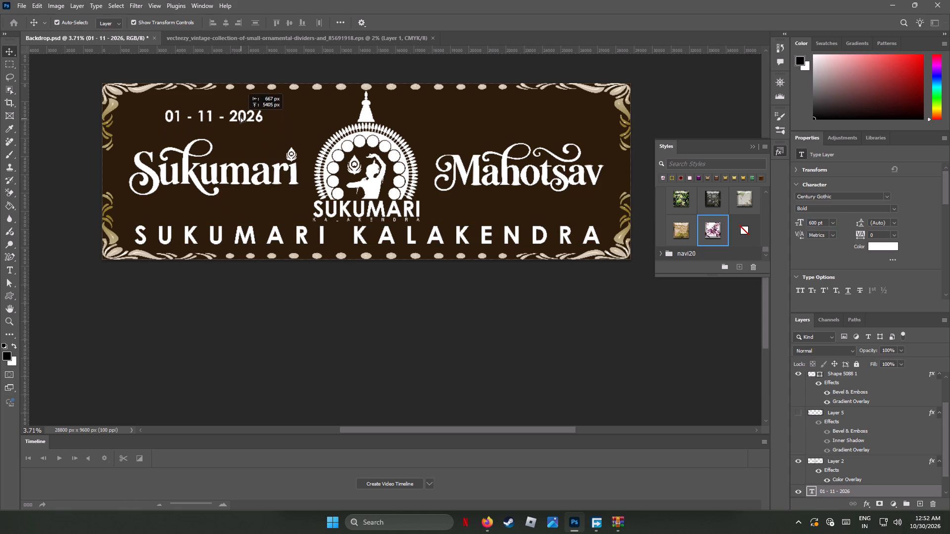
pyautogui.moveTo(240, 117); pyautogui.dragTo(246, 108)
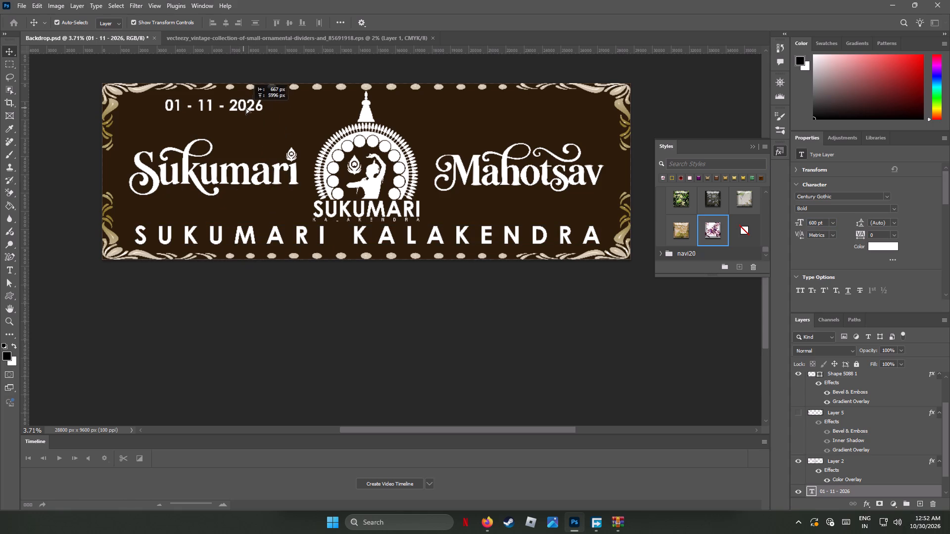
# Shift the date text slightly right and up, closer to the banner's upper border, and deselect it.
pyautogui.moveTo(246, 108); pyautogui.dragTo(256, 106)
pyautogui.click(392, 314)
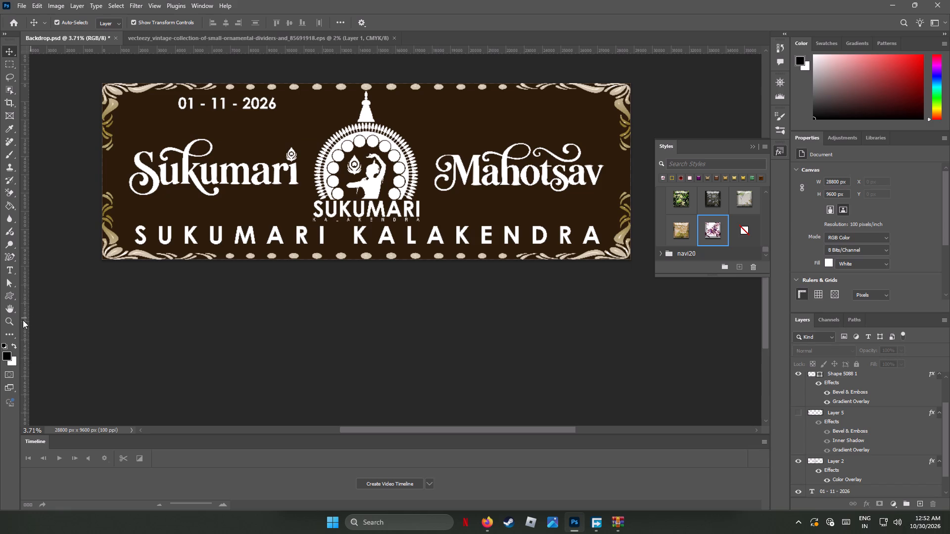
# Draw a horizontal line shape about 22038 px long just above the date, below the banner's upper border.
pyautogui.rightClick(9, 297)
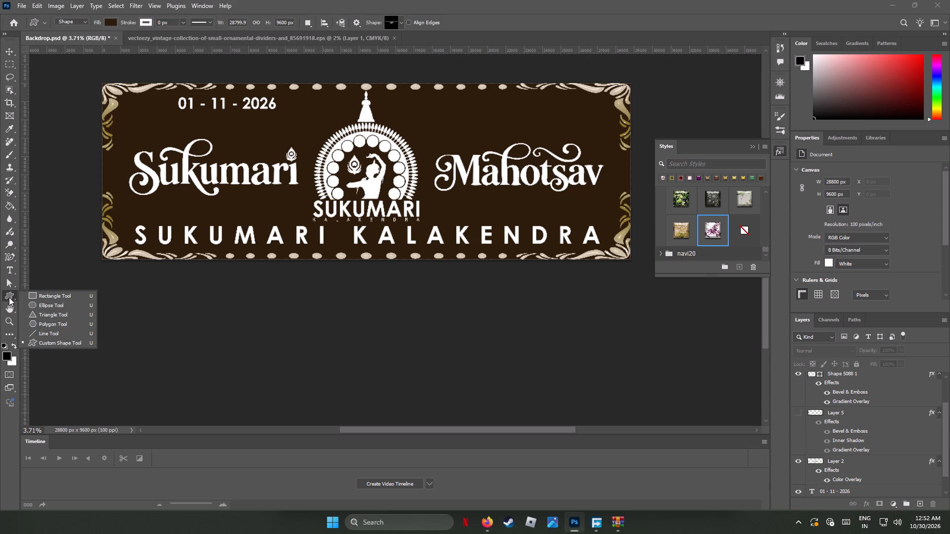
pyautogui.click(57, 331)
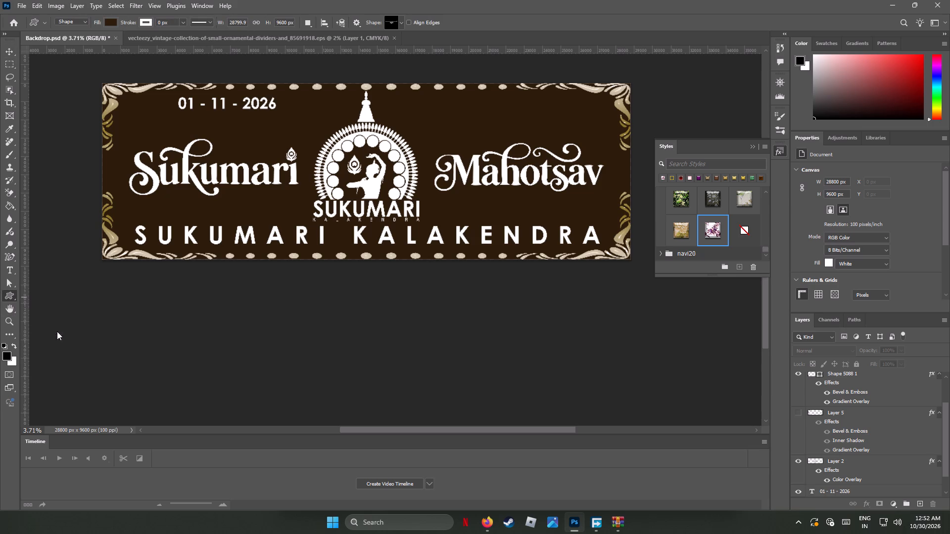
pyautogui.moveTo(168, 93); pyautogui.dragTo(250, 94)
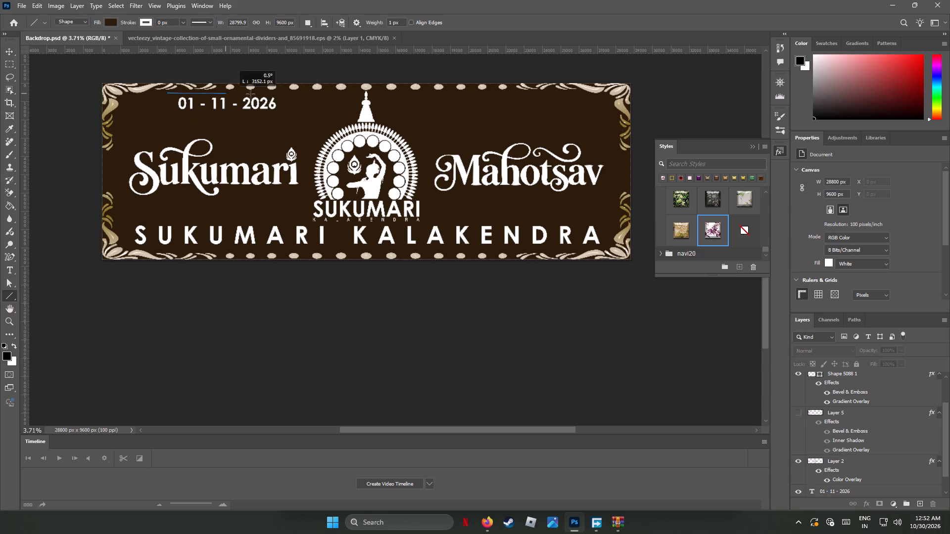
pyautogui.moveTo(250, 94); pyautogui.dragTo(563, 102)
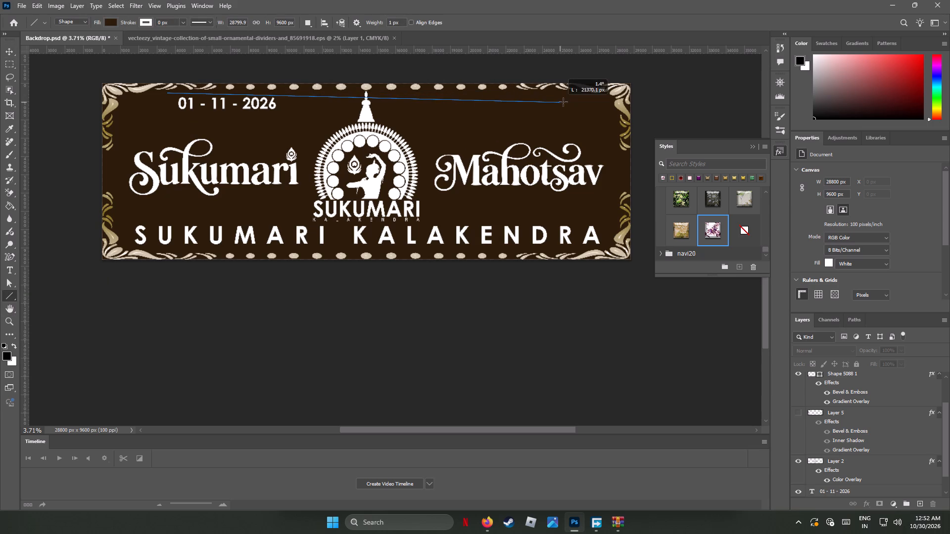
pyautogui.moveTo(563, 102); pyautogui.dragTo(572, 98)
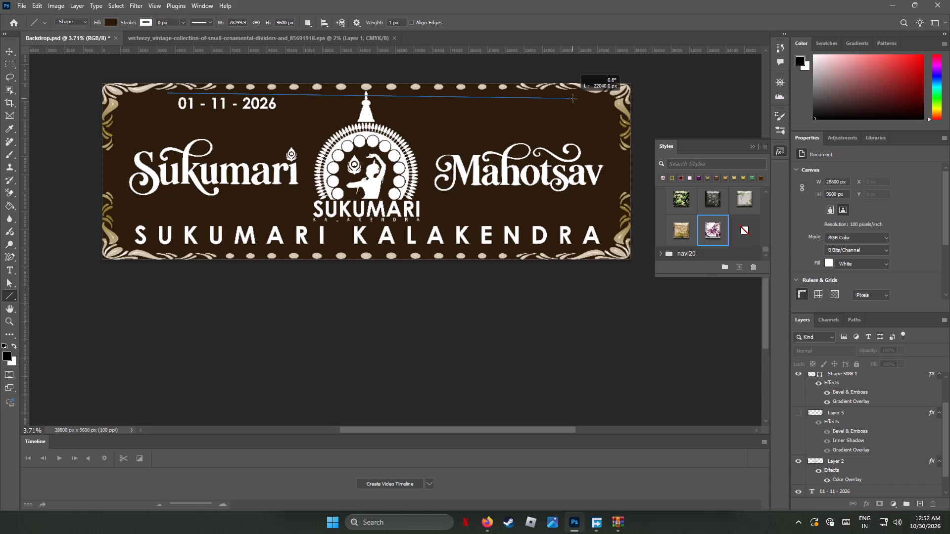
pyautogui.moveTo(572, 98); pyautogui.dragTo(574, 97)
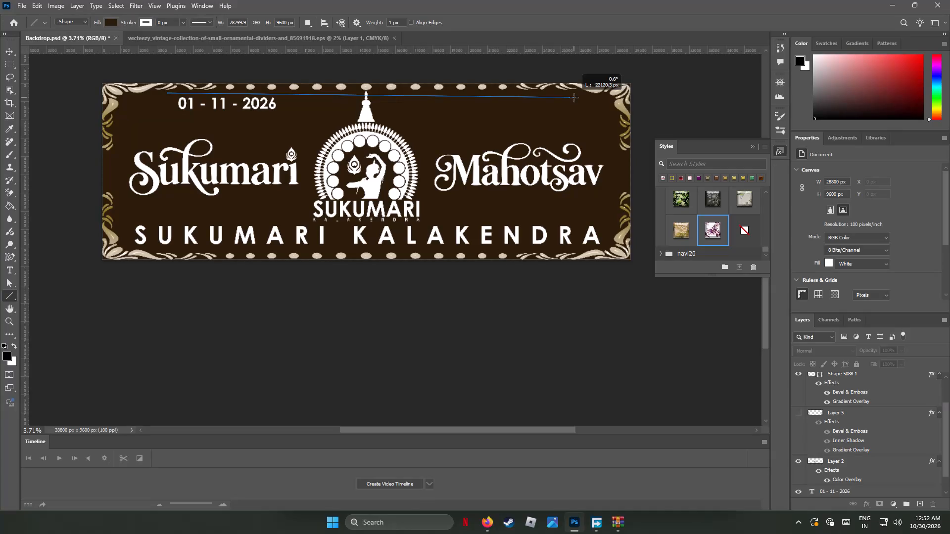
pyautogui.moveTo(574, 97); pyautogui.dragTo(574, 96)
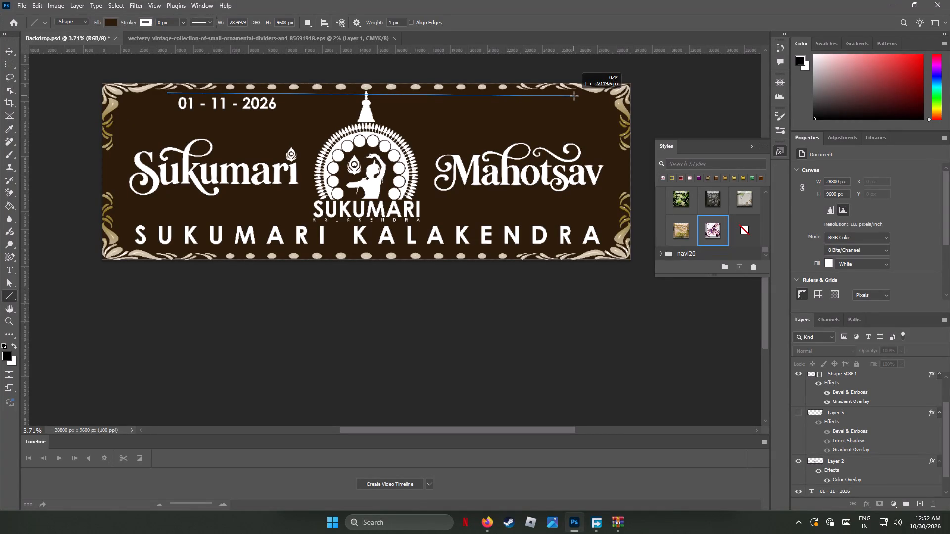
pyautogui.moveTo(574, 96); pyautogui.dragTo(573, 94)
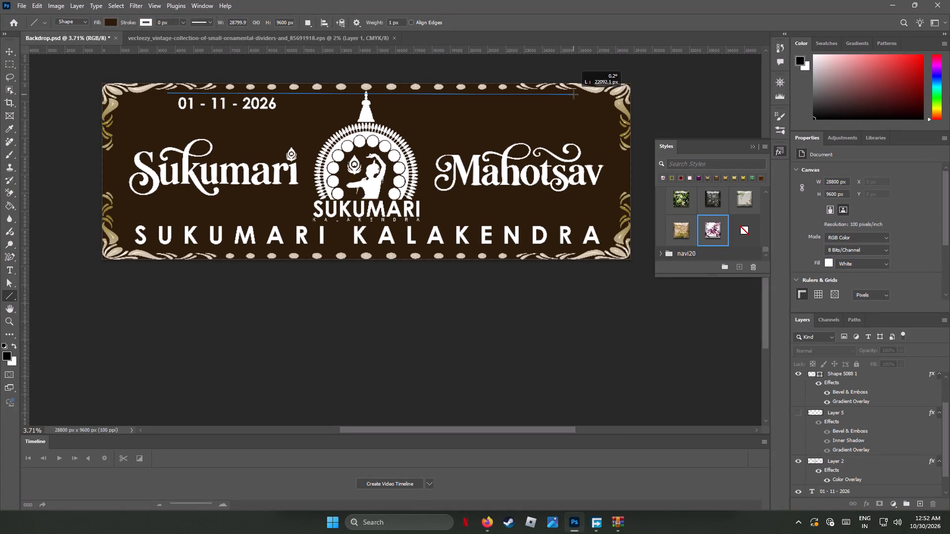
pyautogui.moveTo(573, 94); pyautogui.dragTo(572, 93)
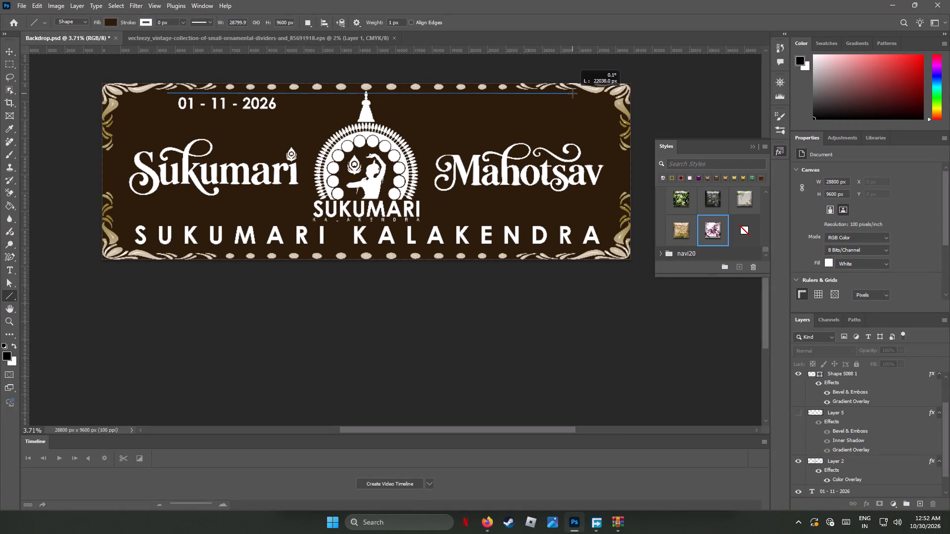
pyautogui.moveTo(572, 93); pyautogui.dragTo(572, 92)
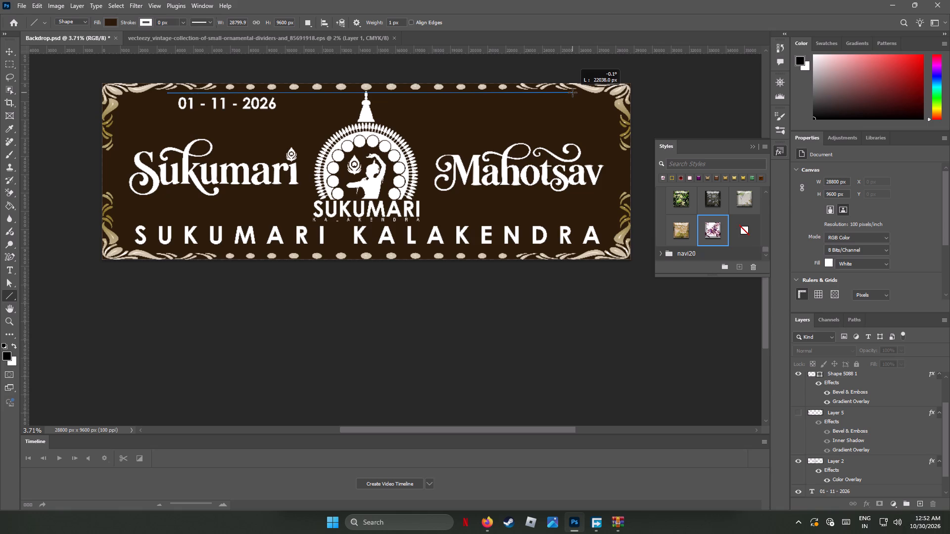
pyautogui.moveTo(572, 92); pyautogui.dragTo(572, 92)
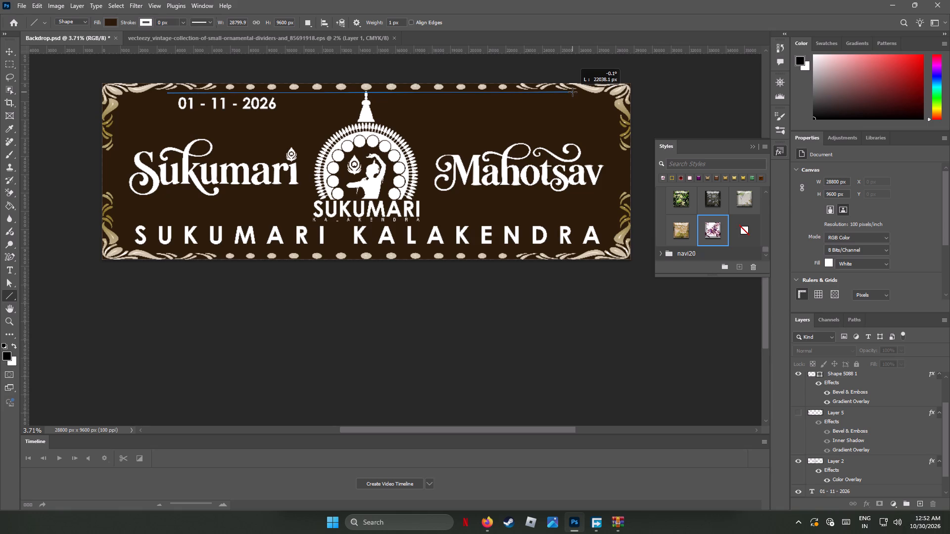
pyautogui.moveTo(572, 92); pyautogui.dragTo(572, 93)
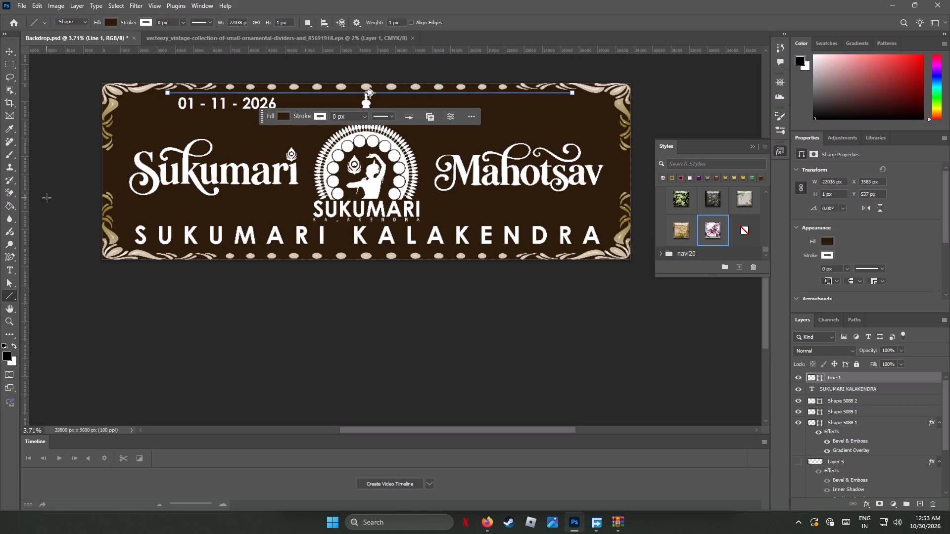
pyautogui.press('Up')
pyautogui.press('Up')
pyautogui.press('Up')
pyautogui.press('Up')
# Shorten the line from its left end to about 19182 px wide.
pyautogui.moveTo(167, 93); pyautogui.dragTo(170, 93)
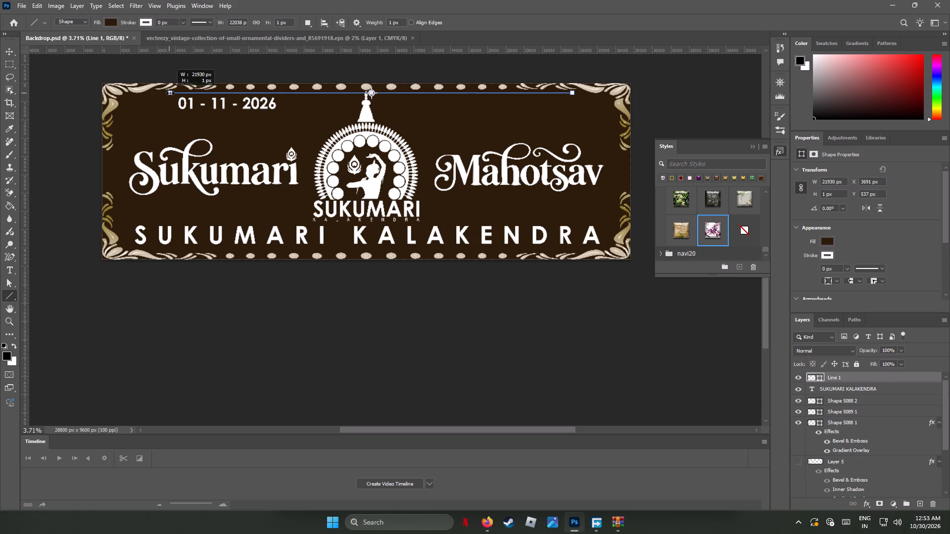
pyautogui.moveTo(170, 93); pyautogui.dragTo(220, 91)
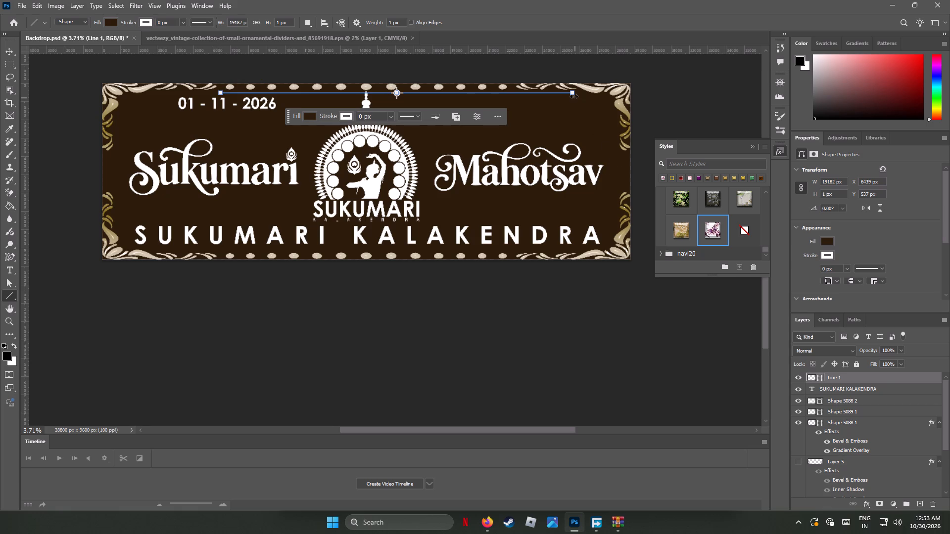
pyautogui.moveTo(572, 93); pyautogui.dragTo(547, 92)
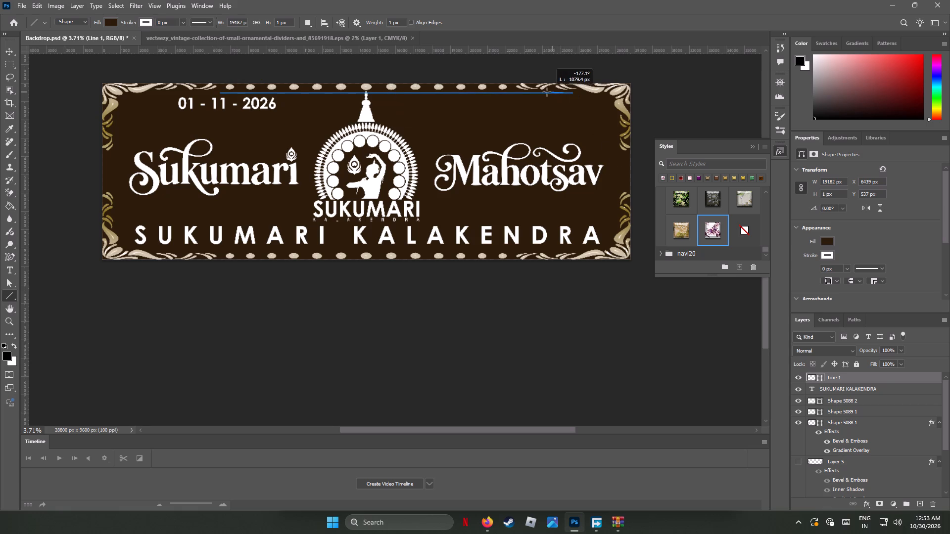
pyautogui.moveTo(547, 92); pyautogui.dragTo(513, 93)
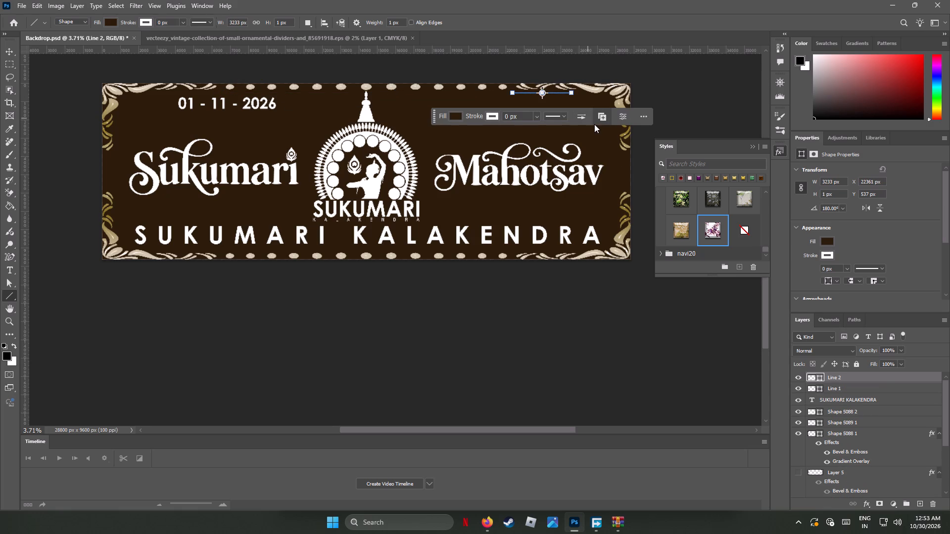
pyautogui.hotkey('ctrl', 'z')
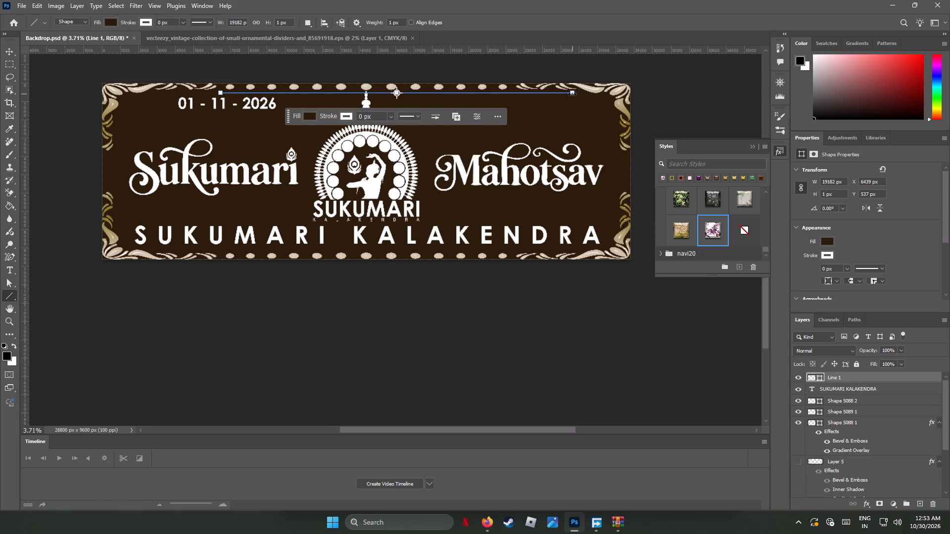
# Shorten the line from its right end to about 15976 px wide, roughly centring it over the emblem.
pyautogui.moveTo(574, 93); pyautogui.dragTo(559, 93)
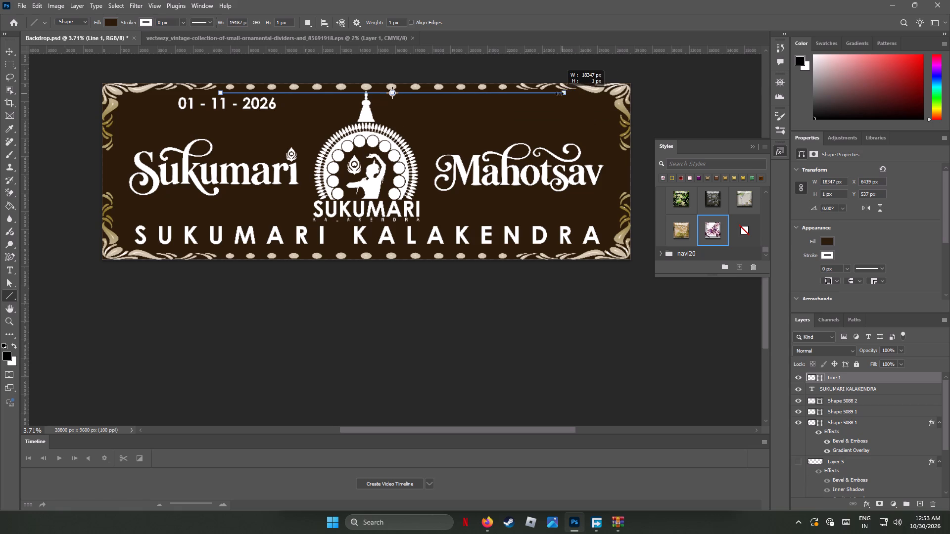
pyautogui.moveTo(559, 93); pyautogui.dragTo(531, 77)
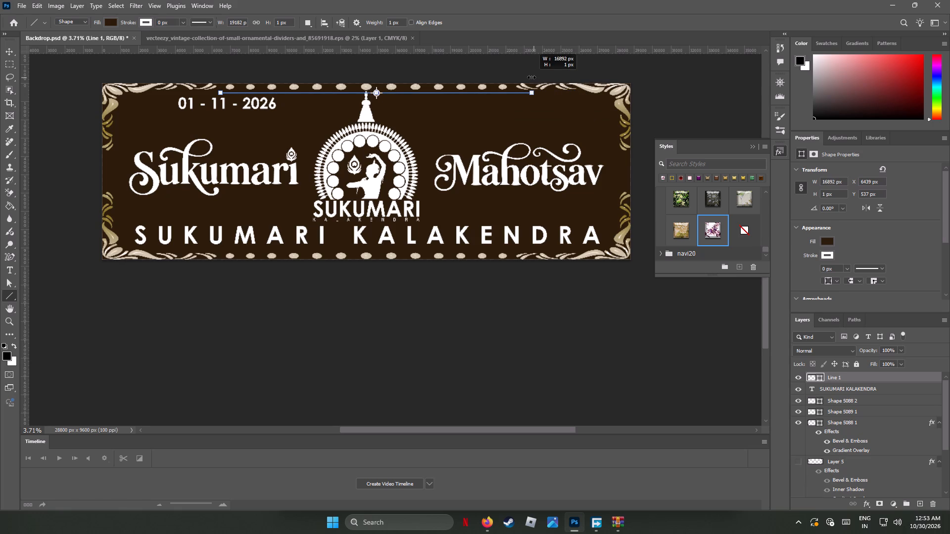
pyautogui.moveTo(531, 77); pyautogui.dragTo(517, 76)
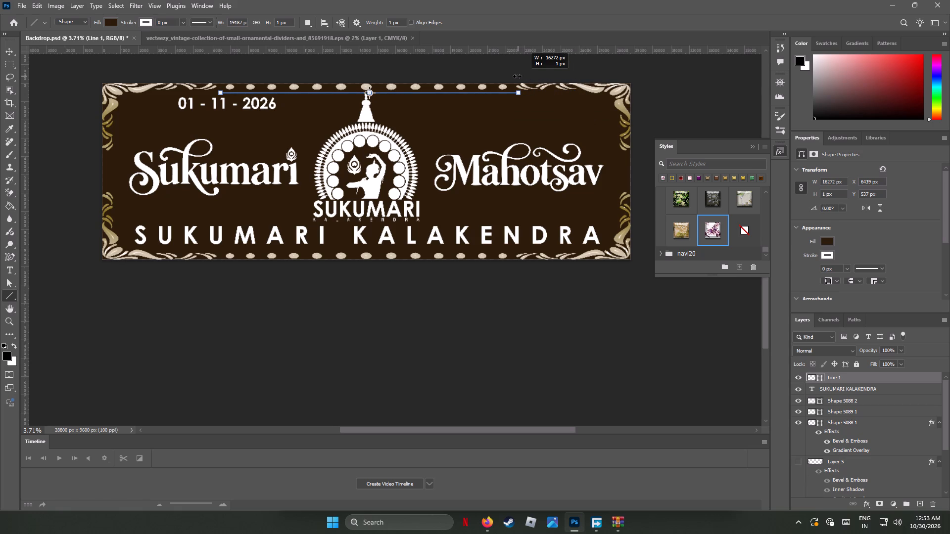
pyautogui.moveTo(517, 76); pyautogui.dragTo(515, 76)
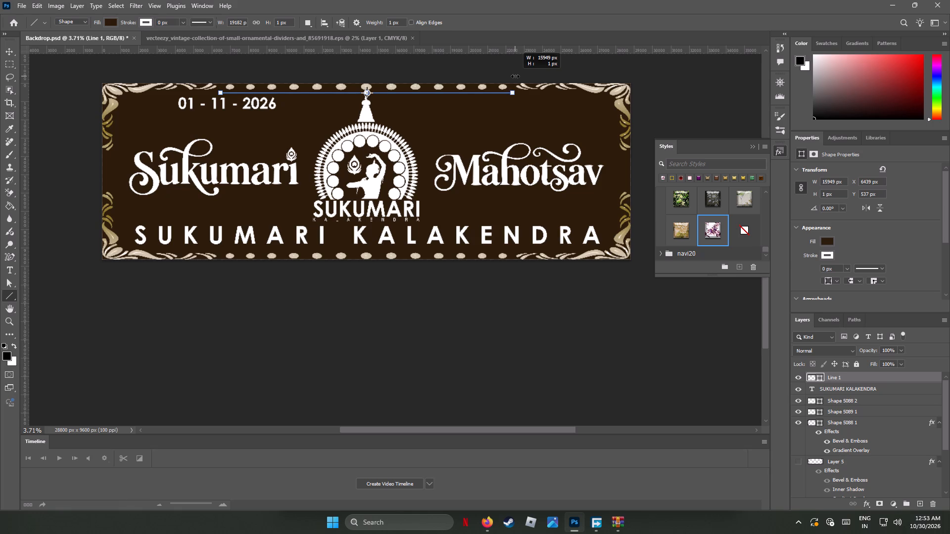
pyautogui.moveTo(515, 76); pyautogui.dragTo(516, 75)
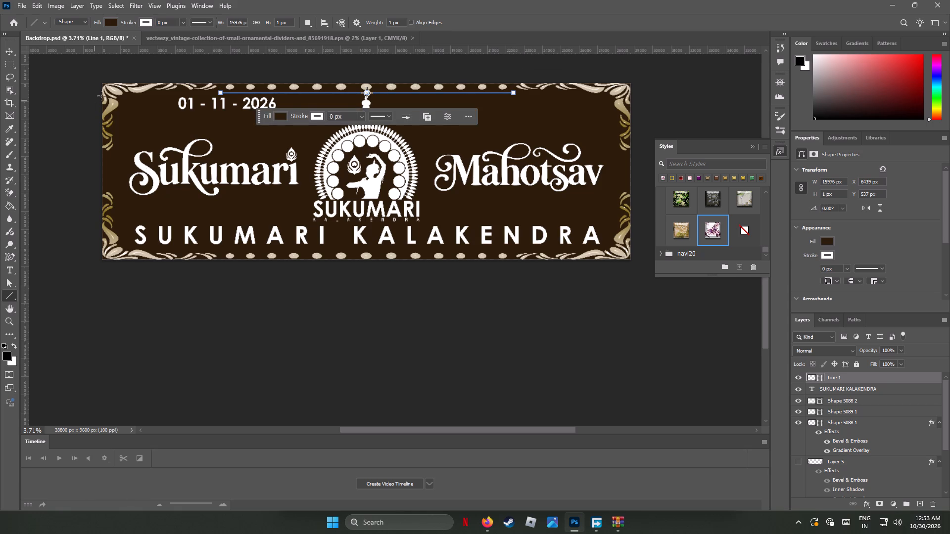
# Set the line's fill colour to white.
pyautogui.click(111, 23)
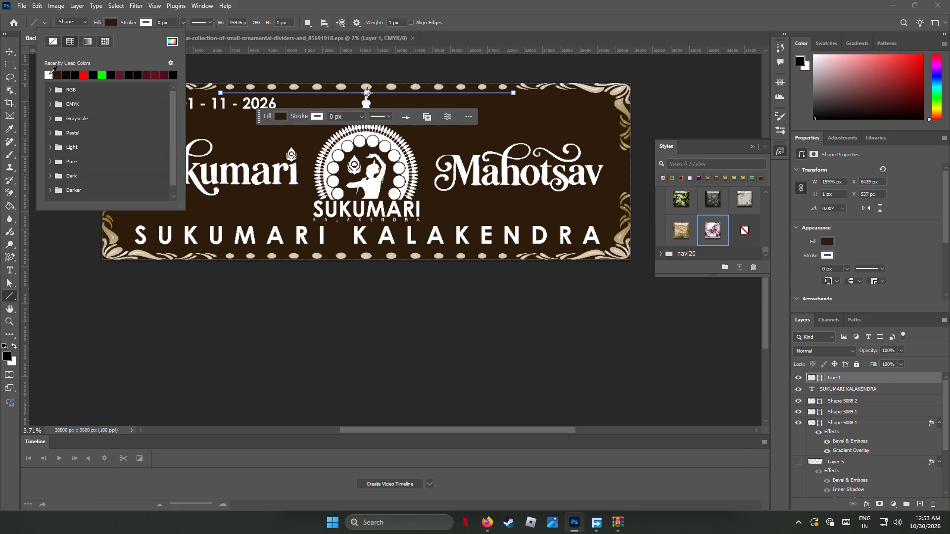
pyautogui.click(49, 76)
pyautogui.click(303, 0)
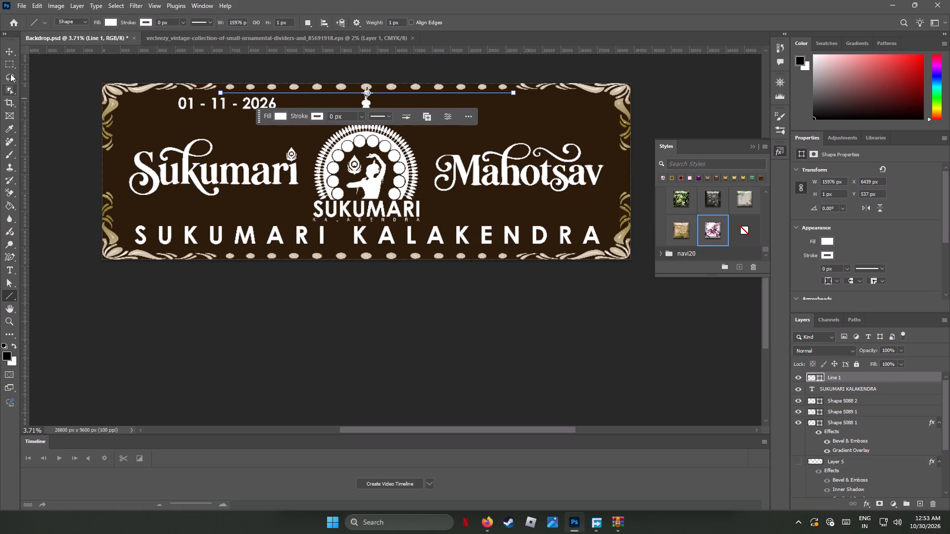
# Hide and show the brown background rectangle to inspect the line and the layer order.
pyautogui.click(10, 50)
pyautogui.click(202, 122)
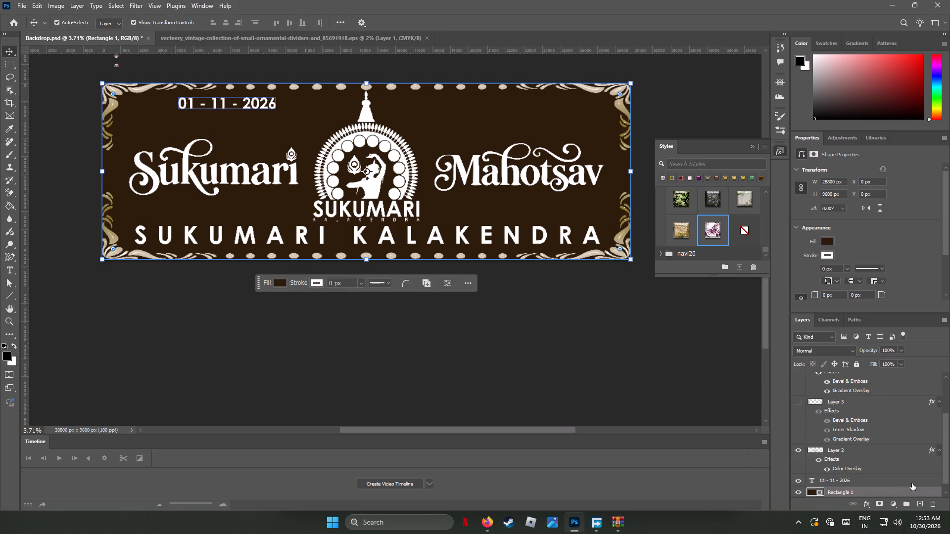
pyautogui.click(873, 492)
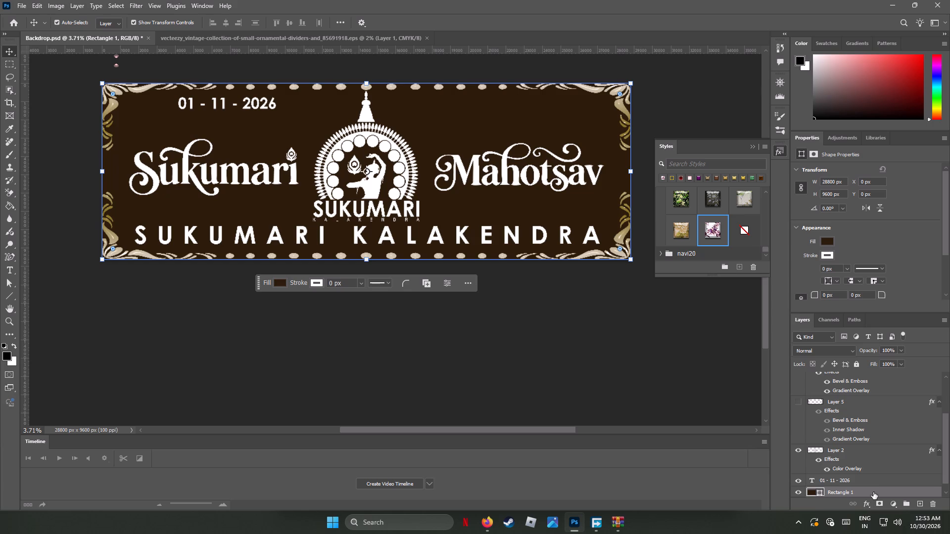
pyautogui.scroll(-3, 875, 478)
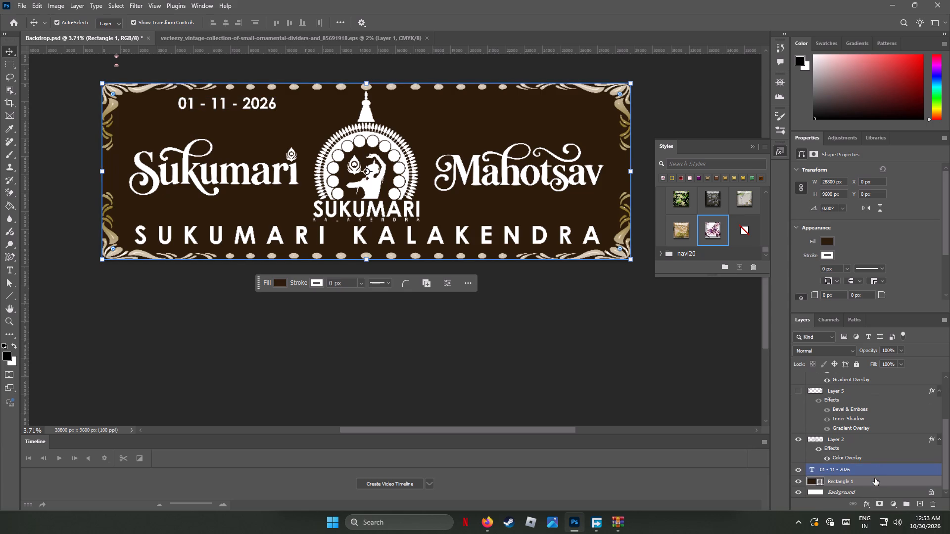
pyautogui.click(799, 482)
pyautogui.click(799, 482)
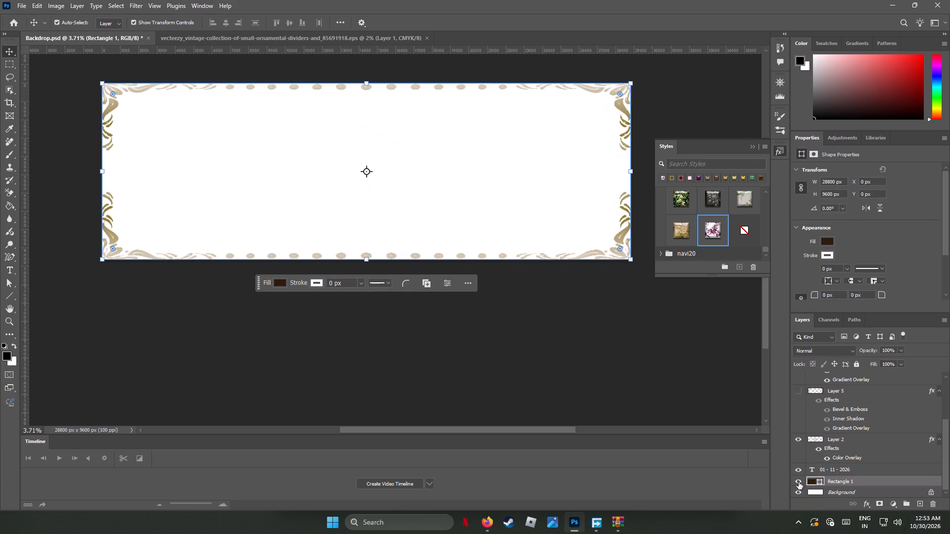
pyautogui.scroll(7, 855, 468)
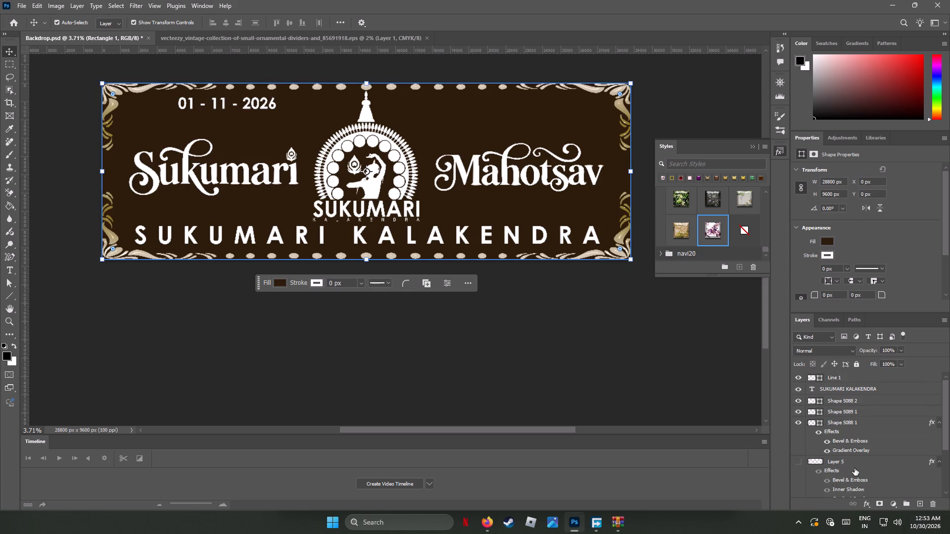
pyautogui.scroll(2, 855, 468)
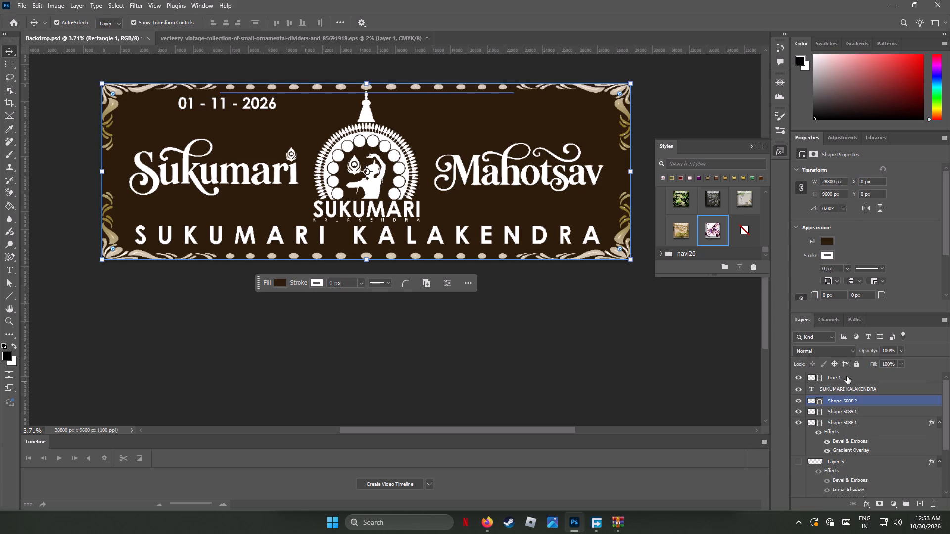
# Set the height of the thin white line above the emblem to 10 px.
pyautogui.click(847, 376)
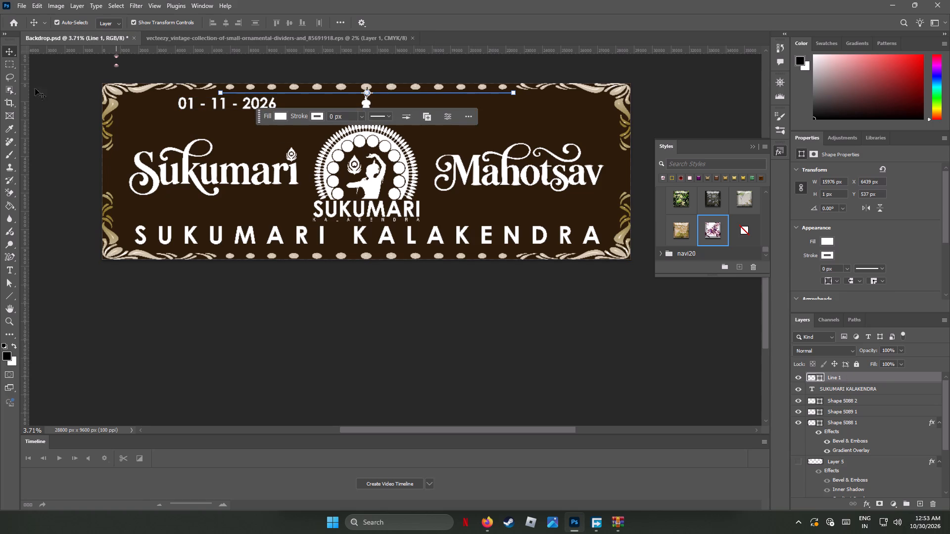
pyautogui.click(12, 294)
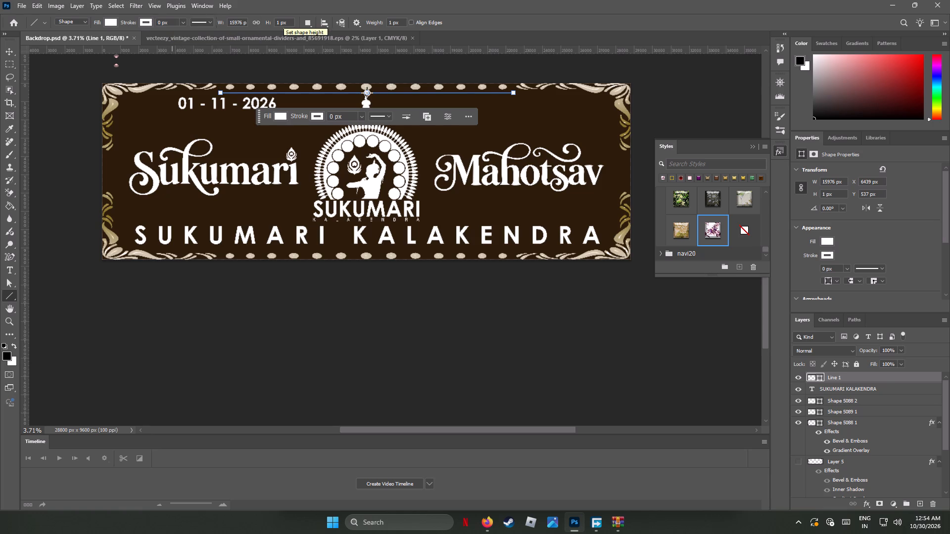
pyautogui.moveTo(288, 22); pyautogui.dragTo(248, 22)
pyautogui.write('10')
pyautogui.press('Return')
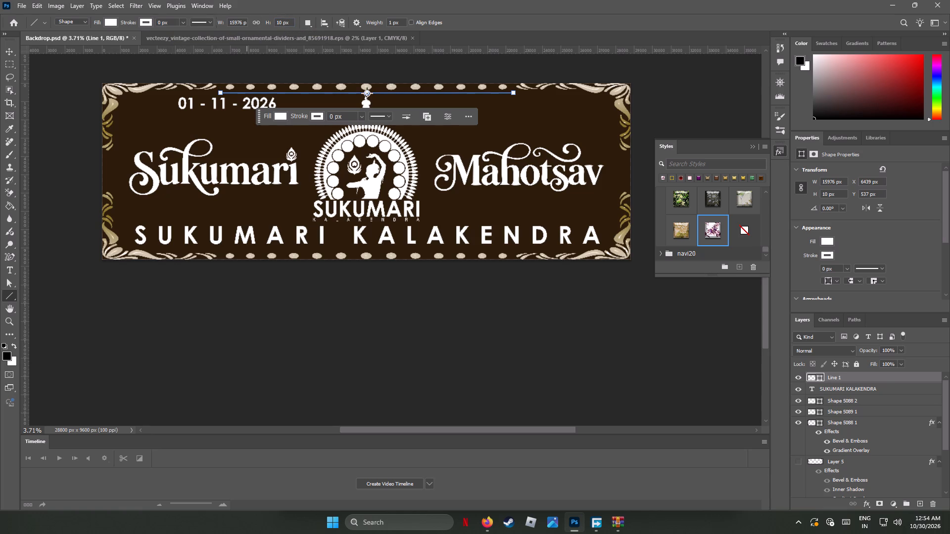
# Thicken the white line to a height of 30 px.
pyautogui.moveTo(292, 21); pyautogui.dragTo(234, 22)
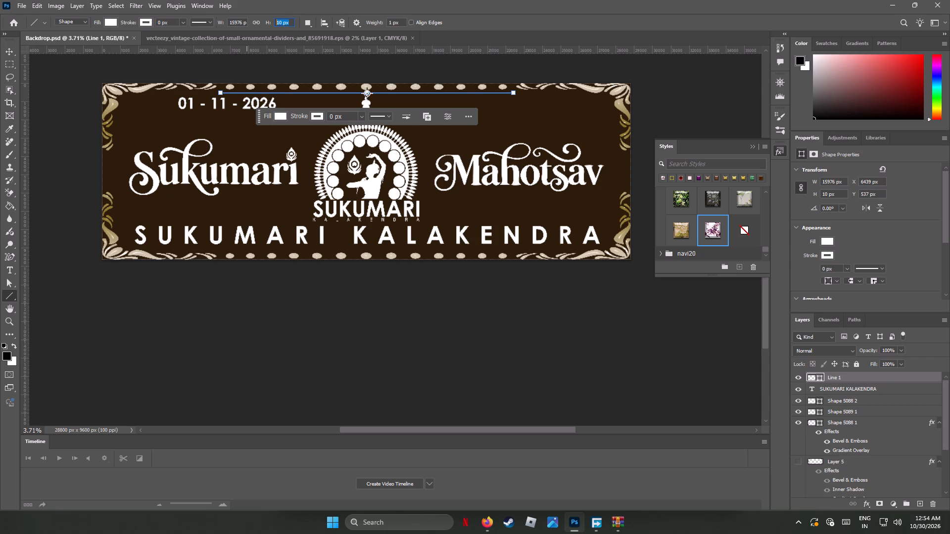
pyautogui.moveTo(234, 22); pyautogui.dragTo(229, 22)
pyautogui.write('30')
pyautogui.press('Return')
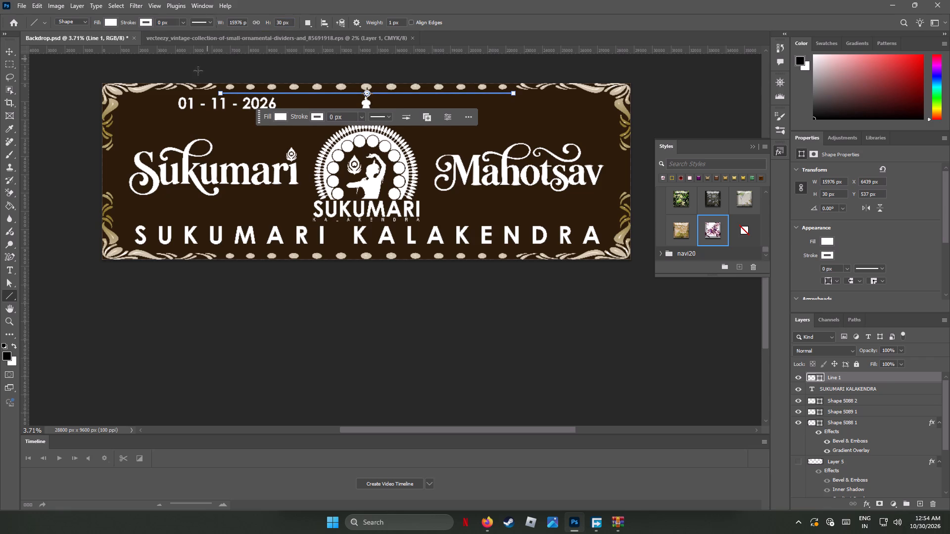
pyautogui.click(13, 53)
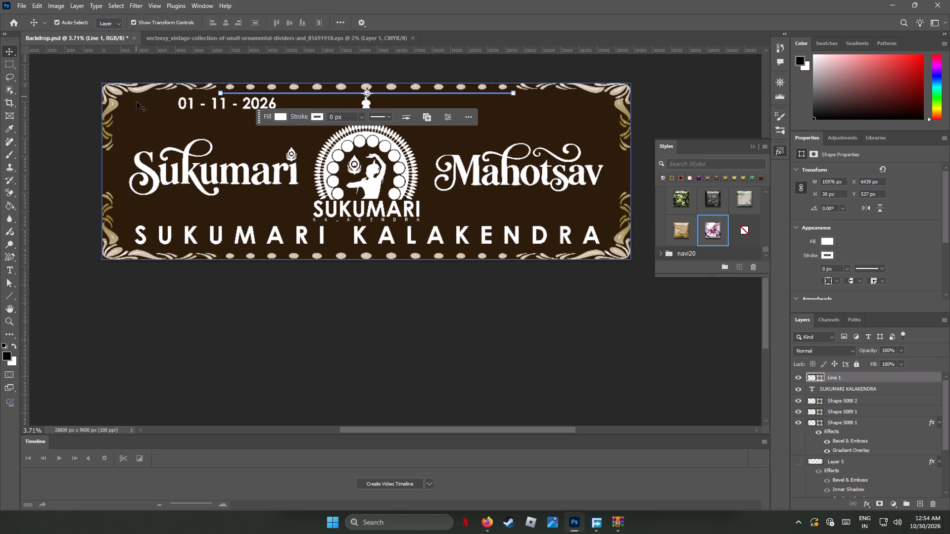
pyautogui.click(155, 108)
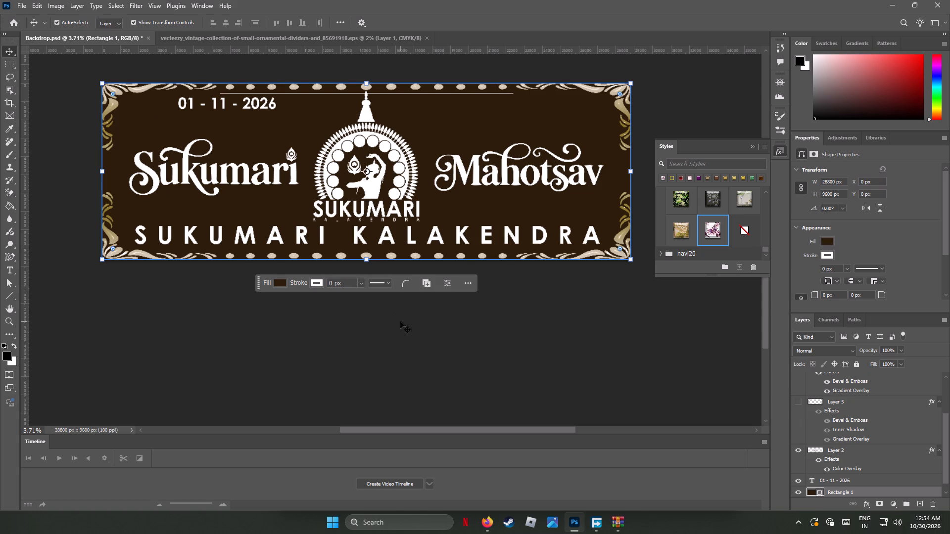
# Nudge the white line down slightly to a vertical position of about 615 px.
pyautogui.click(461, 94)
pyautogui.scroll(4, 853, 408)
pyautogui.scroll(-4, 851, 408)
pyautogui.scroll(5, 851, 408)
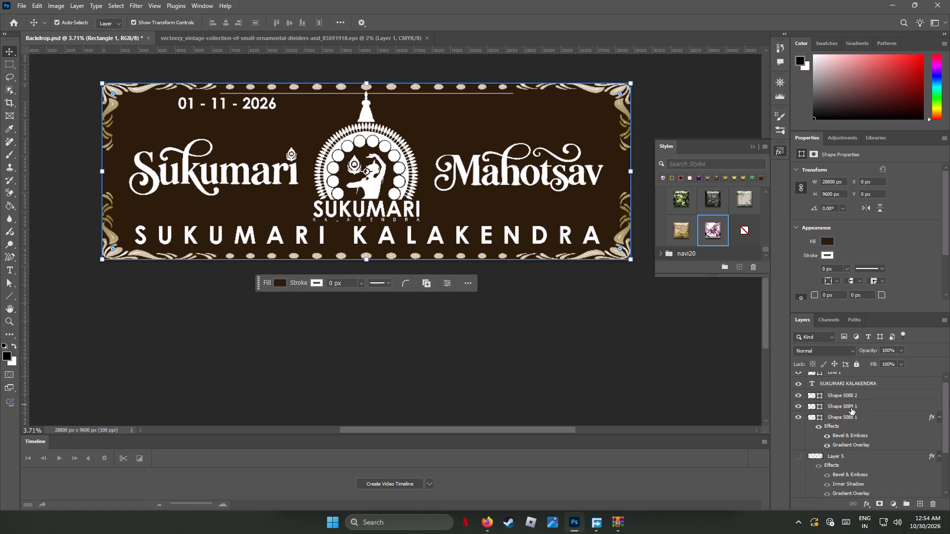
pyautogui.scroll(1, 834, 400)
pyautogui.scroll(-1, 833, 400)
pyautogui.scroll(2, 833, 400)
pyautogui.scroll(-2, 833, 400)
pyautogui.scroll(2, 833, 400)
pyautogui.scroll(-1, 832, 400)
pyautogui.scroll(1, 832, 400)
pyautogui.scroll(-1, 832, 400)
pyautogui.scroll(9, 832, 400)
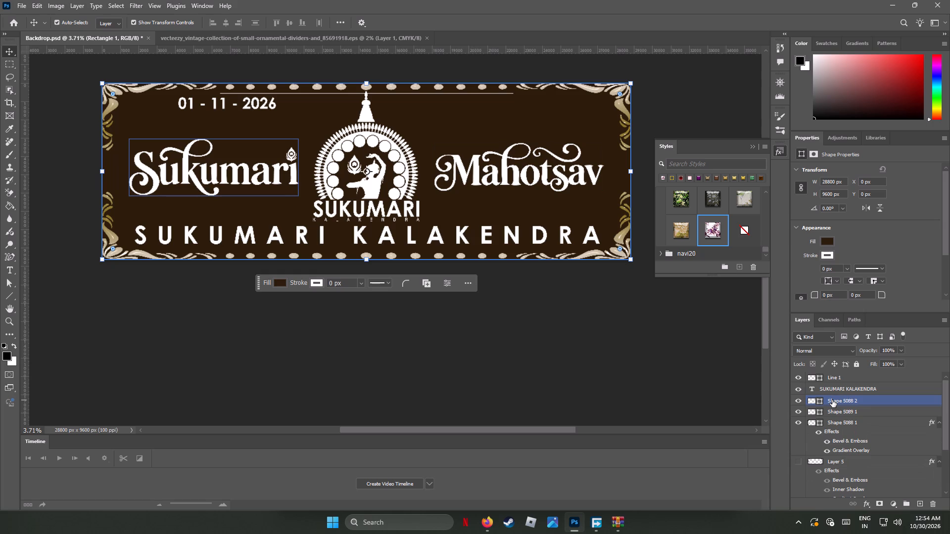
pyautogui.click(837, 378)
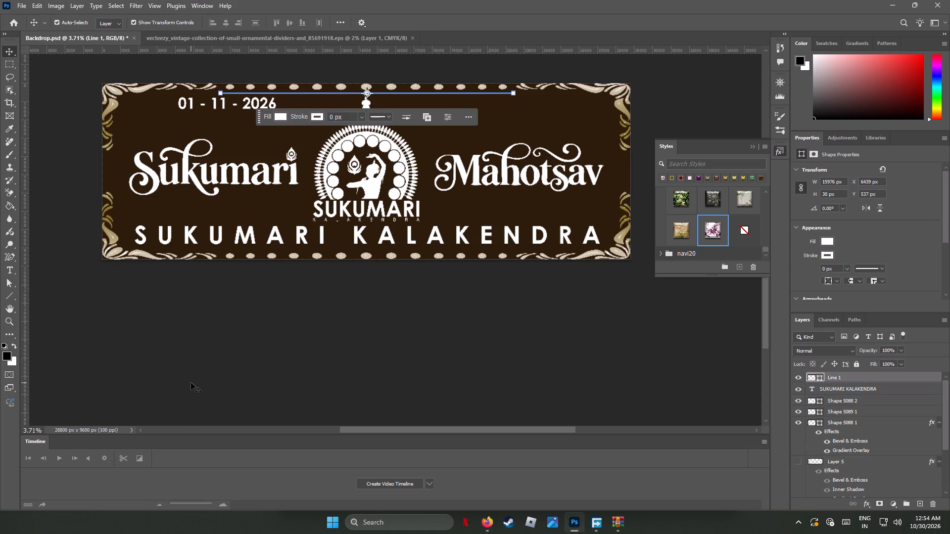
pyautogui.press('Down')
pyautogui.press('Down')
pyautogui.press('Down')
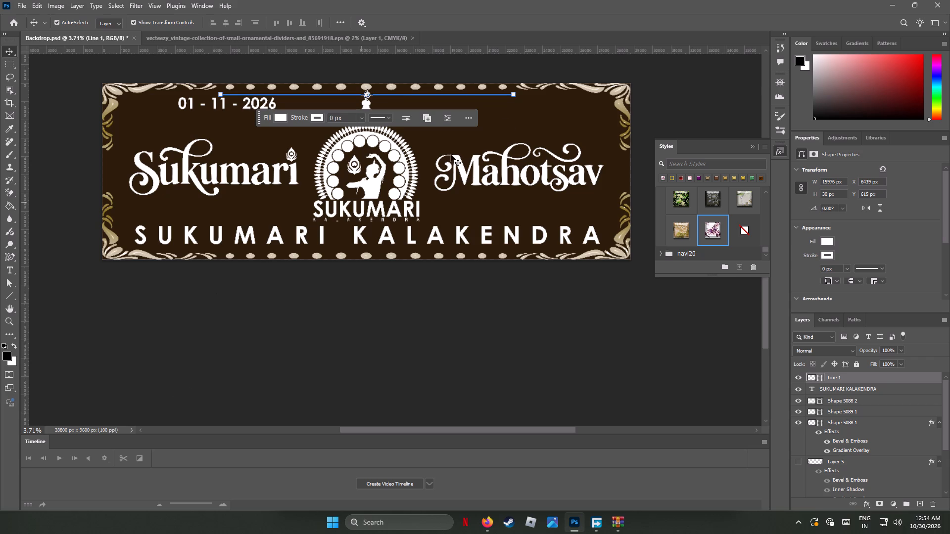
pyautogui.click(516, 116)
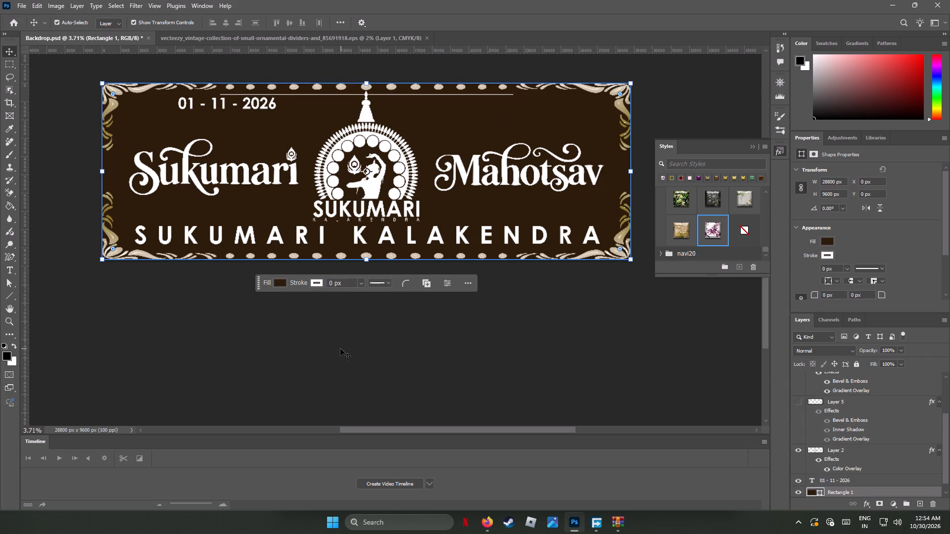
# Delete the white line layer, Line 1, from the banner.
pyautogui.scroll(3, 829, 422)
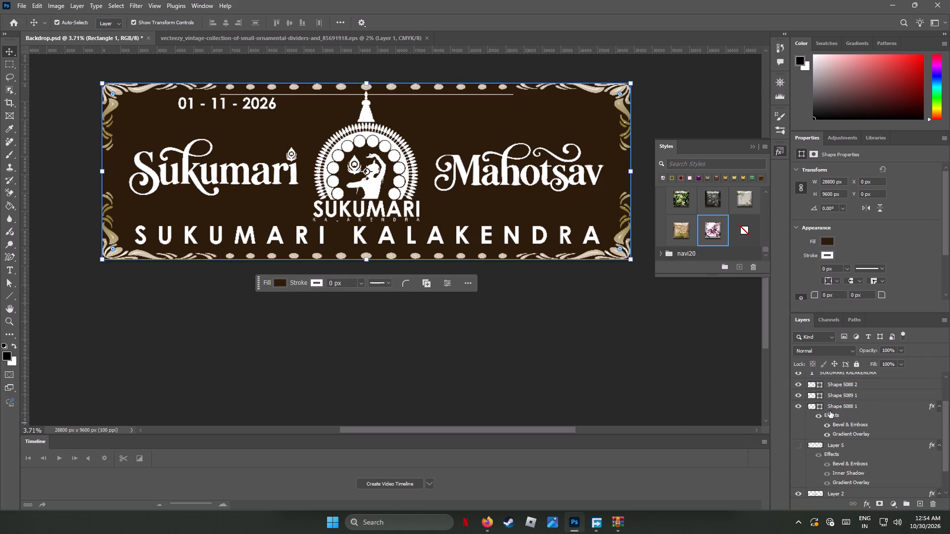
pyautogui.scroll(4, 830, 411)
pyautogui.scroll(-1, 824, 400)
pyautogui.scroll(3, 824, 400)
pyautogui.scroll(-1, 811, 396)
pyautogui.scroll(5, 809, 396)
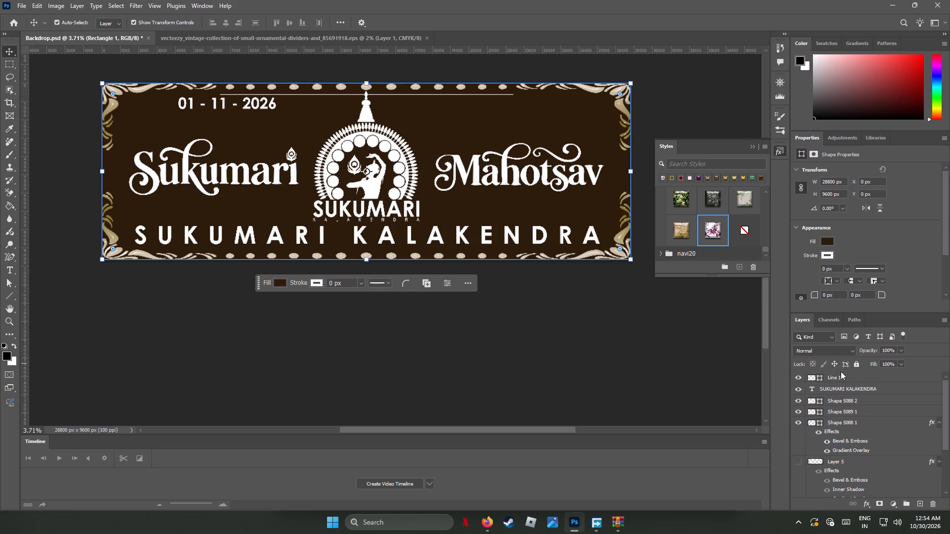
pyautogui.click(841, 375)
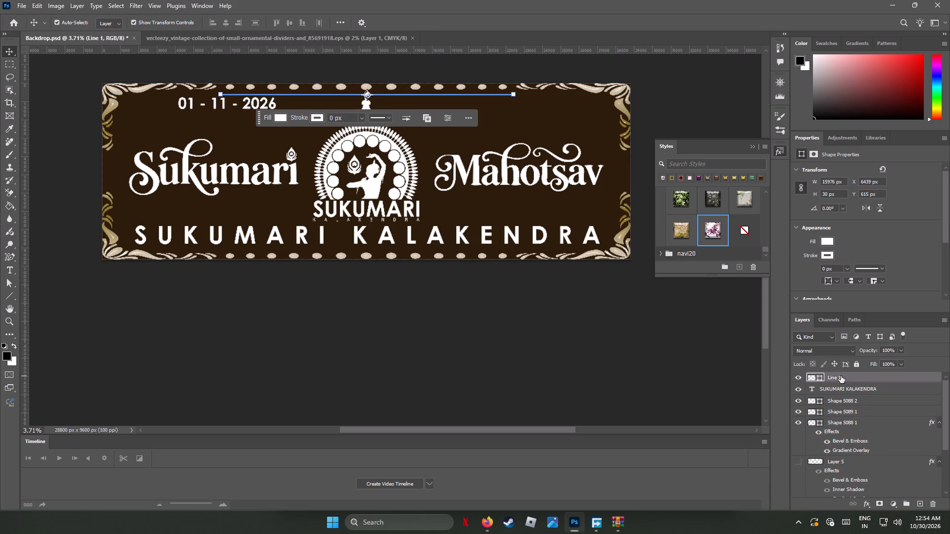
pyautogui.press('Delete')
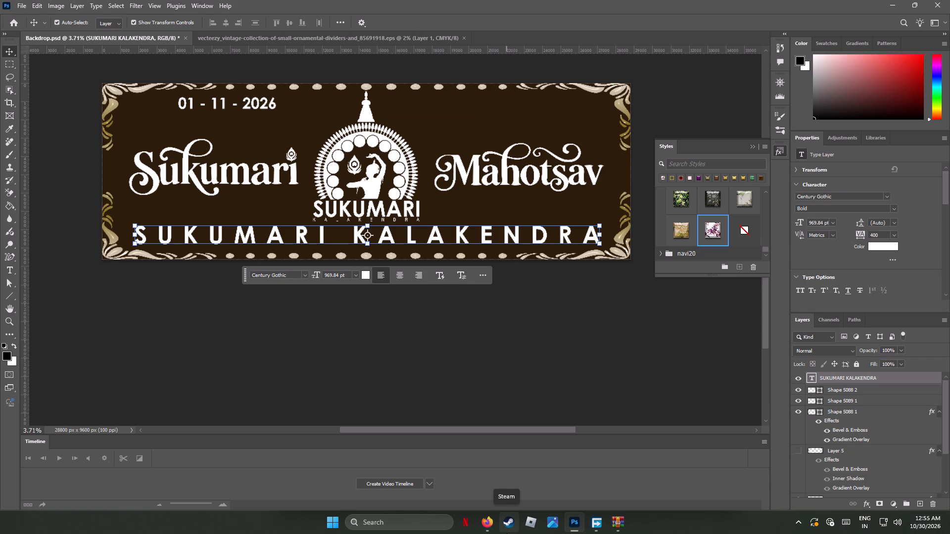
# Add a white (ffffff) Color Overlay to the ornamental border shape, Shape 5088 1, keeping its other effects.
pyautogui.click(622, 90)
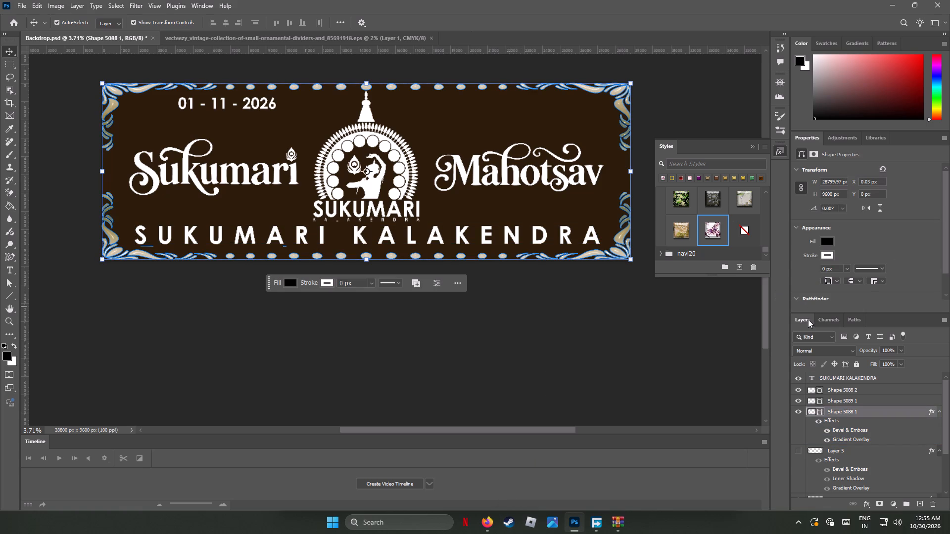
pyautogui.rightClick(859, 414)
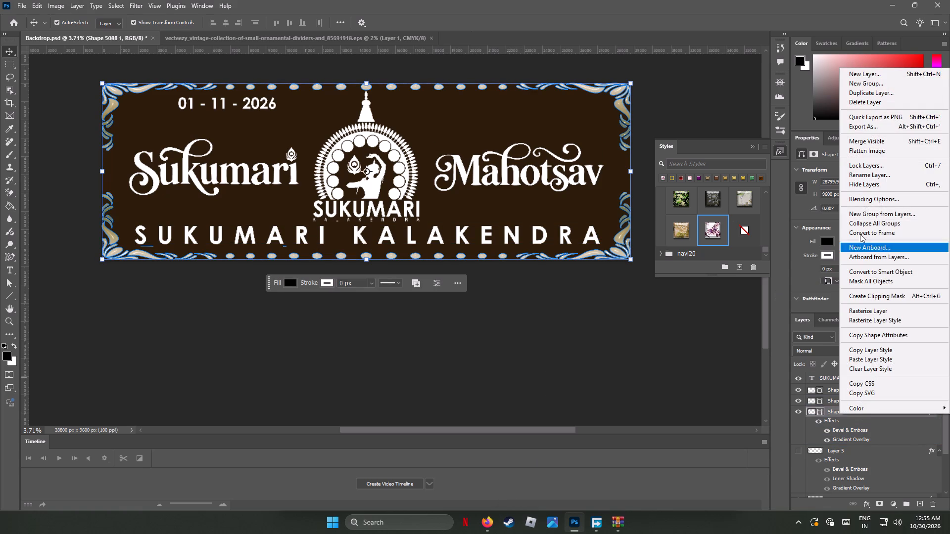
pyautogui.click(865, 198)
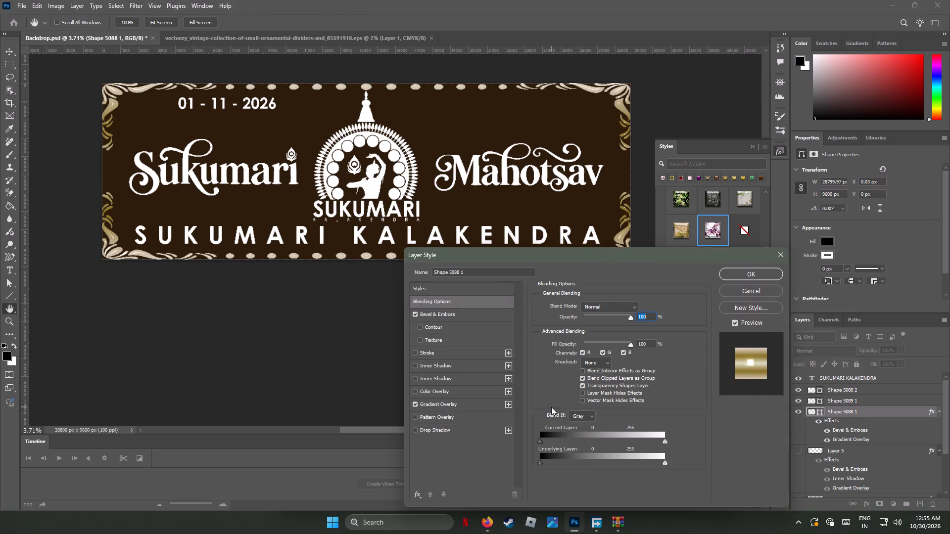
pyautogui.click(416, 392)
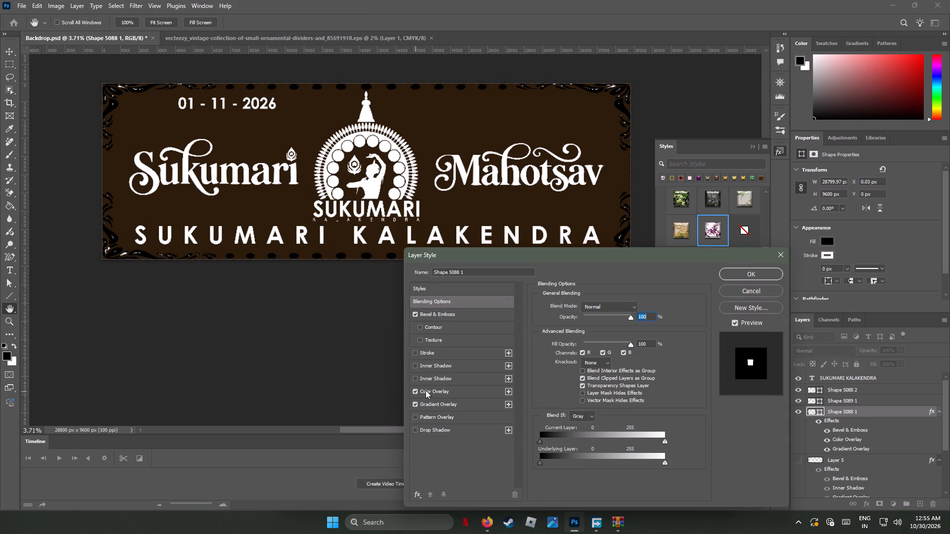
pyautogui.click(426, 390)
pyautogui.click(639, 305)
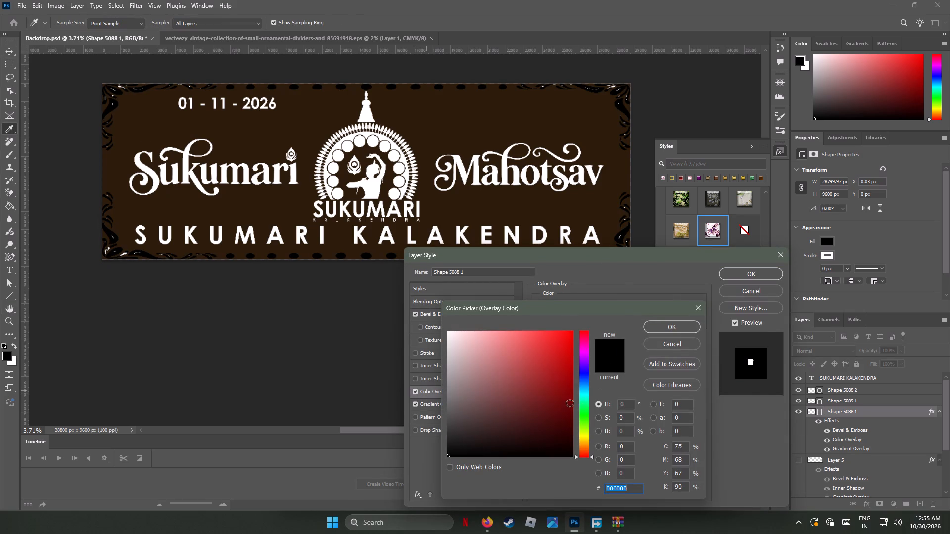
pyautogui.moveTo(524, 435); pyautogui.dragTo(401, 307)
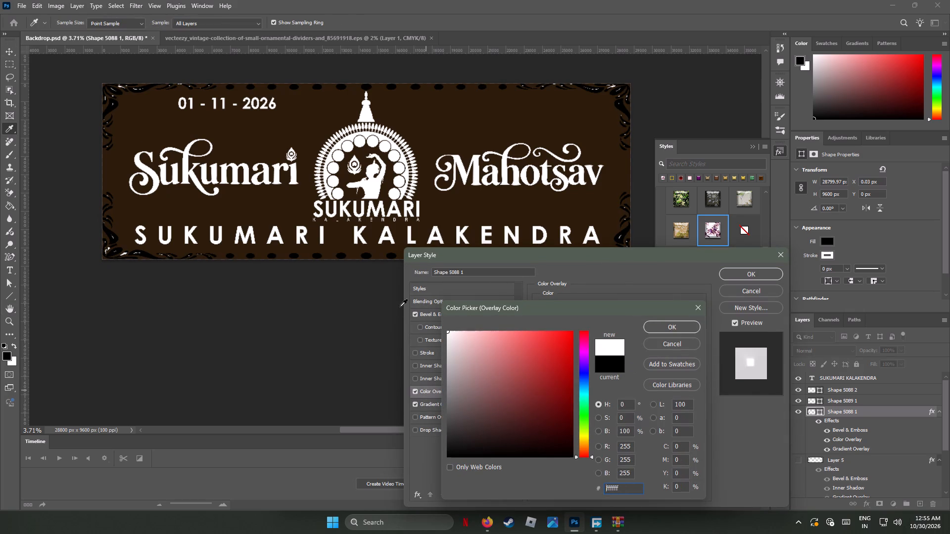
pyautogui.click(738, 274)
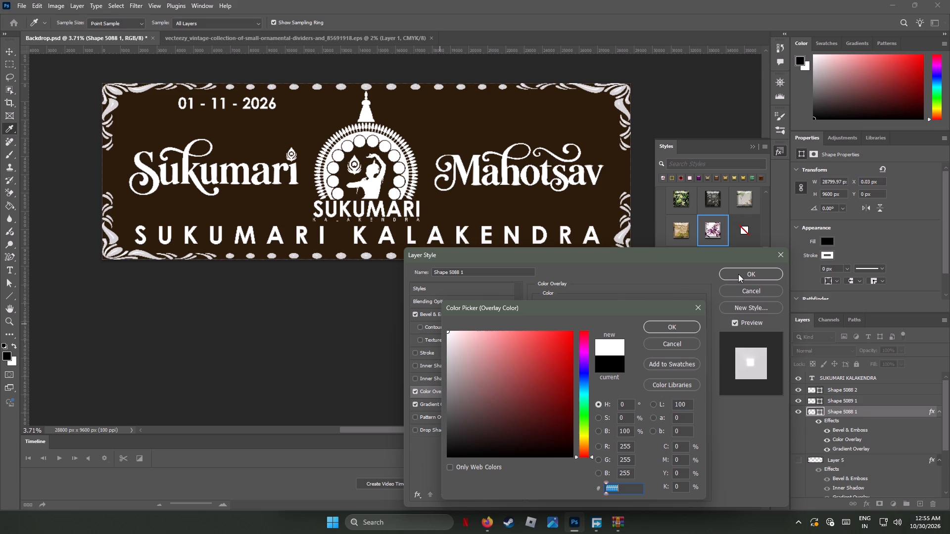
pyautogui.click(671, 331)
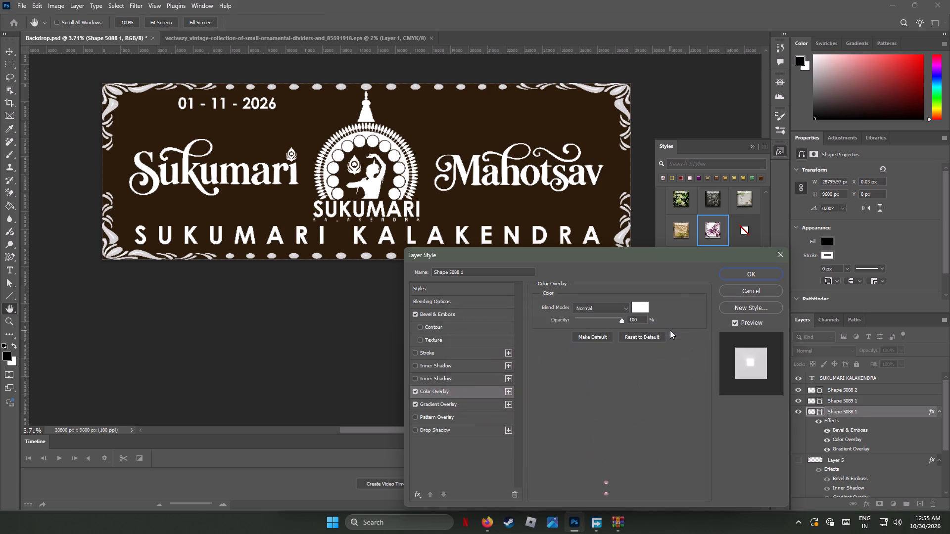
pyautogui.click(745, 277)
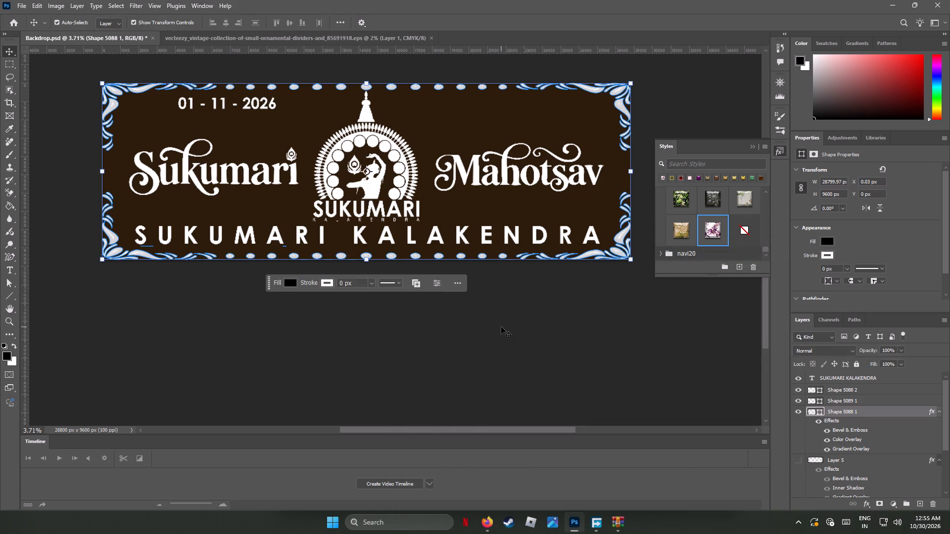
pyautogui.click(501, 327)
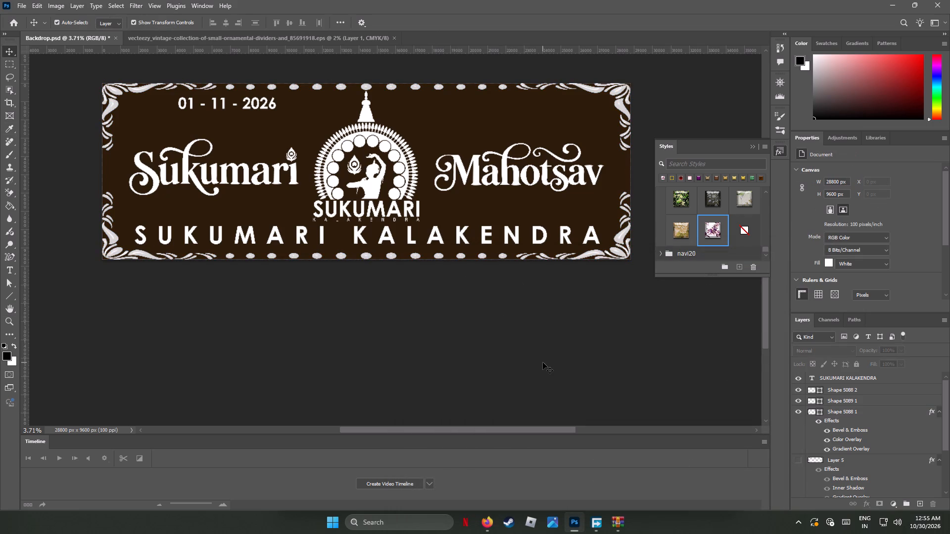
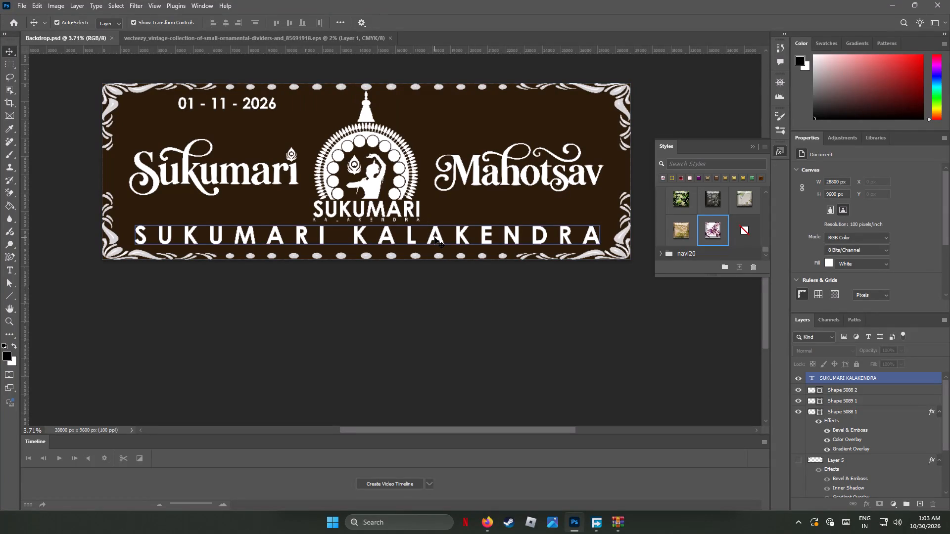
# Try Regular, Bold Italic and Bold on the SUKUMARI KALAKENDRA text line, settling on the Regular font style.
pyautogui.click(434, 237)
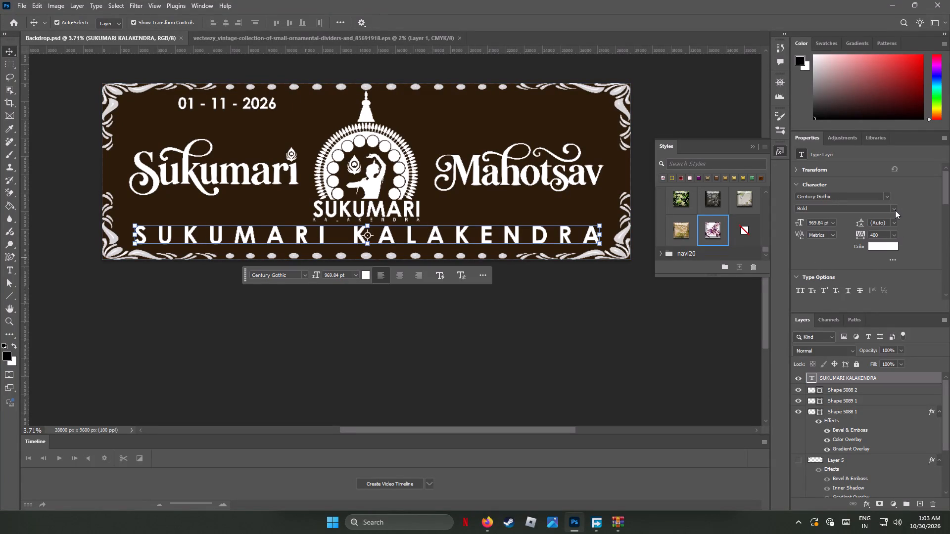
pyautogui.click(895, 210)
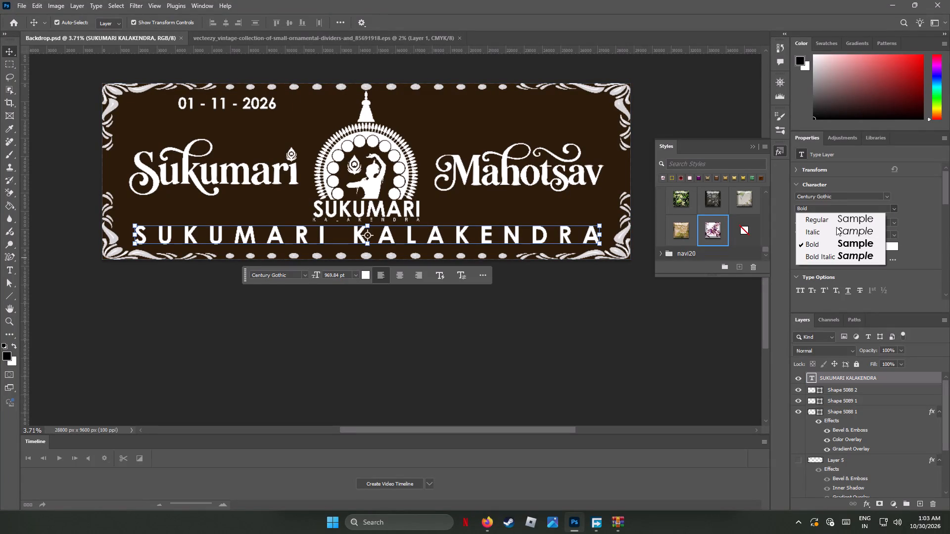
pyautogui.click(830, 221)
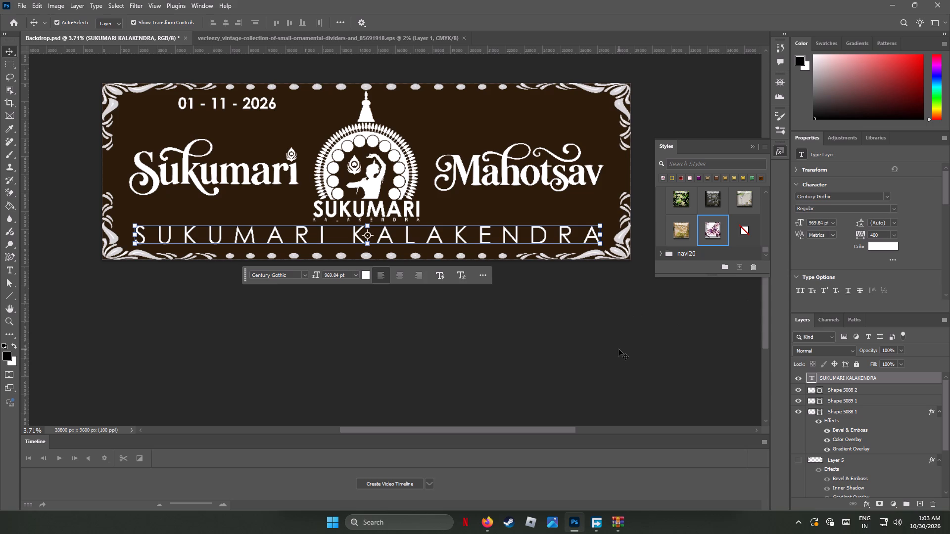
pyautogui.click(896, 210)
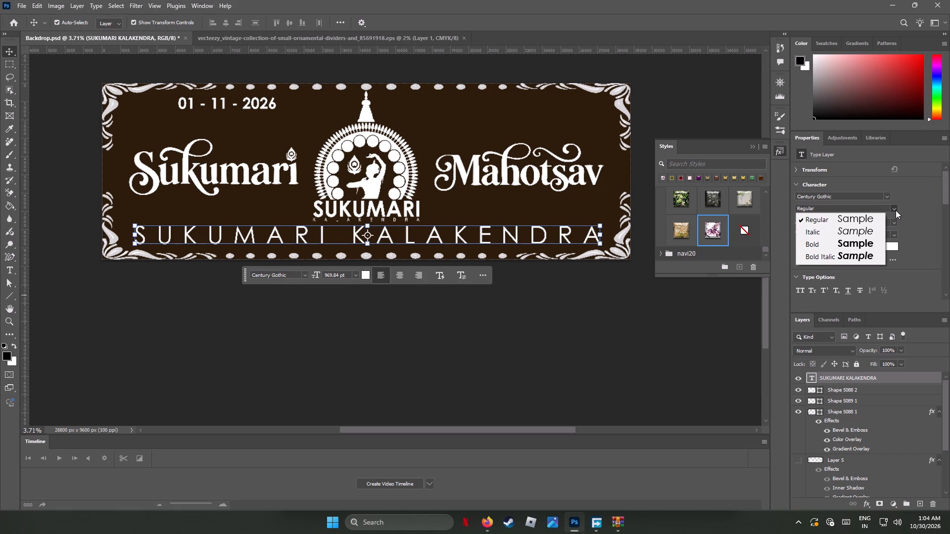
pyautogui.click(832, 253)
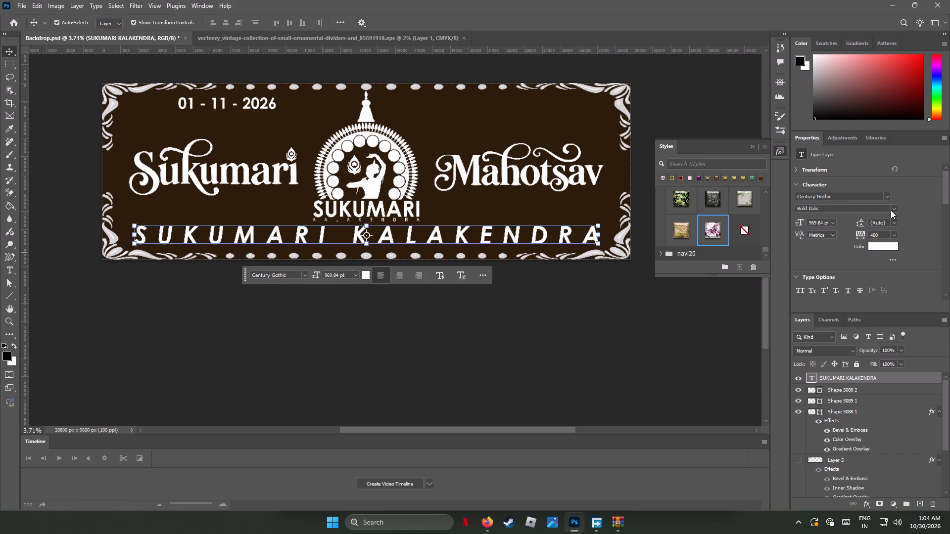
pyautogui.click(893, 210)
pyautogui.click(835, 245)
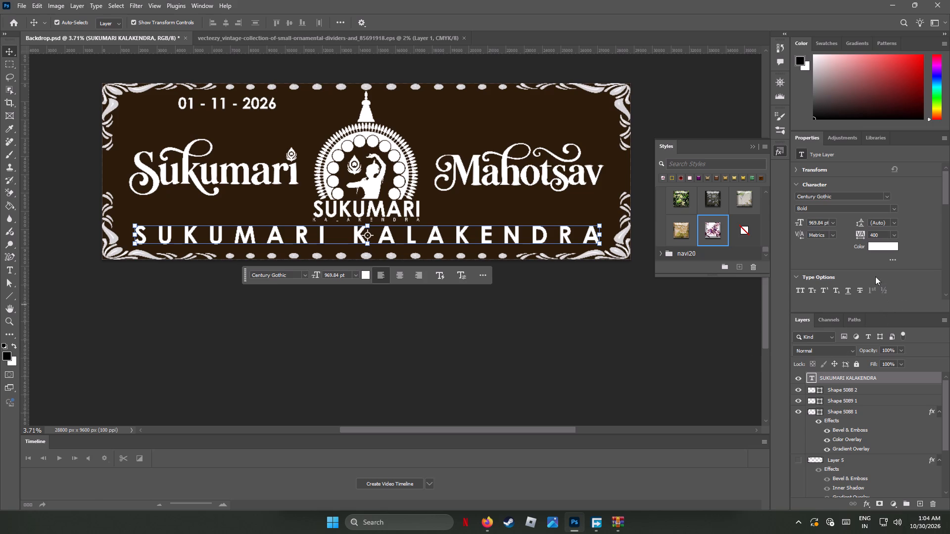
pyautogui.click(895, 209)
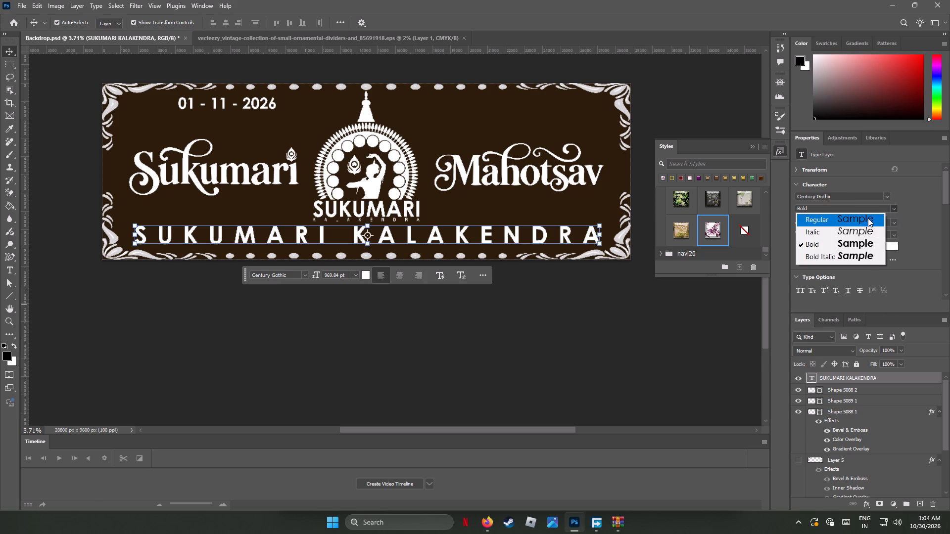
pyautogui.click(822, 222)
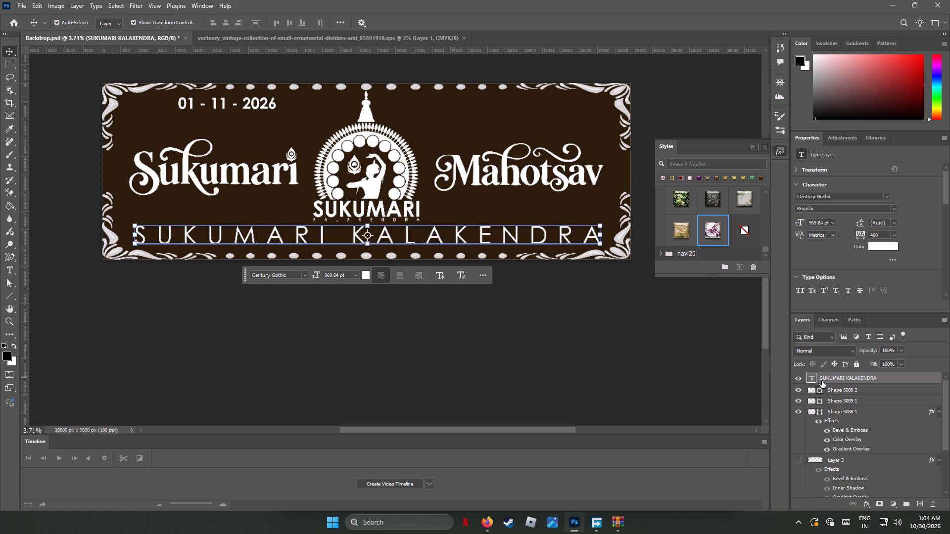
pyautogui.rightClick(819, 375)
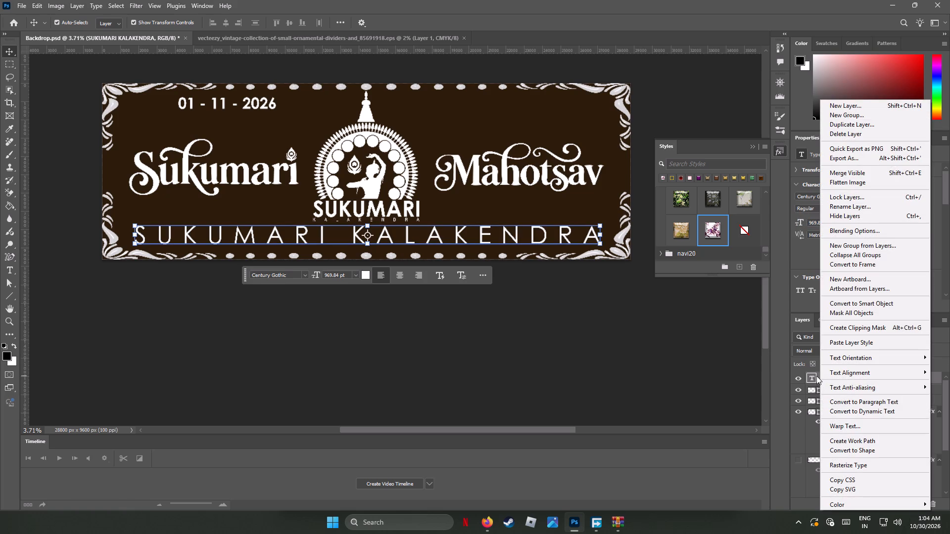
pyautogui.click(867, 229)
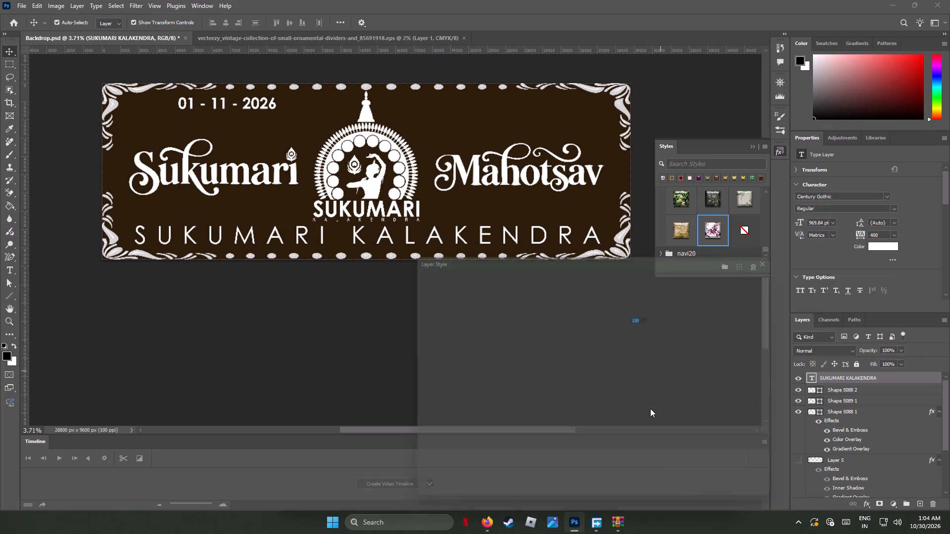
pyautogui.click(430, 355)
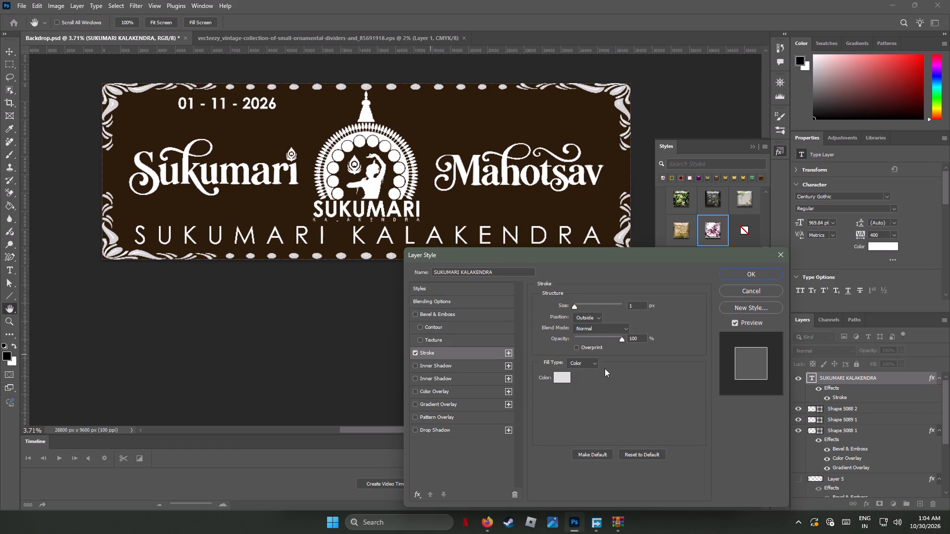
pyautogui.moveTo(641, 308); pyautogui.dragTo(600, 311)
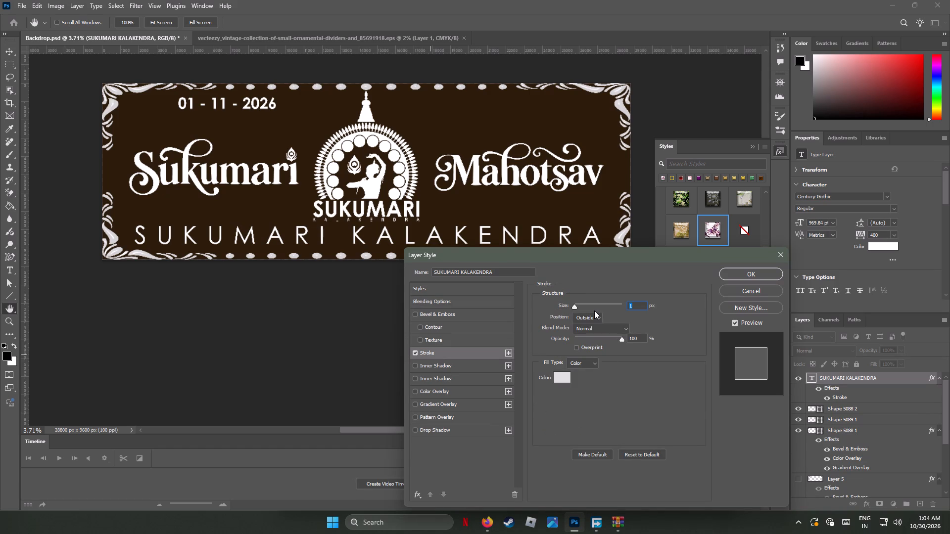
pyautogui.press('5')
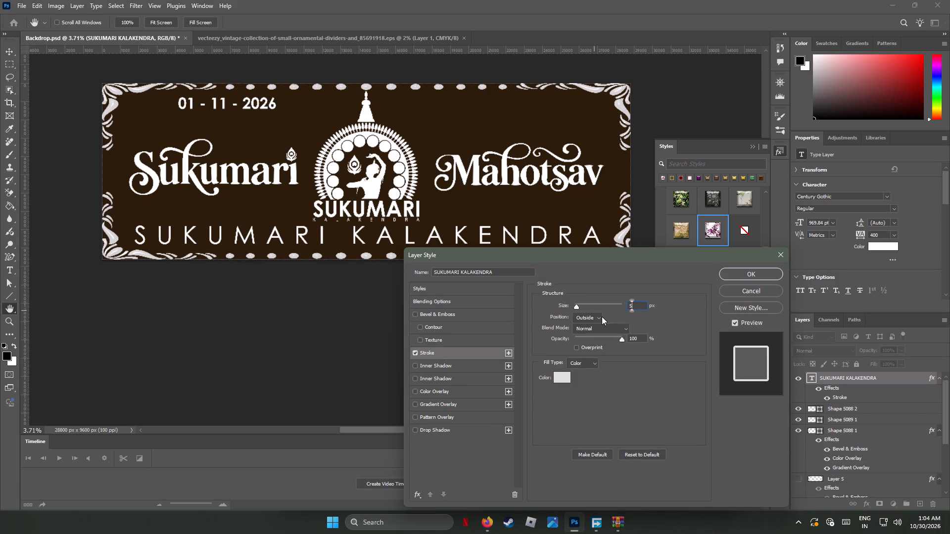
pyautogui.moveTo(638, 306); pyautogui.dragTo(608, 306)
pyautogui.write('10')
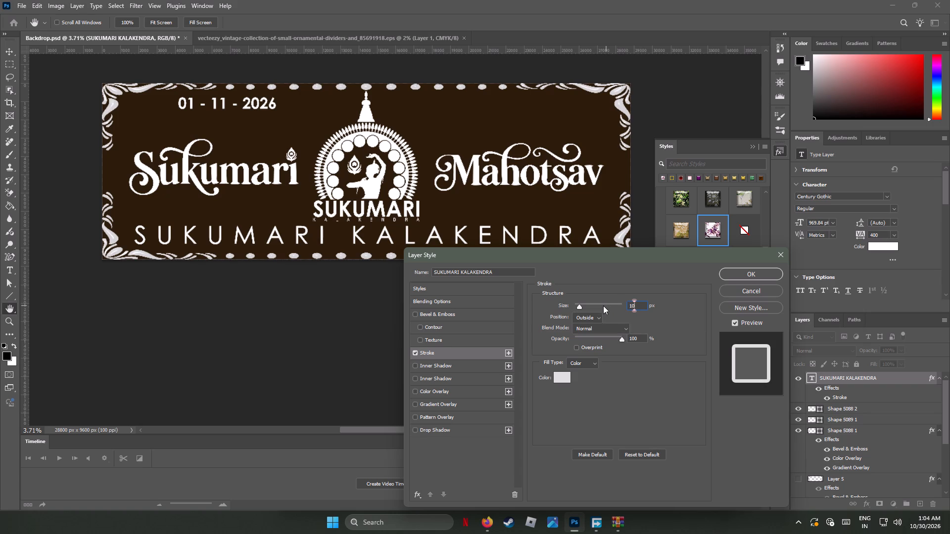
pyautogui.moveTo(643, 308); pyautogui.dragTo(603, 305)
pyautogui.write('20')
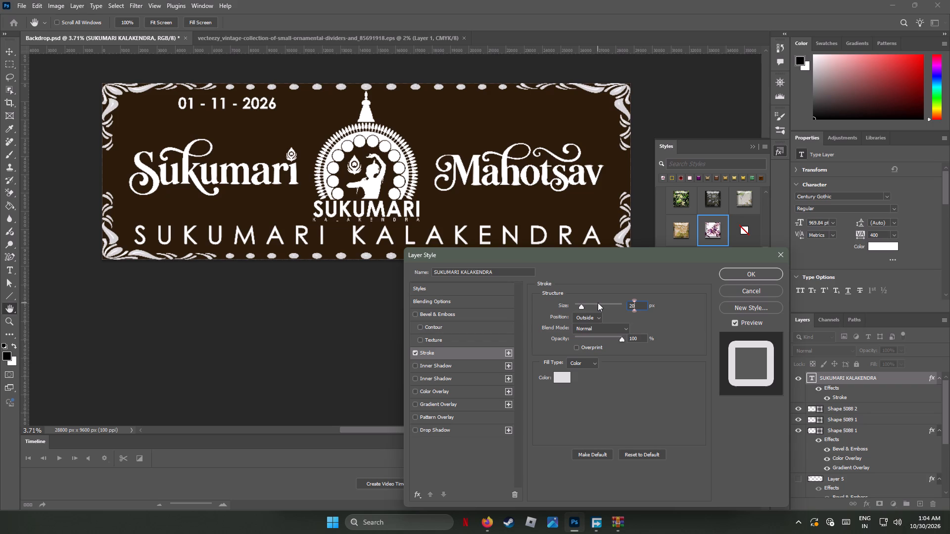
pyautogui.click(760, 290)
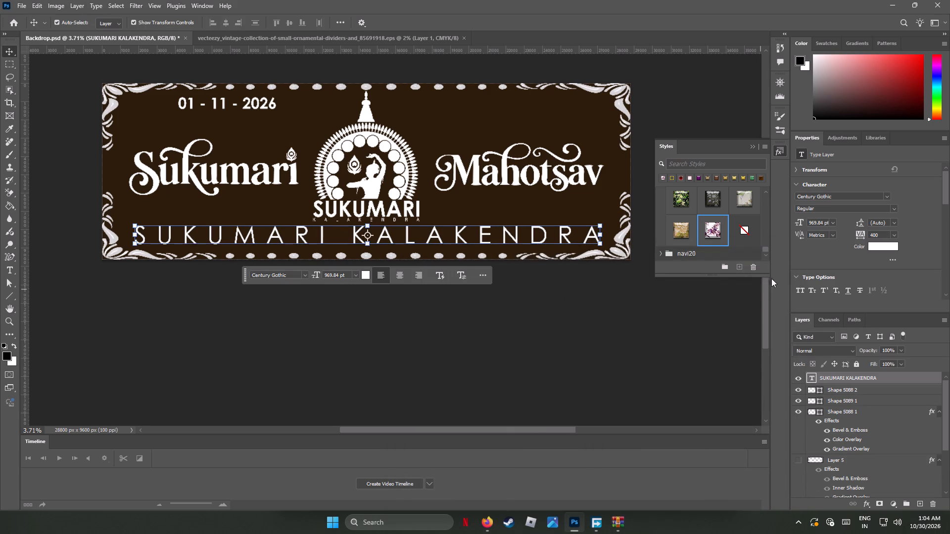
# Browse the Decorative font class and preview its fonts on the SUKUMARI KALAKENDRA text, keeping the current font.
pyautogui.click(888, 194)
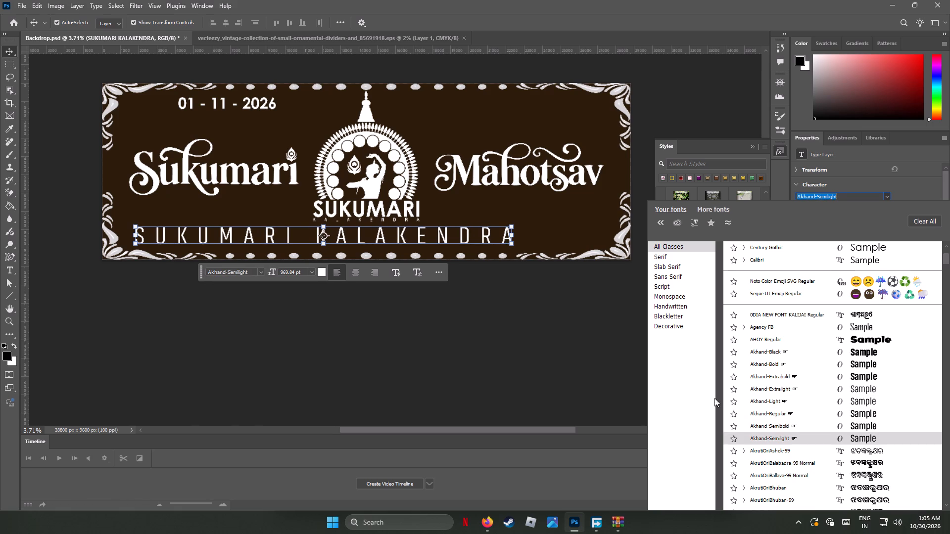
pyautogui.click(667, 326)
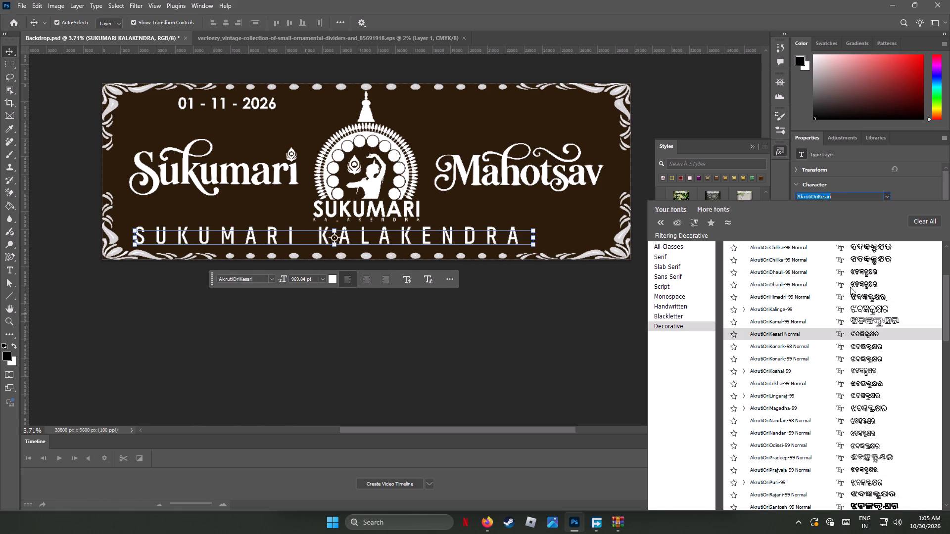
pyautogui.scroll(-9, 818, 386)
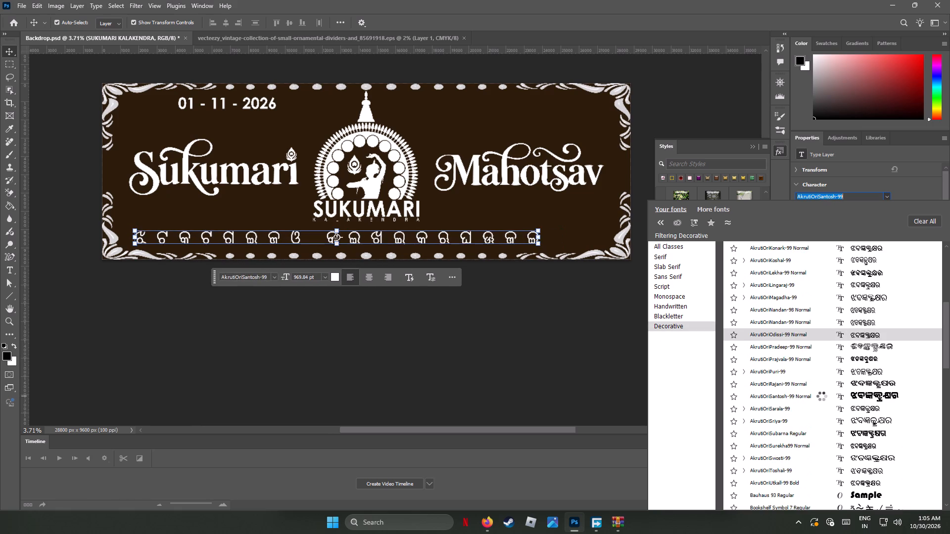
pyautogui.scroll(-10, 822, 397)
pyautogui.scroll(1, 822, 397)
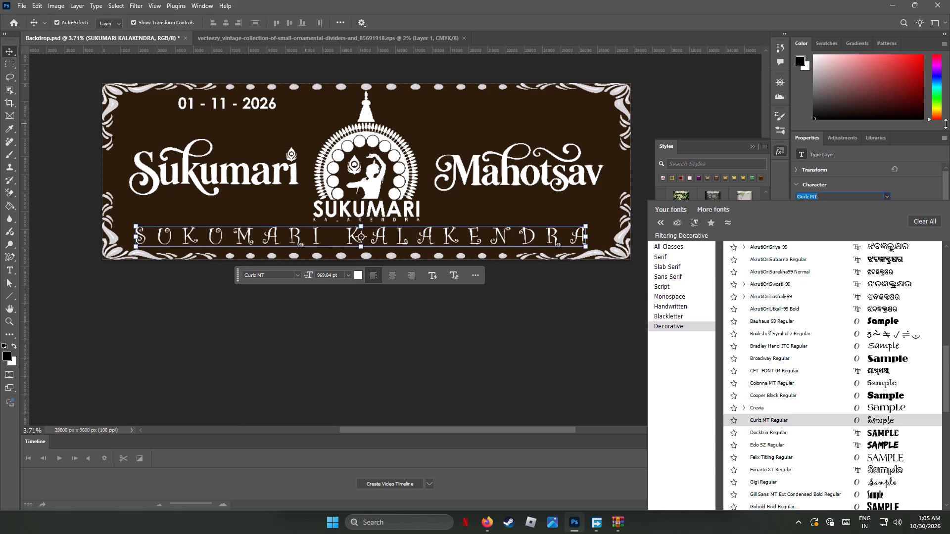
pyautogui.click(921, 183)
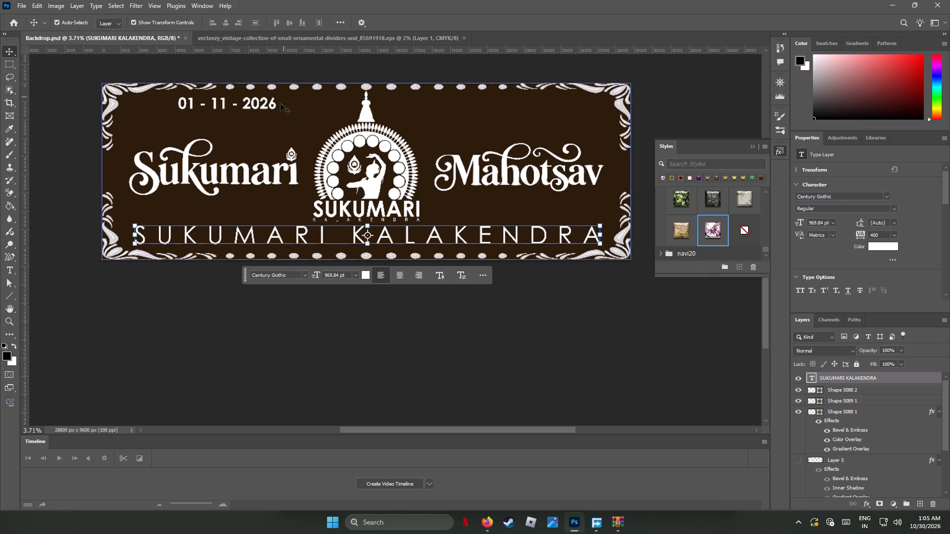
# Browse fonts from all classes for the 01 - 11 - 2026 date text and change its font to Arial.
pyautogui.click(265, 105)
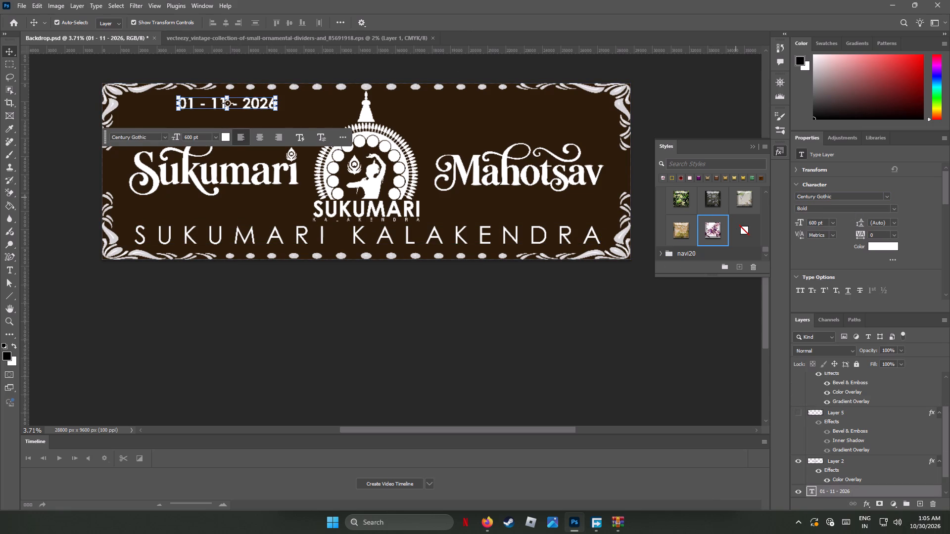
pyautogui.click(888, 197)
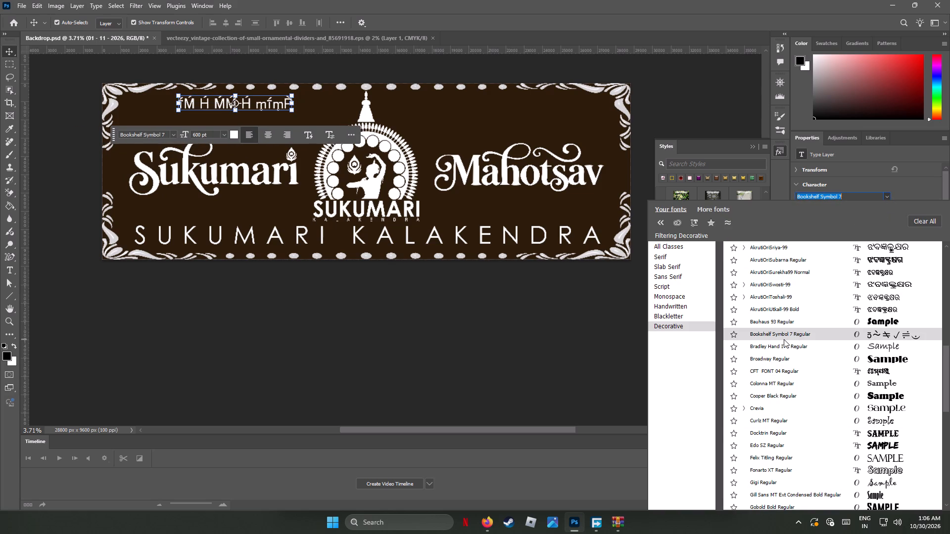
pyautogui.scroll(6, 784, 338)
pyautogui.scroll(-1, 784, 338)
pyautogui.scroll(1, 784, 338)
pyautogui.click(672, 245)
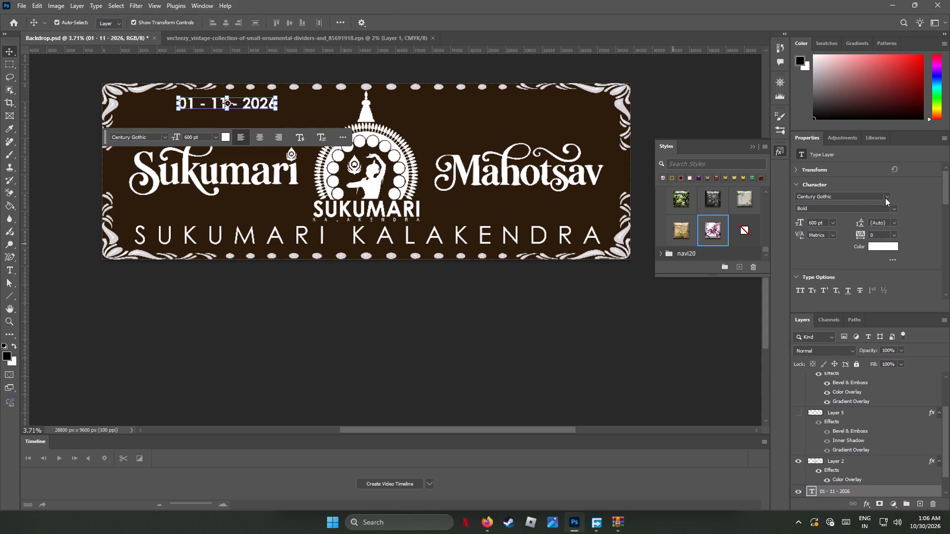
pyautogui.click(886, 197)
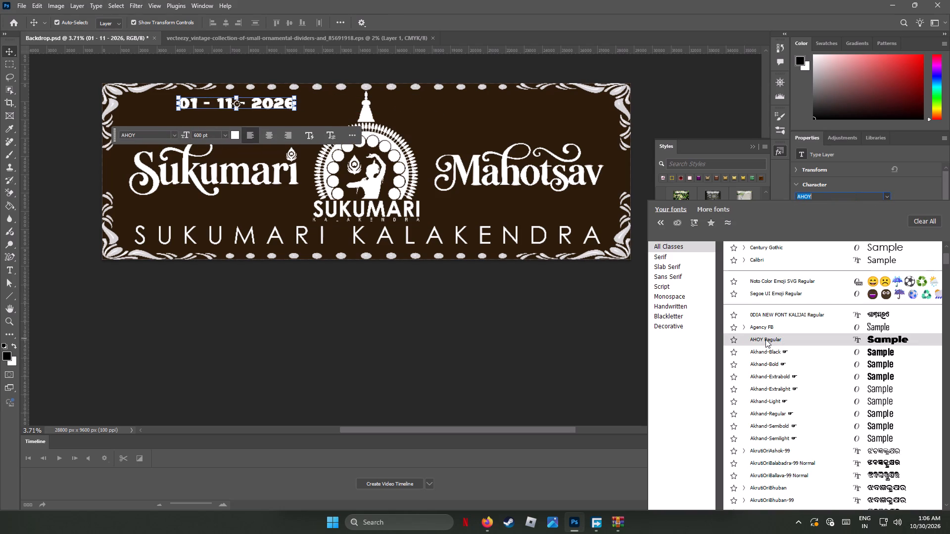
pyautogui.scroll(-4, 765, 340)
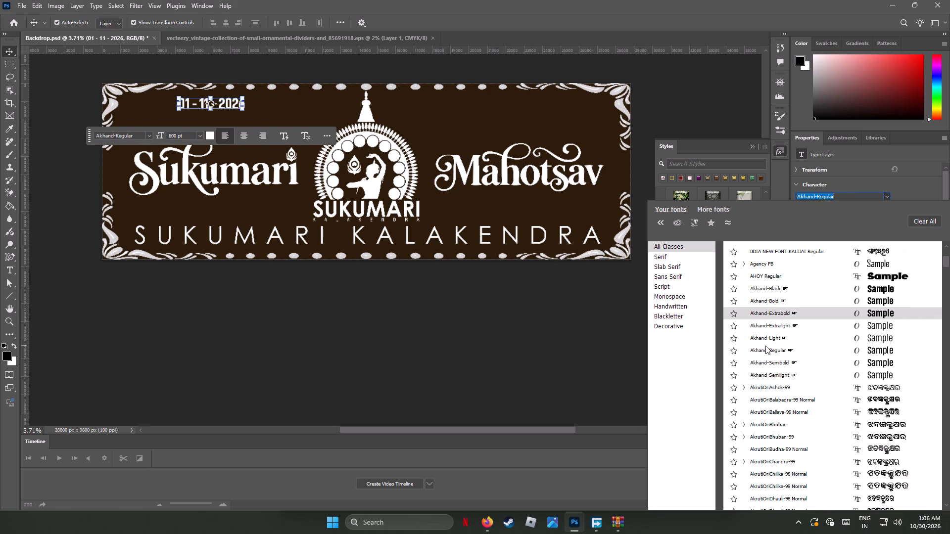
pyautogui.scroll(-13, 765, 346)
pyautogui.scroll(1, 765, 348)
pyautogui.scroll(-1, 765, 348)
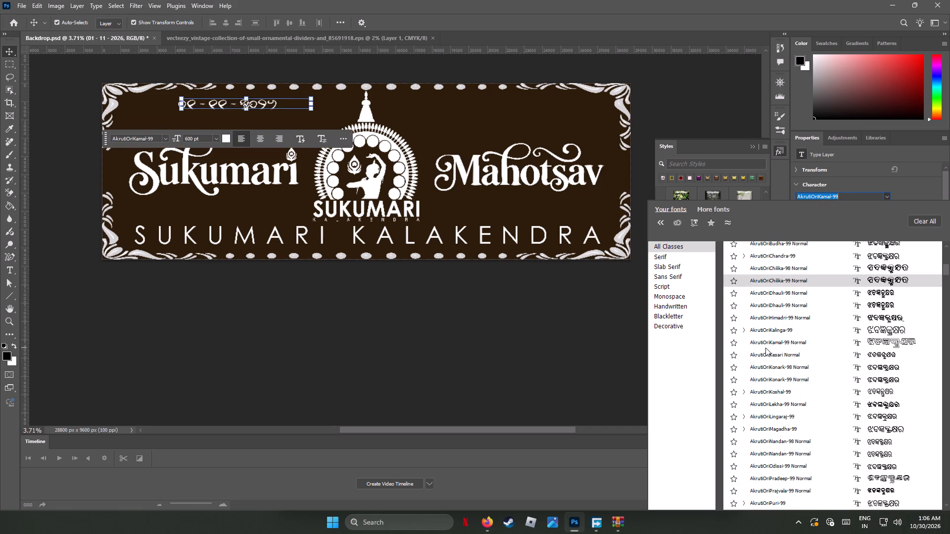
pyautogui.scroll(-16, 765, 348)
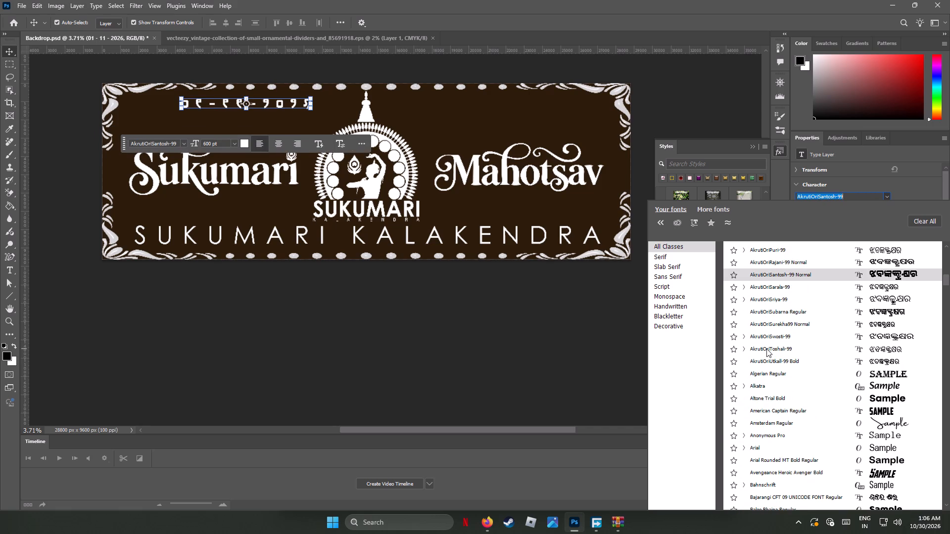
pyautogui.click(758, 447)
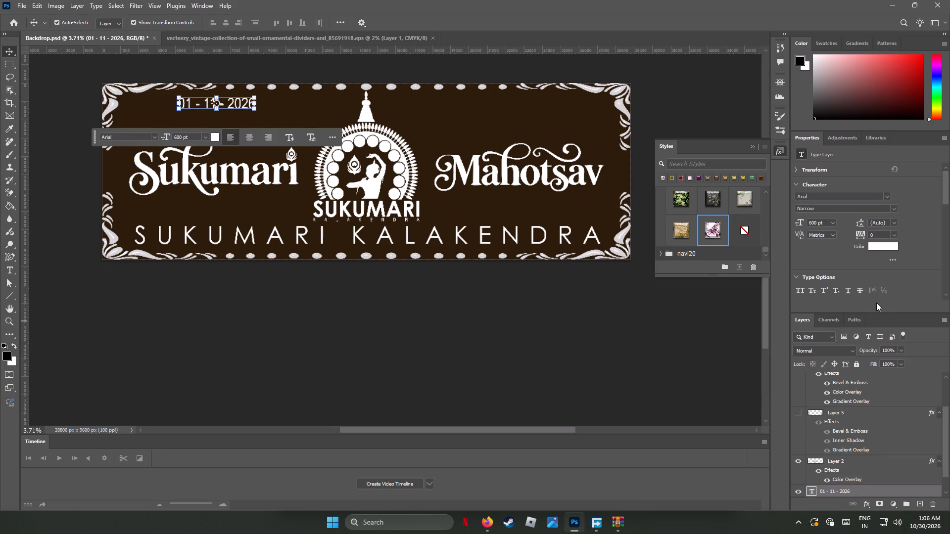
# Set the date text's Arial font style to Regular.
pyautogui.click(887, 198)
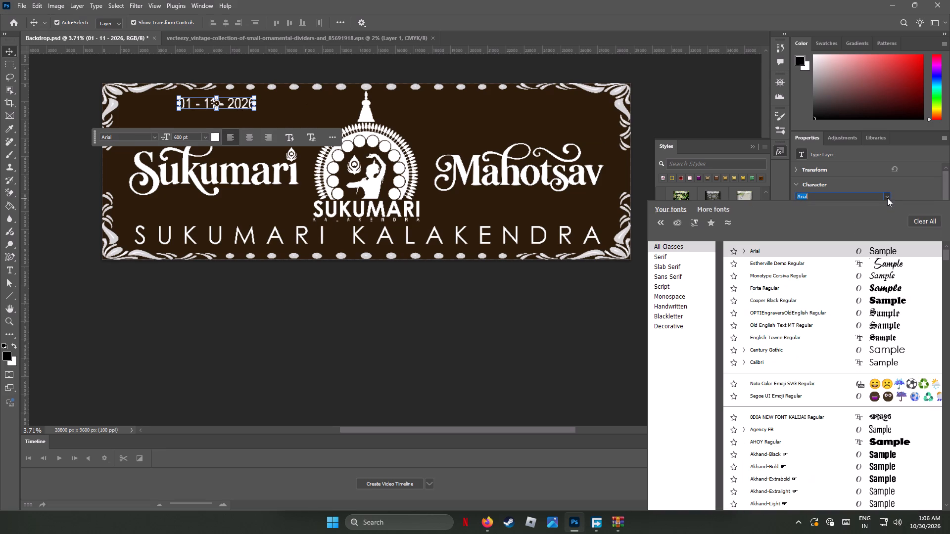
pyautogui.click(887, 198)
pyautogui.click(893, 209)
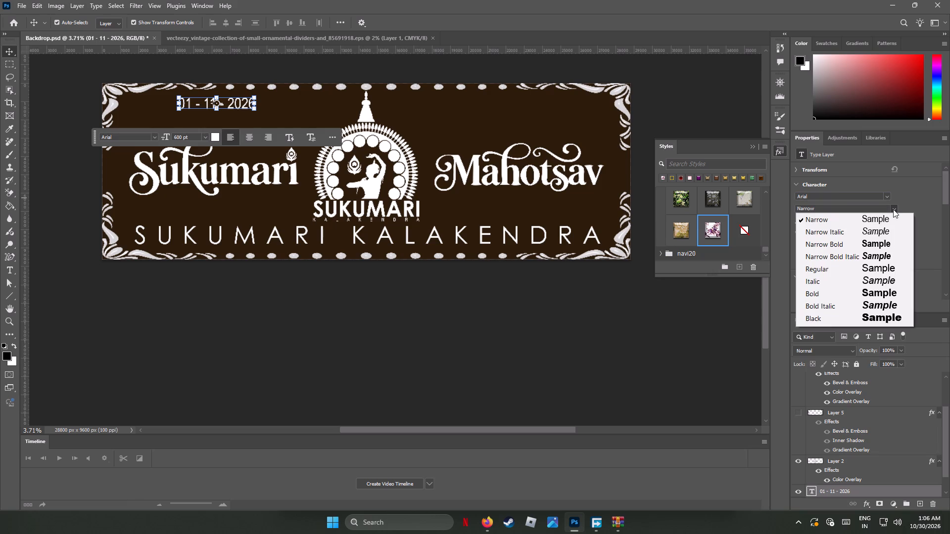
pyautogui.click(833, 268)
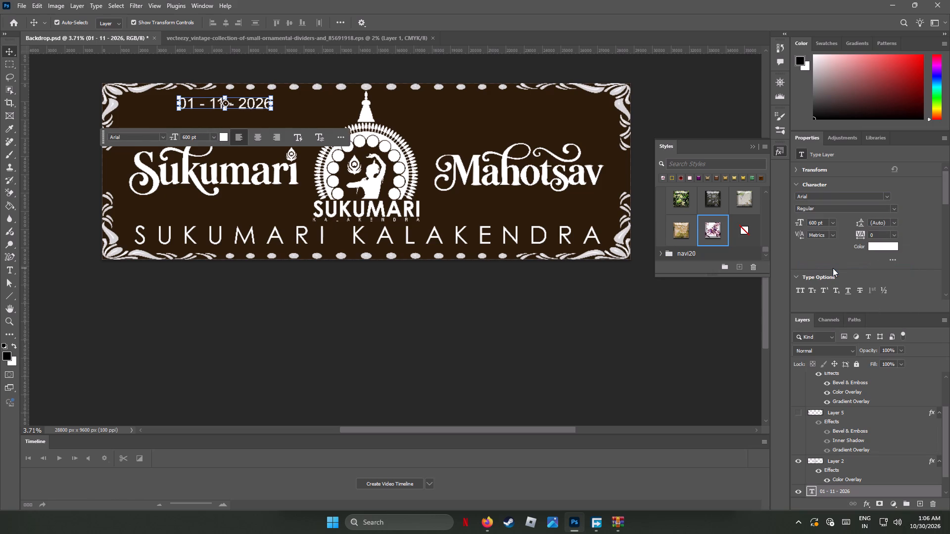
# Select the brown background rectangle and save the backdrop document.
pyautogui.click(449, 118)
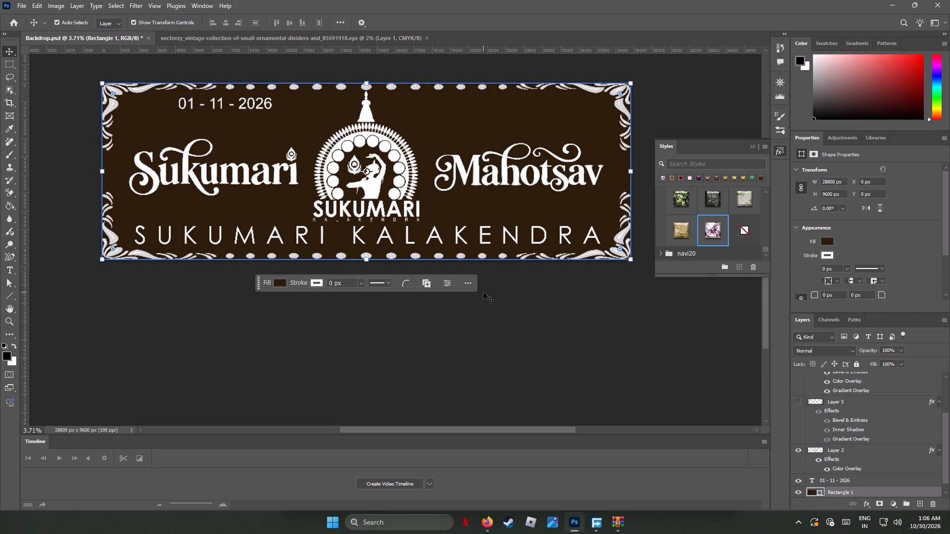
pyautogui.hotkey('ctrl', 's')
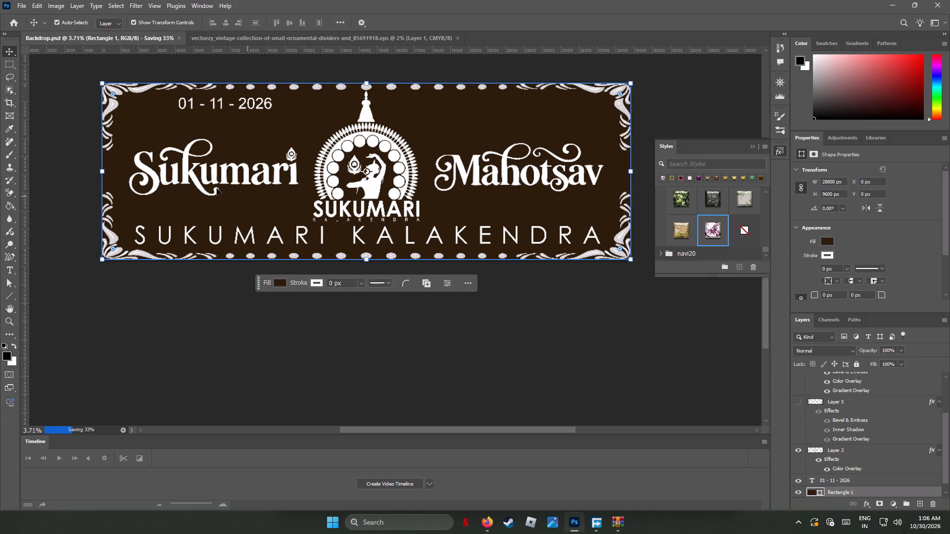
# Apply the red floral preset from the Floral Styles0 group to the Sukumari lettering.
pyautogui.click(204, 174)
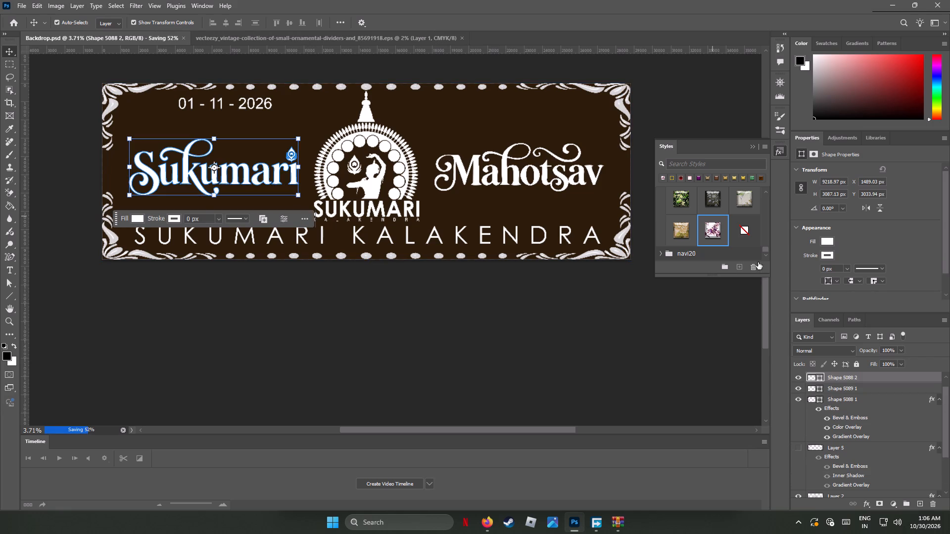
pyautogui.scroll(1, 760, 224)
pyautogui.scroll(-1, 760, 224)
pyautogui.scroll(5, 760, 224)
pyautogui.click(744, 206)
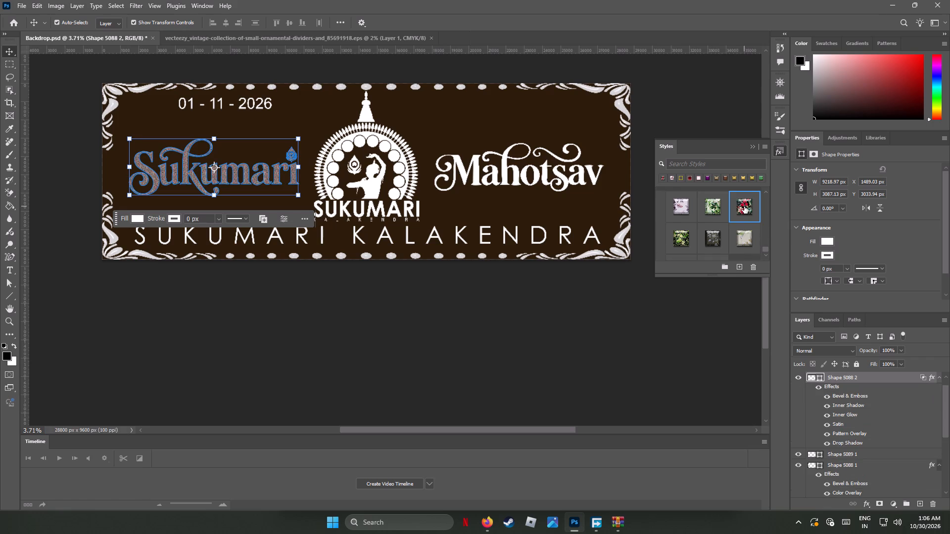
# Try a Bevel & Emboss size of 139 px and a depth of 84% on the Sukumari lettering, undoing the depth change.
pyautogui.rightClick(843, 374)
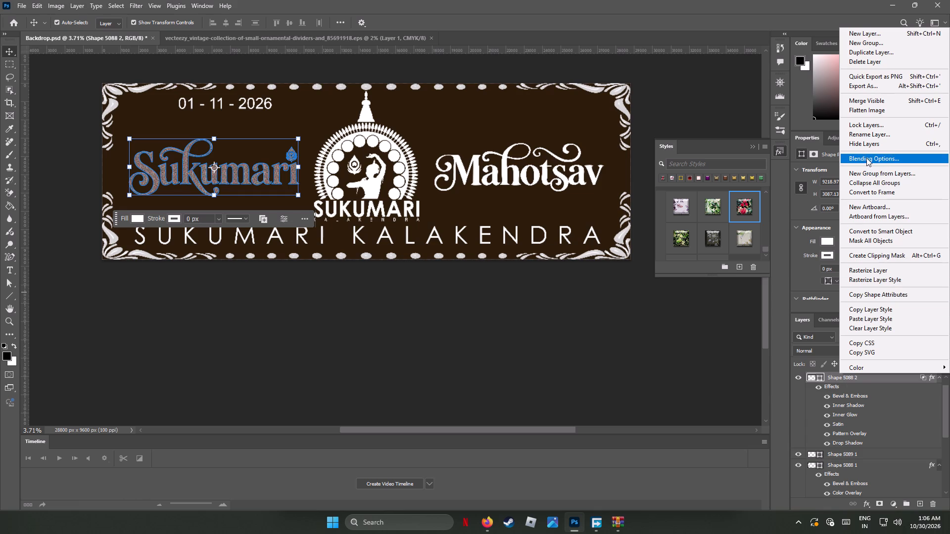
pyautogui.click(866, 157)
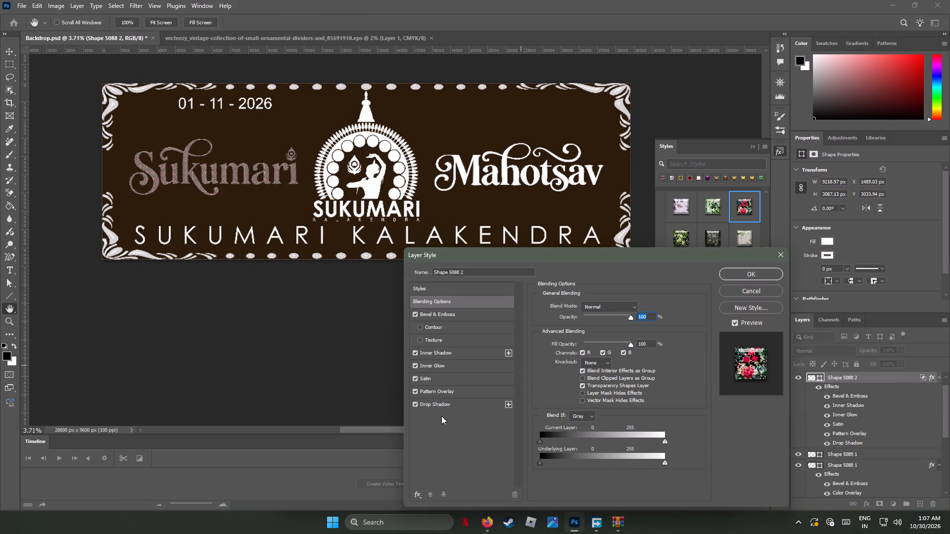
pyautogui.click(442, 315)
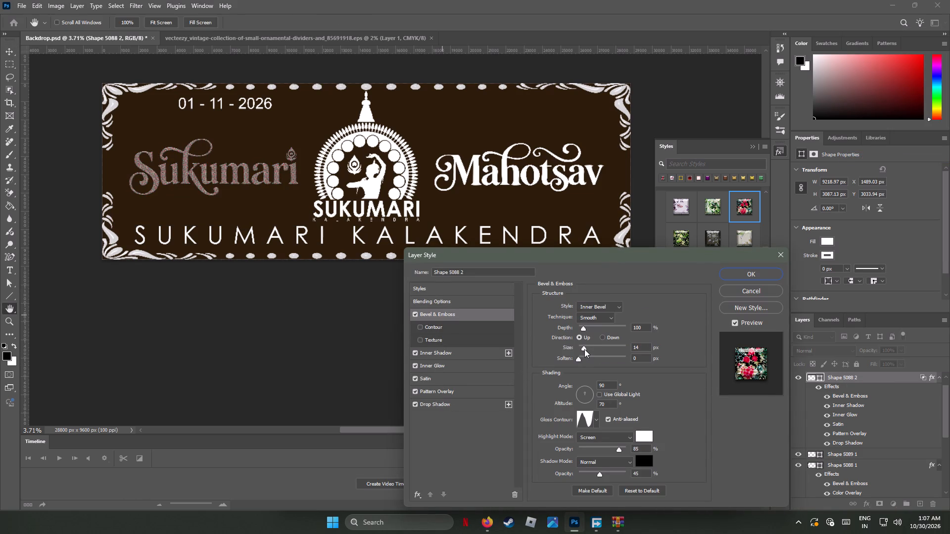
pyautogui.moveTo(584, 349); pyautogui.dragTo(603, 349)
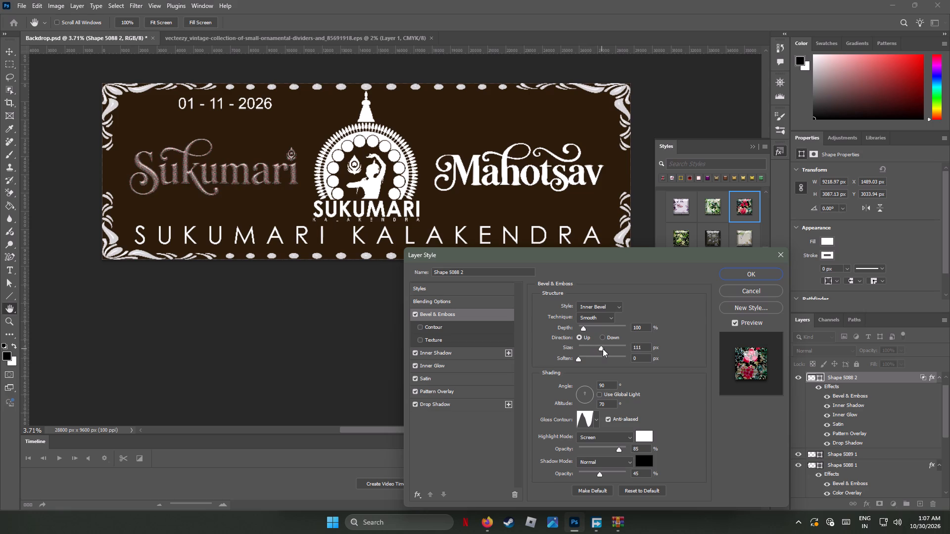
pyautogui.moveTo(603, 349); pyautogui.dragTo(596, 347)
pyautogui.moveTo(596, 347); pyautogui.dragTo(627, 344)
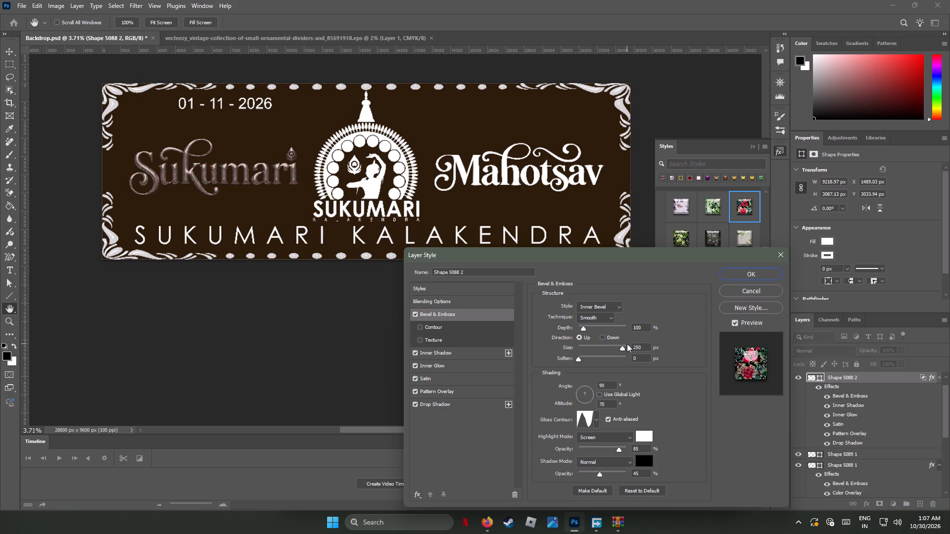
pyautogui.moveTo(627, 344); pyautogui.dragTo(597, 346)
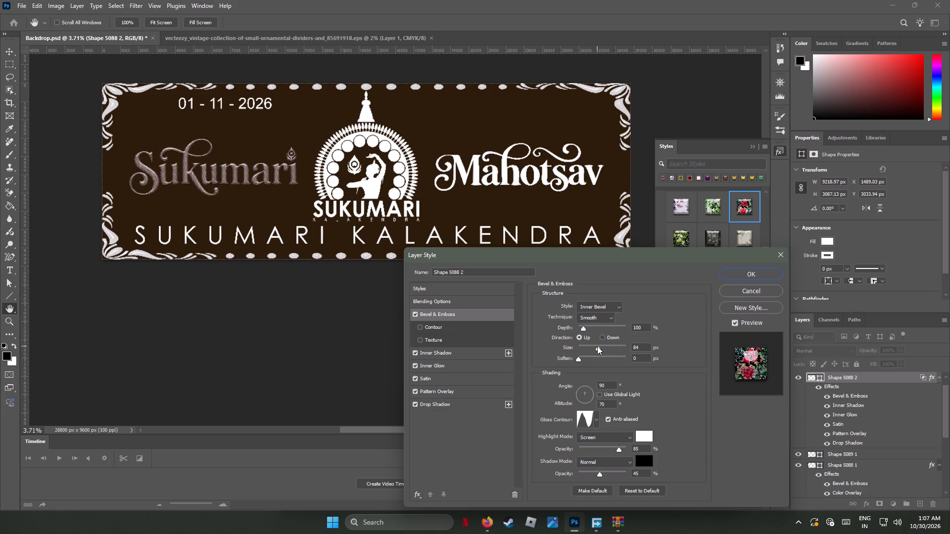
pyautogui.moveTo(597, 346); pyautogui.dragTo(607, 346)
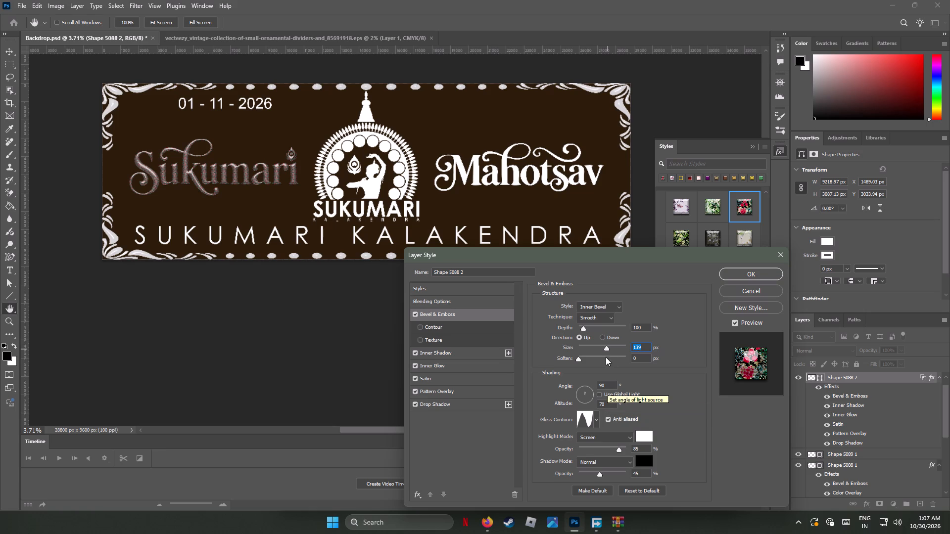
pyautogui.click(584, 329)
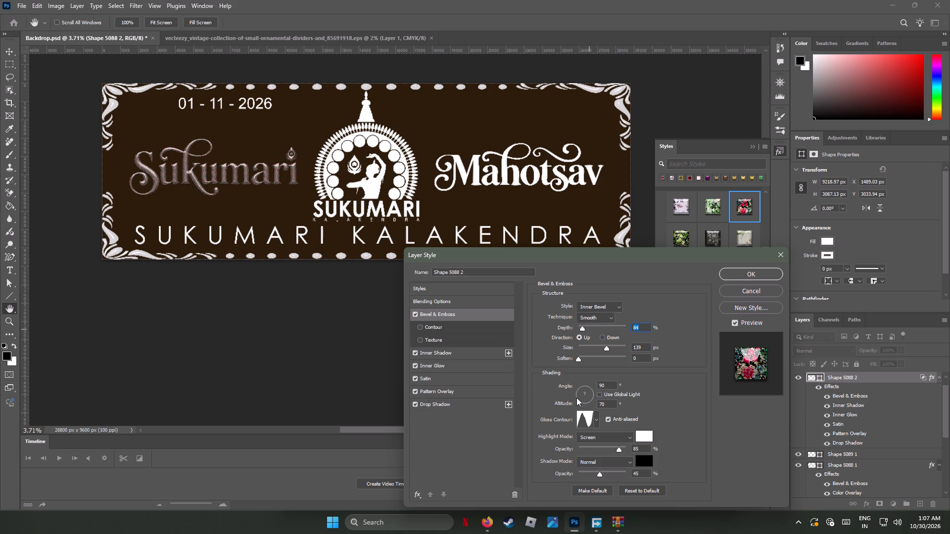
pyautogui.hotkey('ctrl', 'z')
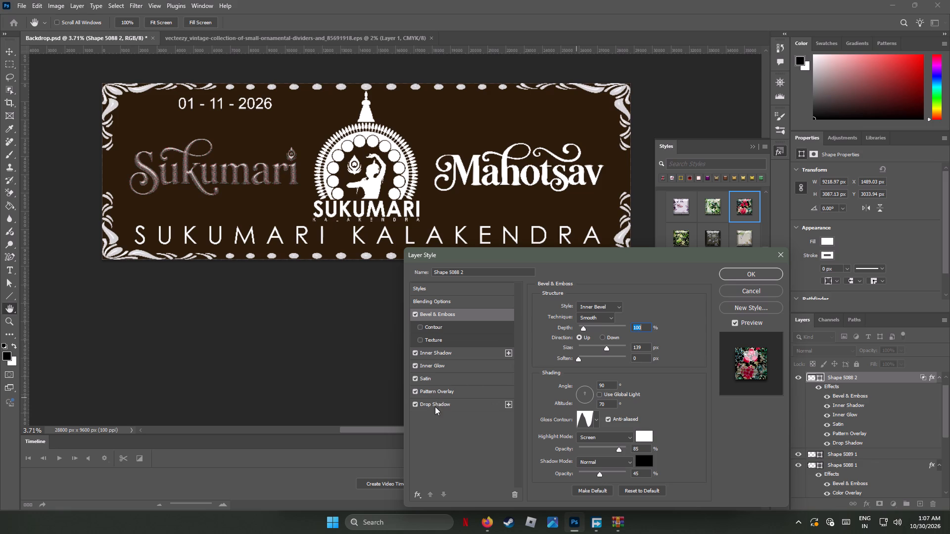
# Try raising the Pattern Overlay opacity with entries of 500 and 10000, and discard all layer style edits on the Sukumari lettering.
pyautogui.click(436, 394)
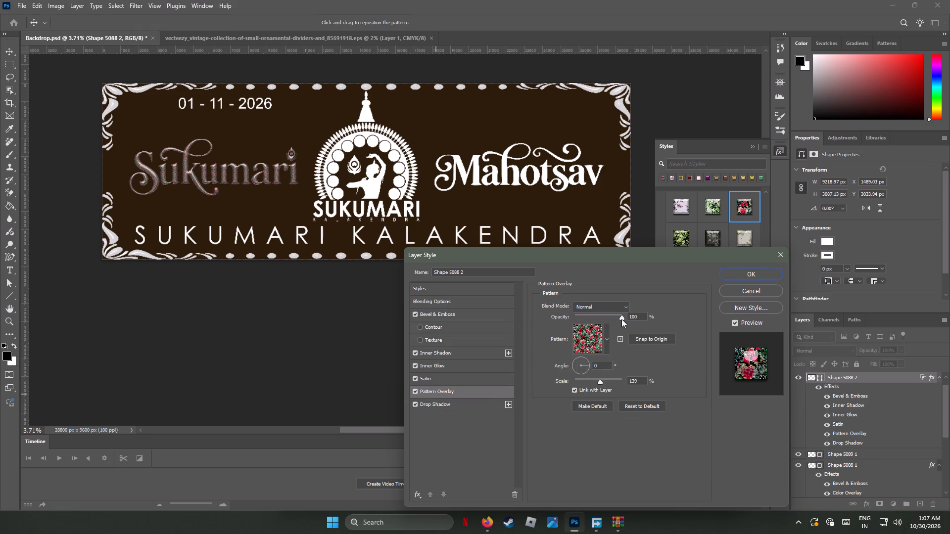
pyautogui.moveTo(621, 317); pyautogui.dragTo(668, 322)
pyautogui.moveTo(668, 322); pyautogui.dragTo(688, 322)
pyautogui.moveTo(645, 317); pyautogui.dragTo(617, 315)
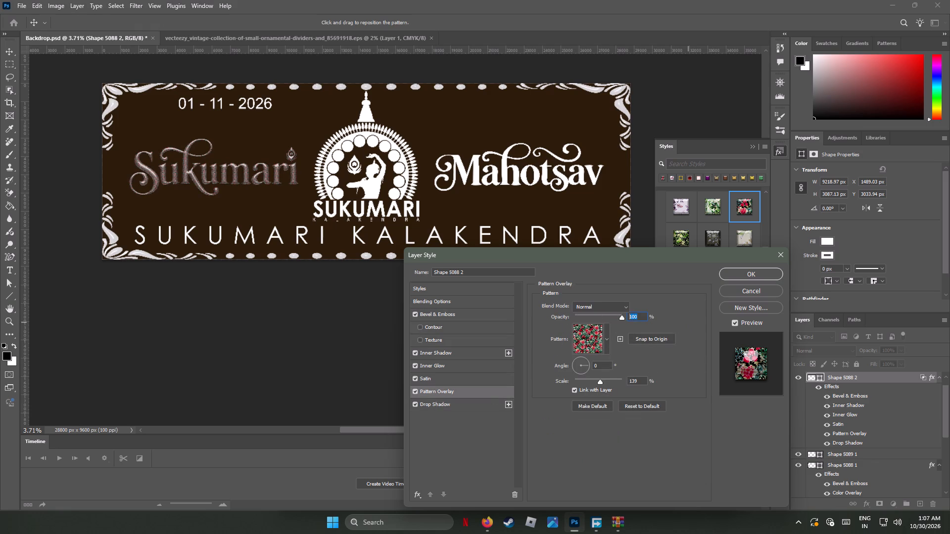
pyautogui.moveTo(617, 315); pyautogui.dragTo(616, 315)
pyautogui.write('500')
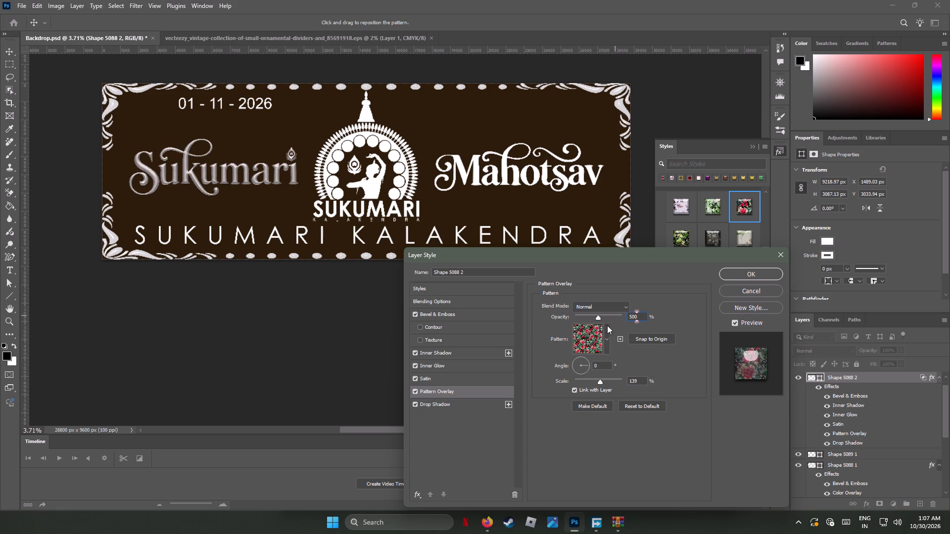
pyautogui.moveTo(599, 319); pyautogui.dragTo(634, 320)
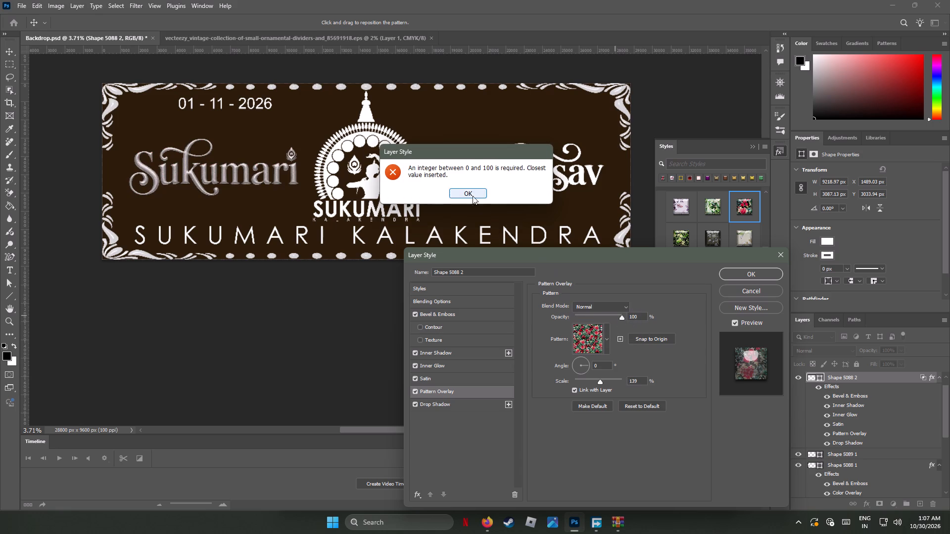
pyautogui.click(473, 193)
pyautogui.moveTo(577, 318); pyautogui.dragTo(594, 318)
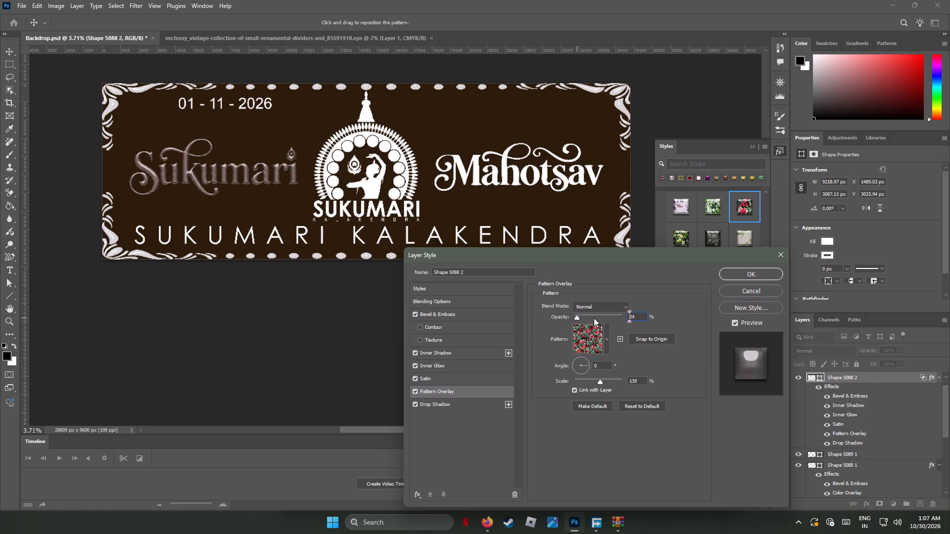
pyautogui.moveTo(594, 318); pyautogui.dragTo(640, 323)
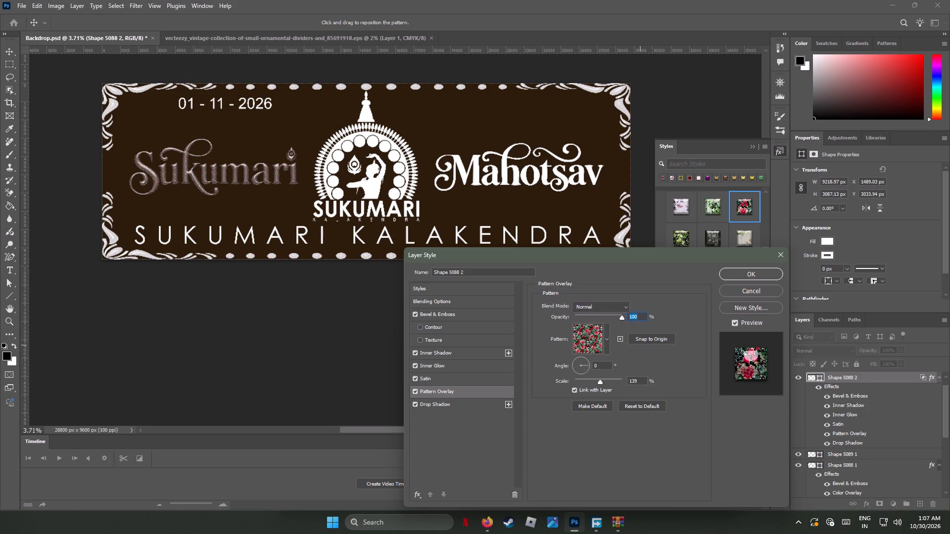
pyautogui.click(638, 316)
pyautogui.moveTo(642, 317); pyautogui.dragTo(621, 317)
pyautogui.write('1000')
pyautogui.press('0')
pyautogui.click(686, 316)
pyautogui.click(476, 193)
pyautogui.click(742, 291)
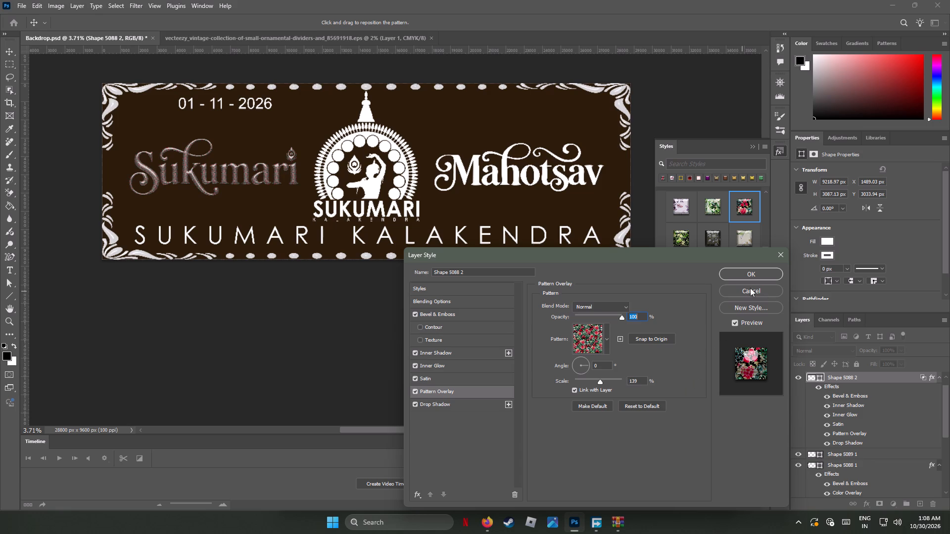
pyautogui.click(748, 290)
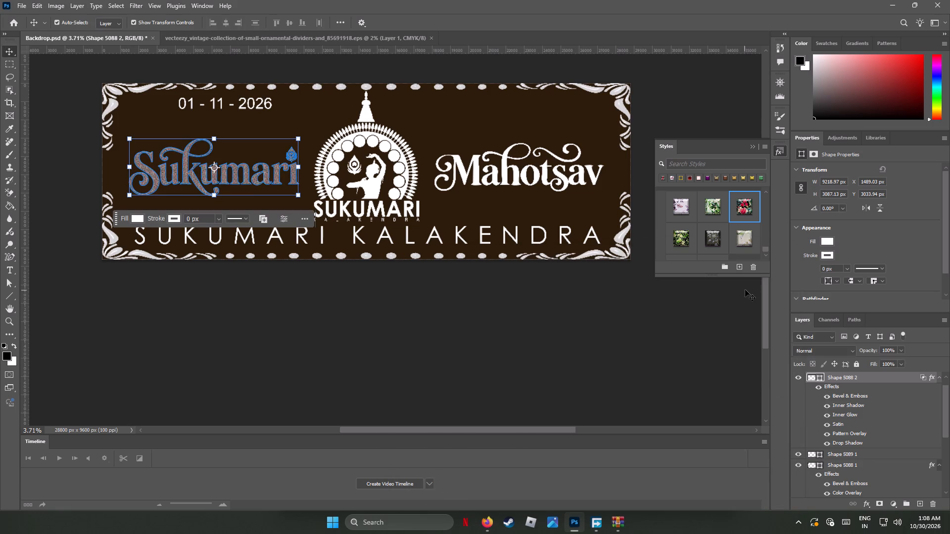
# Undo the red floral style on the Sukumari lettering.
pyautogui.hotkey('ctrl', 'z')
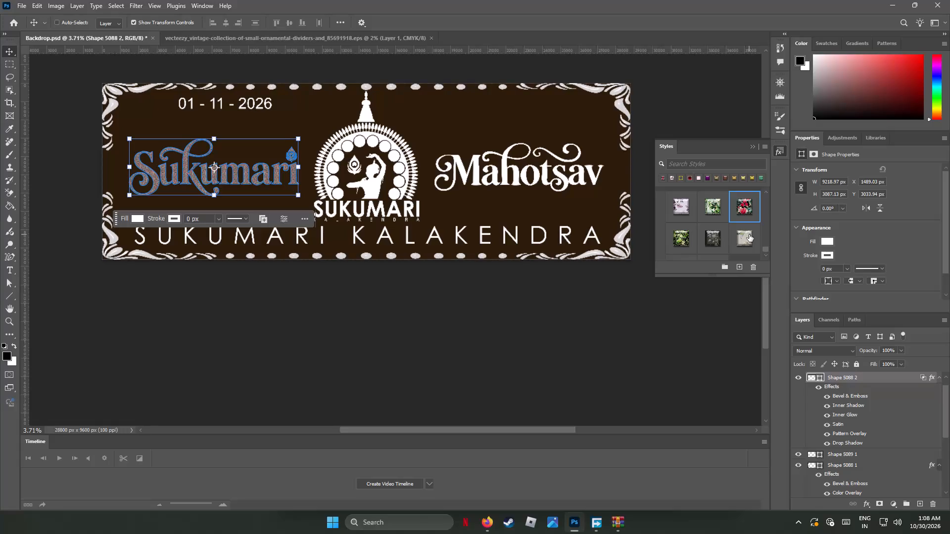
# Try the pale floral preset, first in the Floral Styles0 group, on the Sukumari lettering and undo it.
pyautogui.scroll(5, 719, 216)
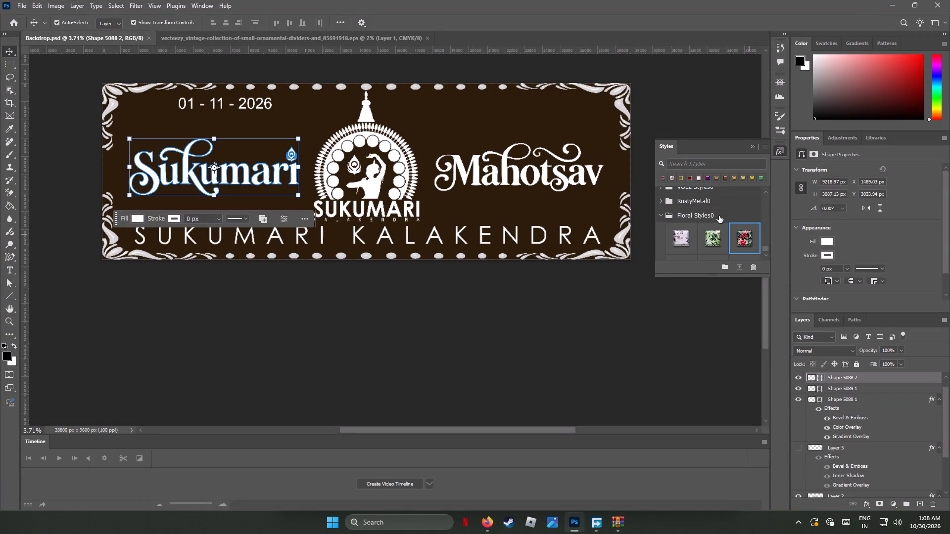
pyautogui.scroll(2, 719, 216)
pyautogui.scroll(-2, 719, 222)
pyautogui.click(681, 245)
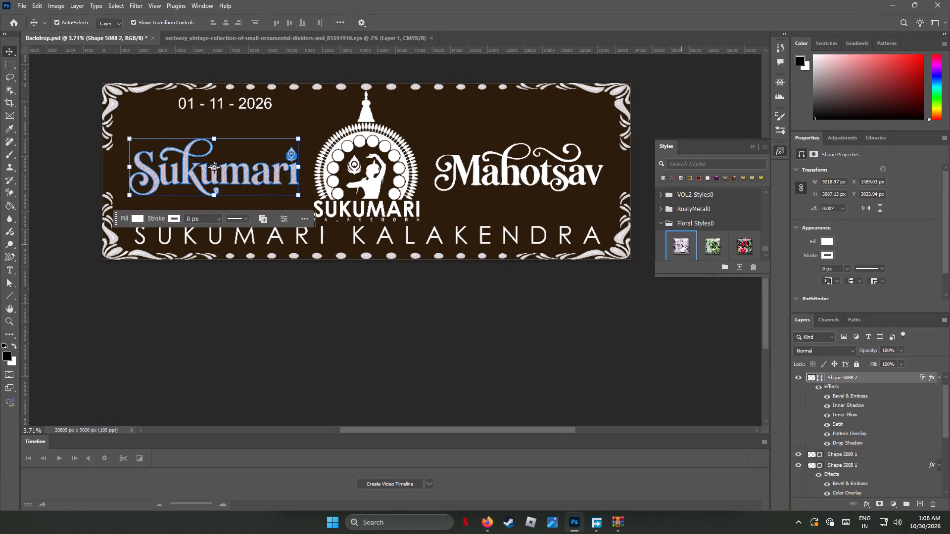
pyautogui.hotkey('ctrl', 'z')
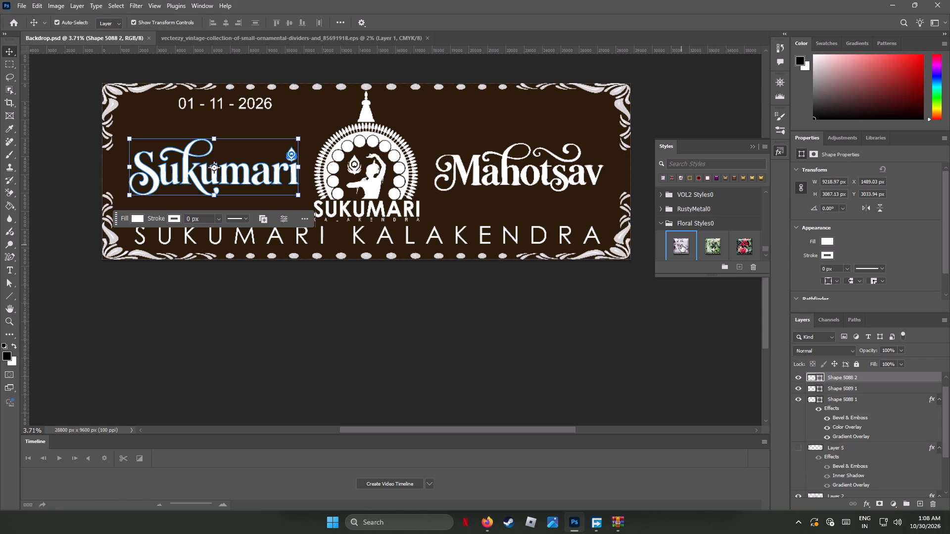
# Browse the RustyMetal0 and VOL2 Styles0 preset groups for a style that could suit the Sukumari lettering.
pyautogui.click(662, 221)
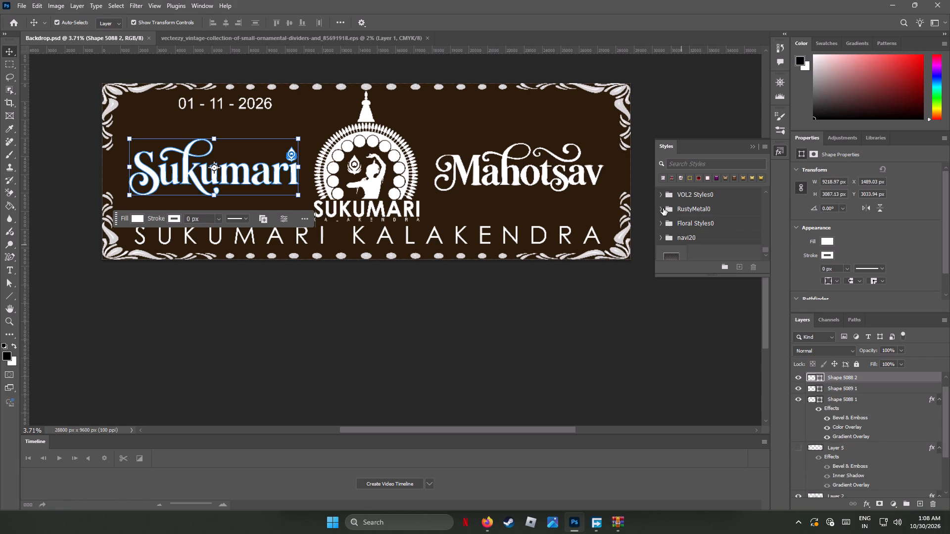
pyautogui.click(663, 208)
pyautogui.click(663, 208)
pyautogui.scroll(2, 692, 212)
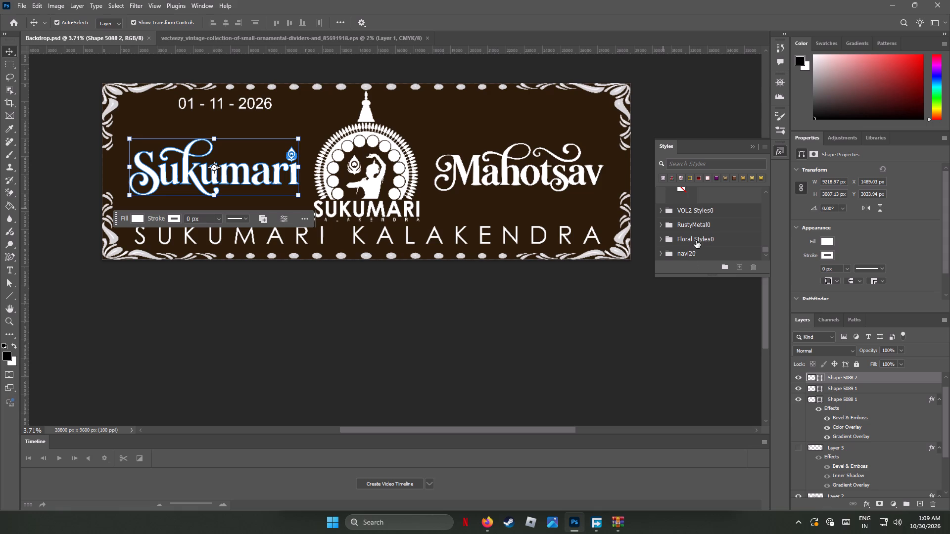
pyautogui.click(662, 211)
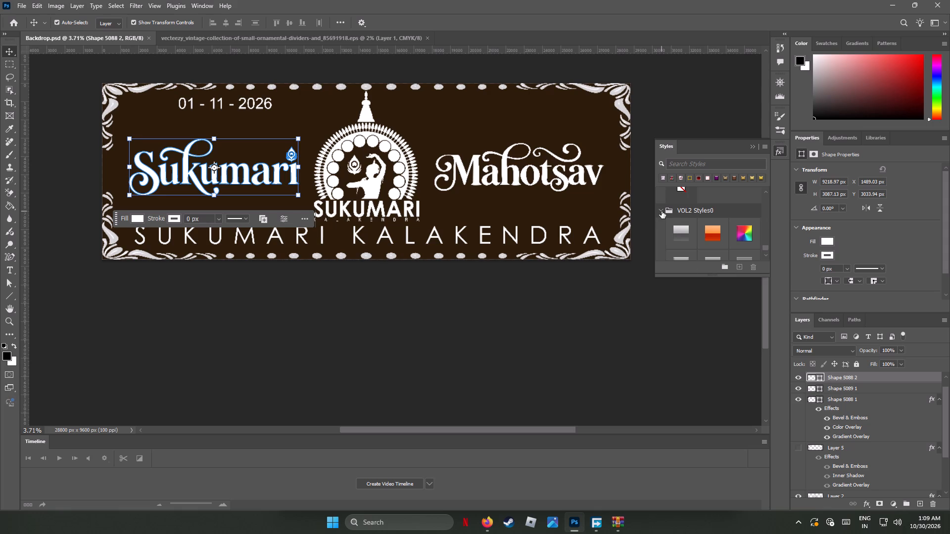
pyautogui.scroll(-3, 701, 224)
pyautogui.scroll(2, 701, 225)
pyautogui.scroll(-4, 701, 225)
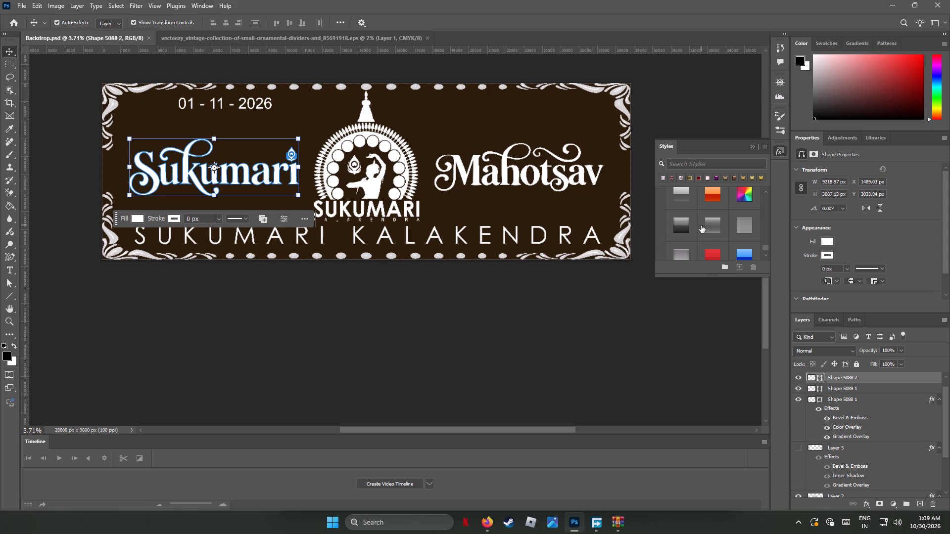
pyautogui.scroll(-10, 701, 225)
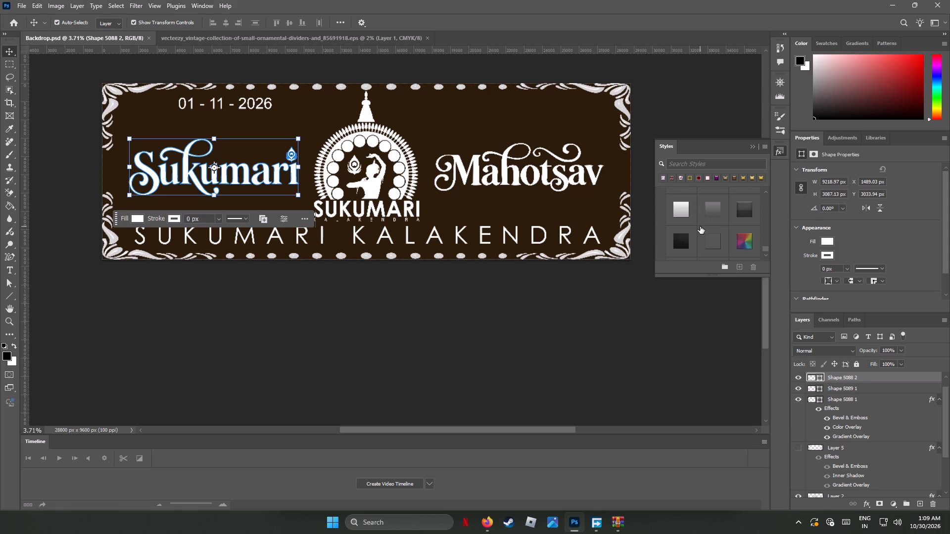
pyautogui.scroll(-3, 700, 226)
pyautogui.scroll(2, 699, 227)
pyautogui.scroll(-2, 699, 227)
pyautogui.scroll(3, 699, 227)
pyautogui.scroll(-4, 699, 227)
pyautogui.scroll(7, 699, 227)
pyautogui.scroll(-1, 699, 227)
pyautogui.scroll(6, 699, 227)
pyautogui.scroll(-1, 699, 227)
pyautogui.scroll(9, 699, 227)
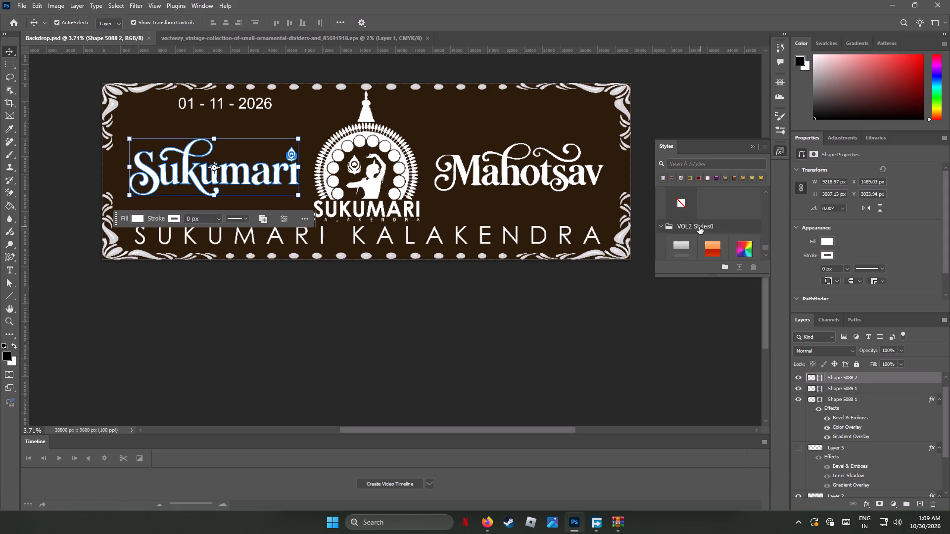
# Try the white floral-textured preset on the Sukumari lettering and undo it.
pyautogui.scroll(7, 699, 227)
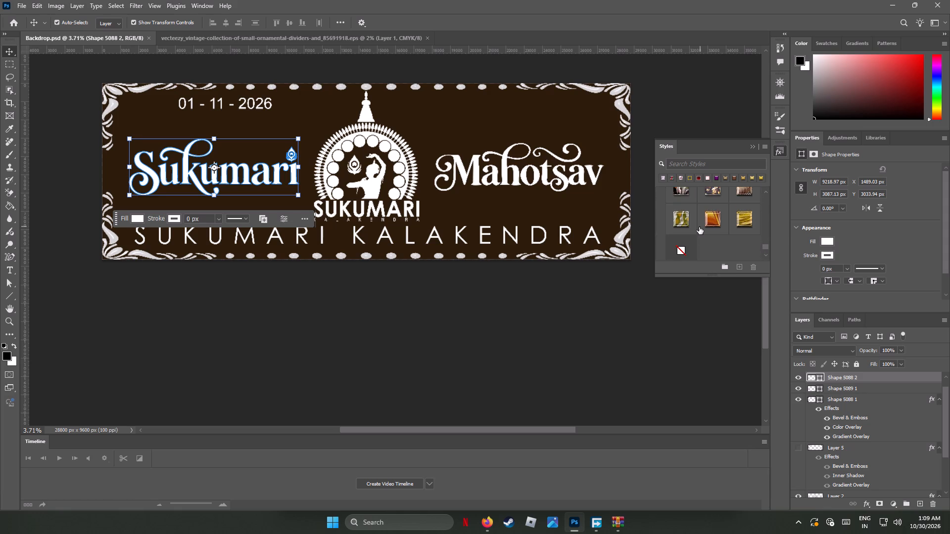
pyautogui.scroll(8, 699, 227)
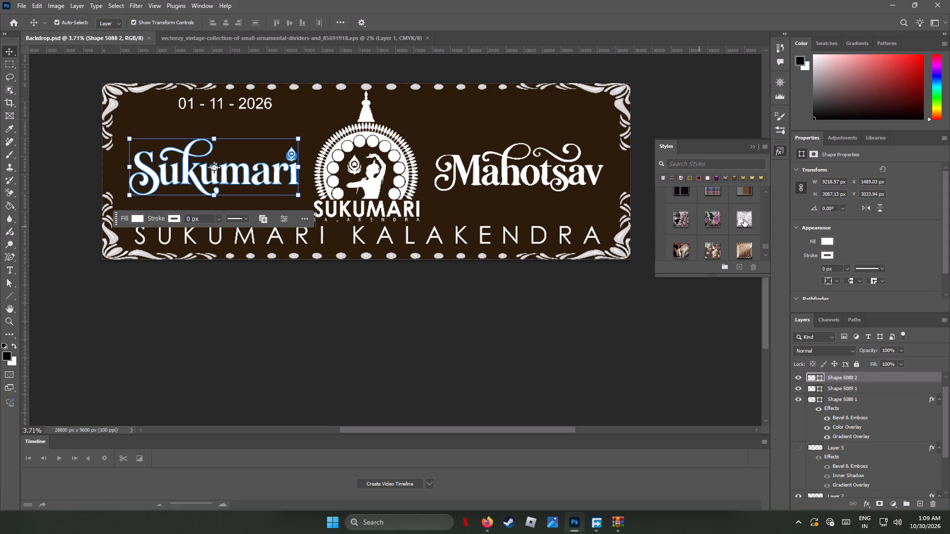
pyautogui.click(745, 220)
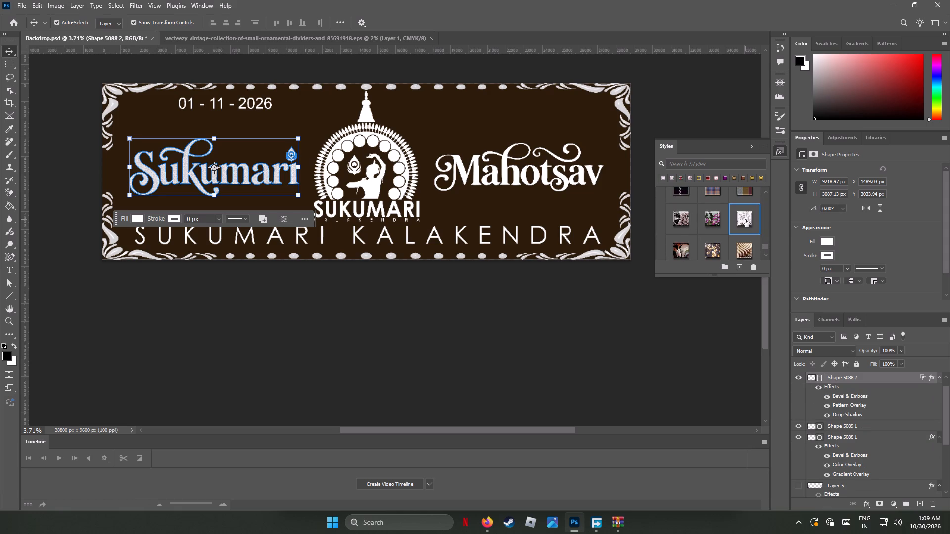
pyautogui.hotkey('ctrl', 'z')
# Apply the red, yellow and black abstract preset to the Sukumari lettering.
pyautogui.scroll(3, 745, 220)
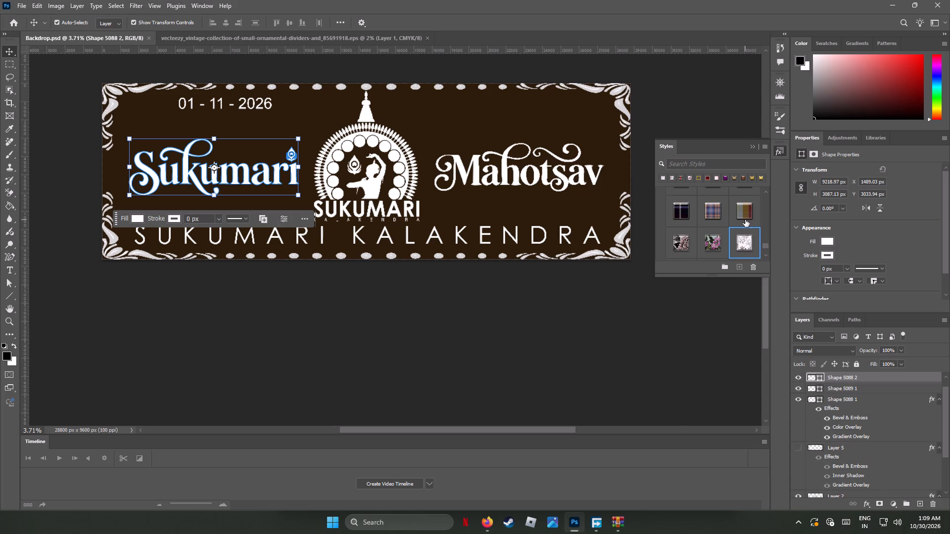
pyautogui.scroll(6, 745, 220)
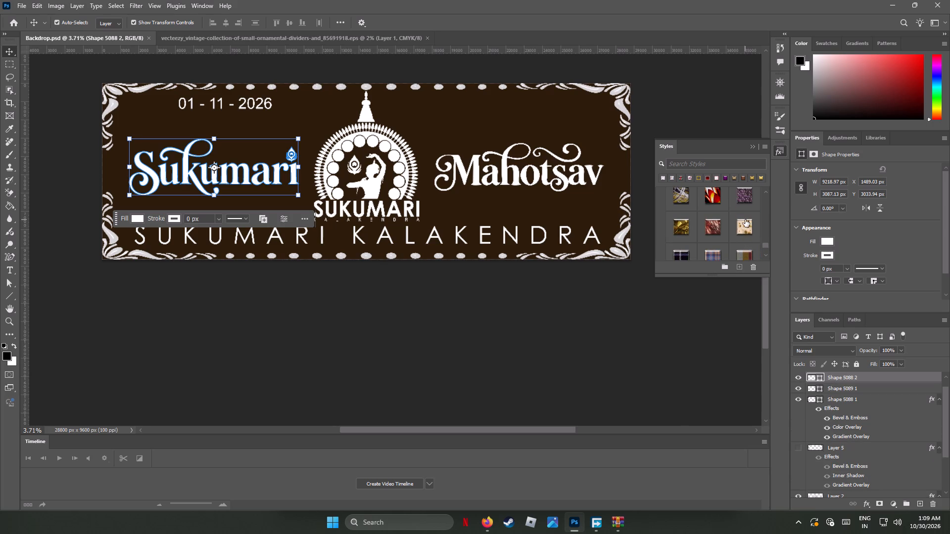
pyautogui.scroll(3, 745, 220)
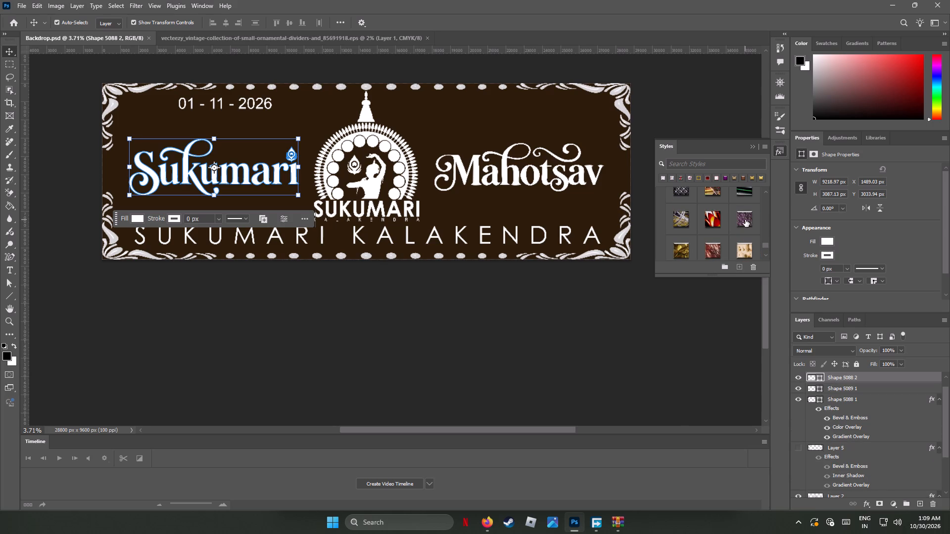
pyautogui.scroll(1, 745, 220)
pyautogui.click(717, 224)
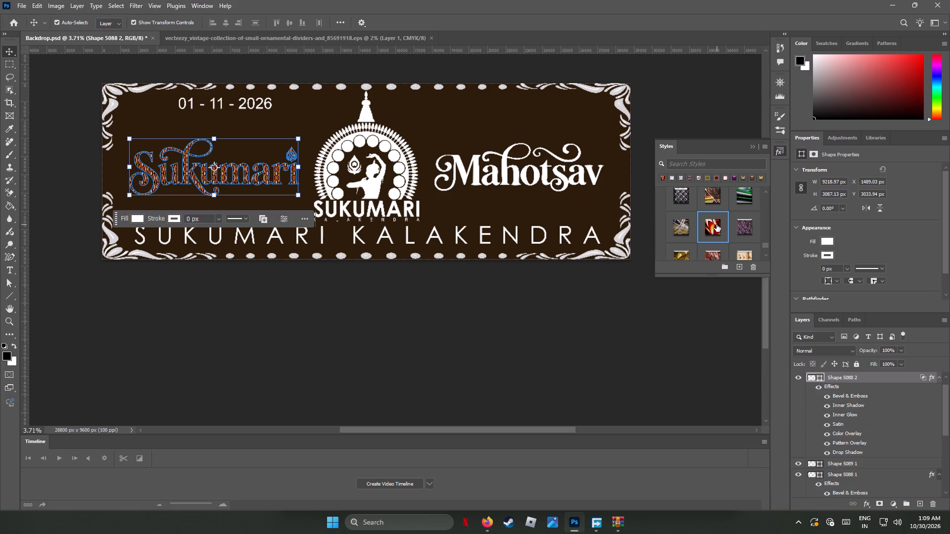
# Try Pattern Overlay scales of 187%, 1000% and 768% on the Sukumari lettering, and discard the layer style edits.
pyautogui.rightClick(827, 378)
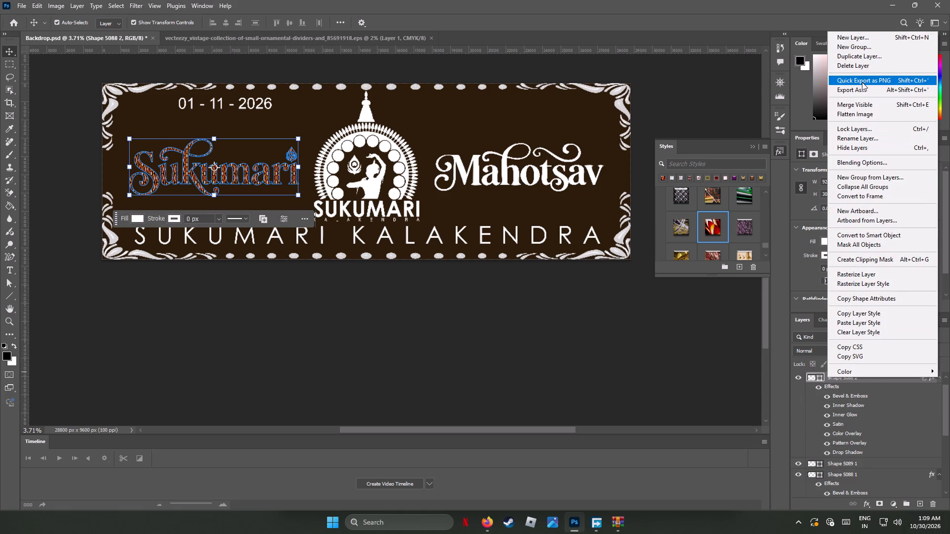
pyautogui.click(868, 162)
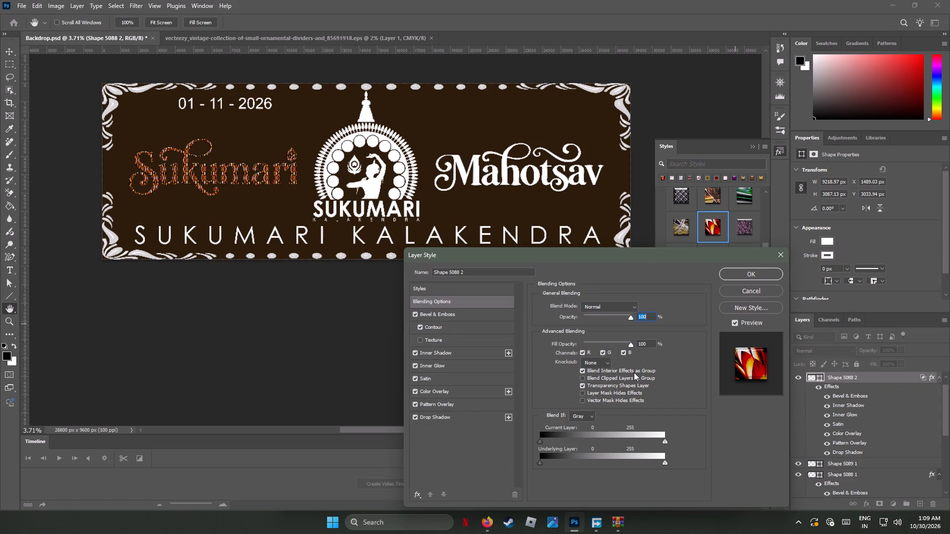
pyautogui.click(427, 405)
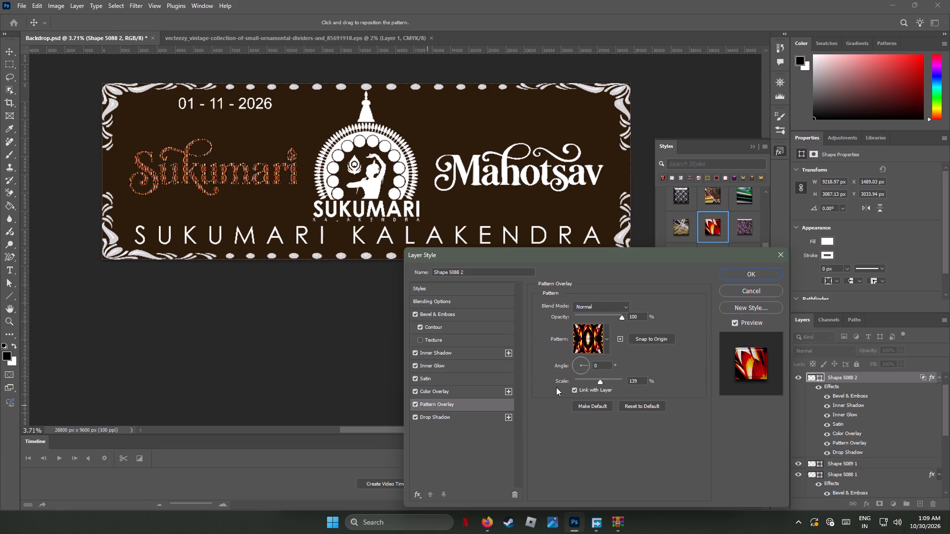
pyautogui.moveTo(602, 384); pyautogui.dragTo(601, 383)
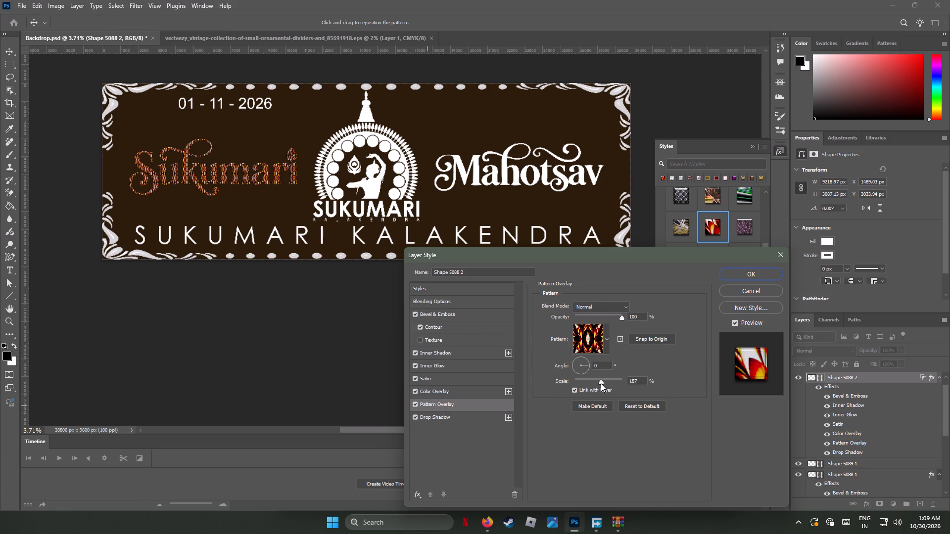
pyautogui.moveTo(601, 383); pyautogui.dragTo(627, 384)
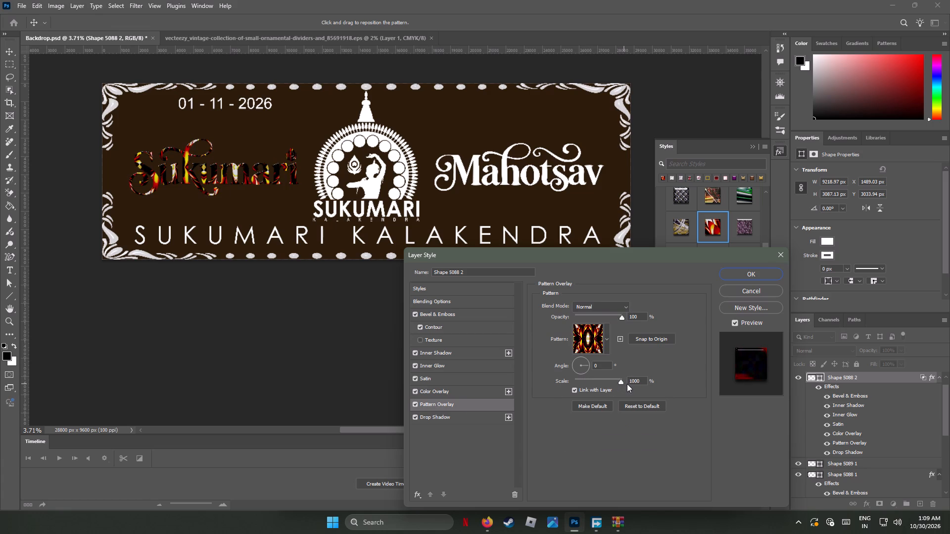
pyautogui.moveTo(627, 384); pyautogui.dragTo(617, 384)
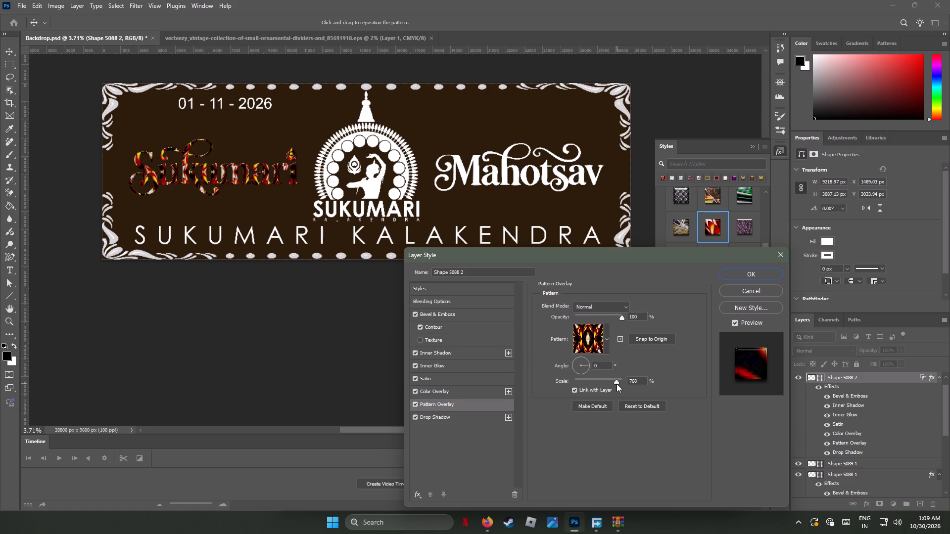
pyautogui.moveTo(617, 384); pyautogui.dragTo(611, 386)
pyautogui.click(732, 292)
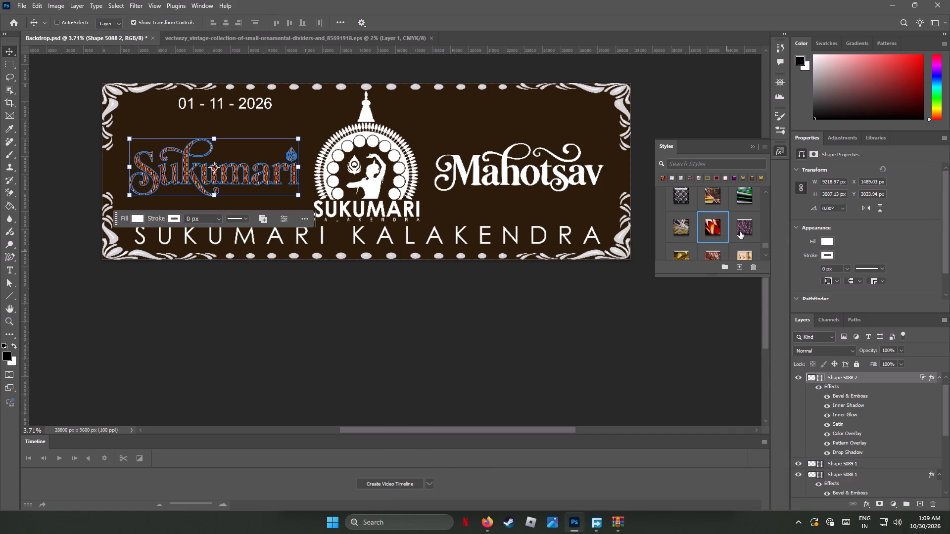
# Save the backdrop document.
pyautogui.hotkey('ctrl', 's')
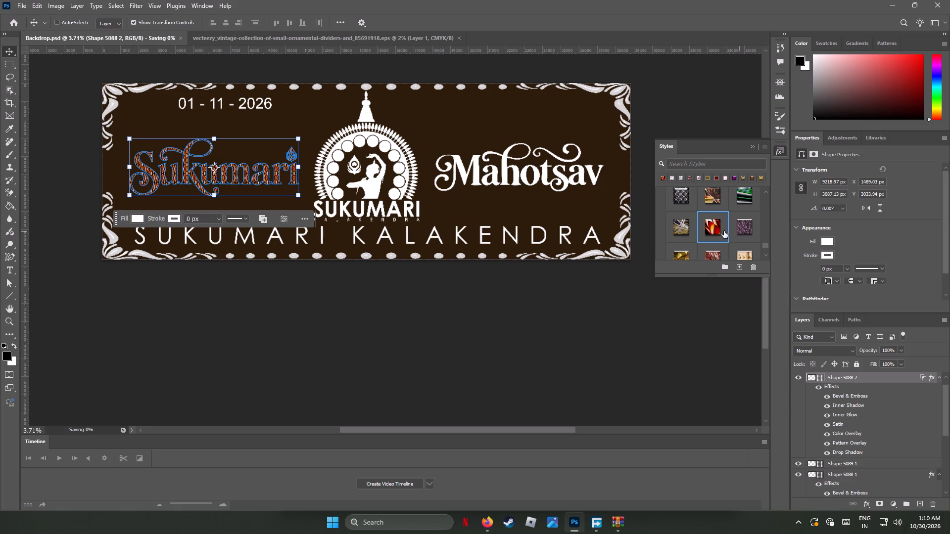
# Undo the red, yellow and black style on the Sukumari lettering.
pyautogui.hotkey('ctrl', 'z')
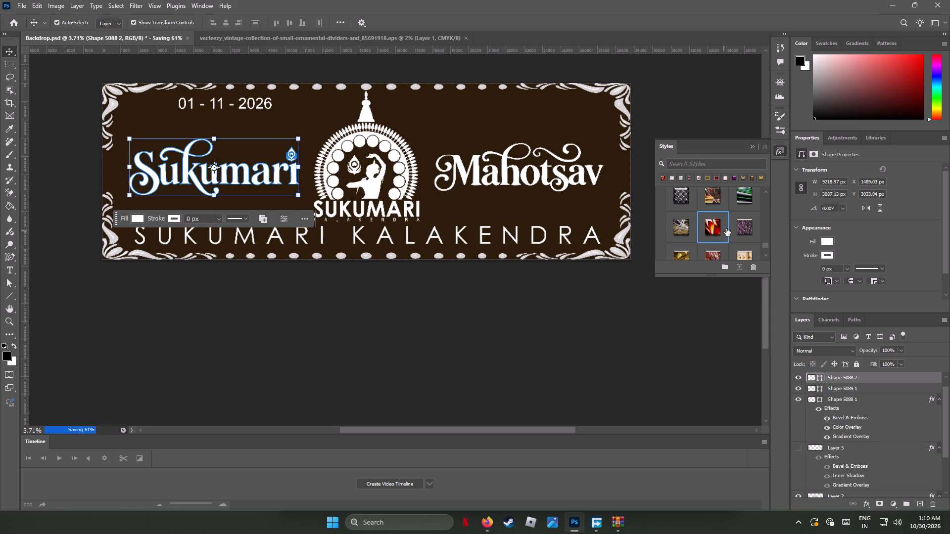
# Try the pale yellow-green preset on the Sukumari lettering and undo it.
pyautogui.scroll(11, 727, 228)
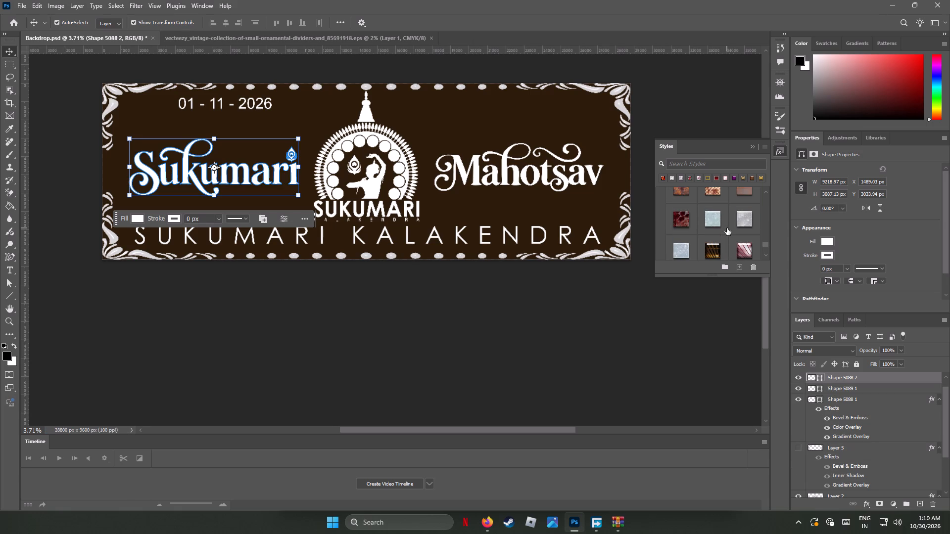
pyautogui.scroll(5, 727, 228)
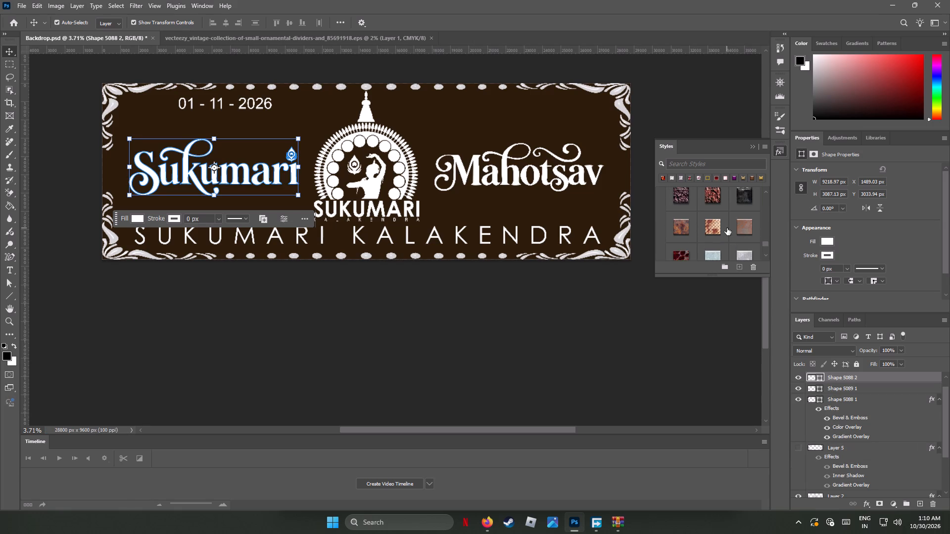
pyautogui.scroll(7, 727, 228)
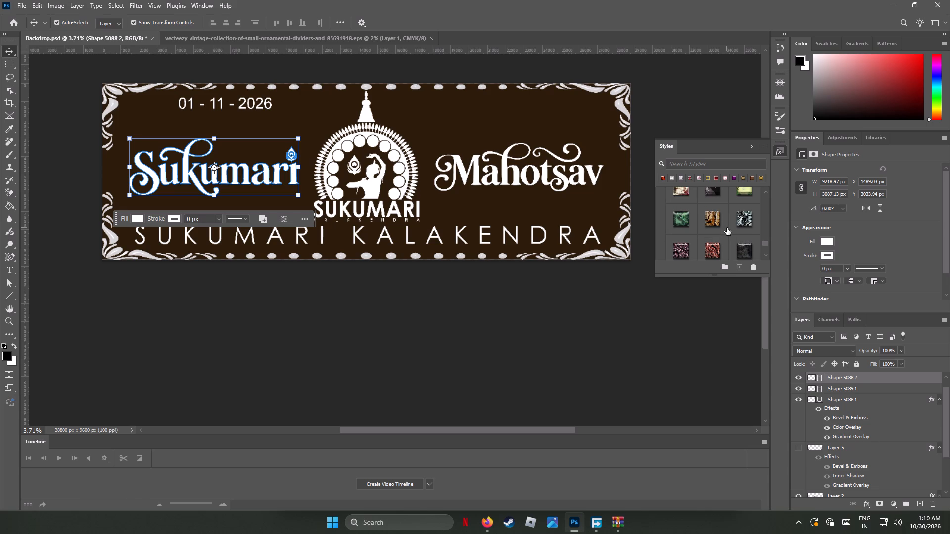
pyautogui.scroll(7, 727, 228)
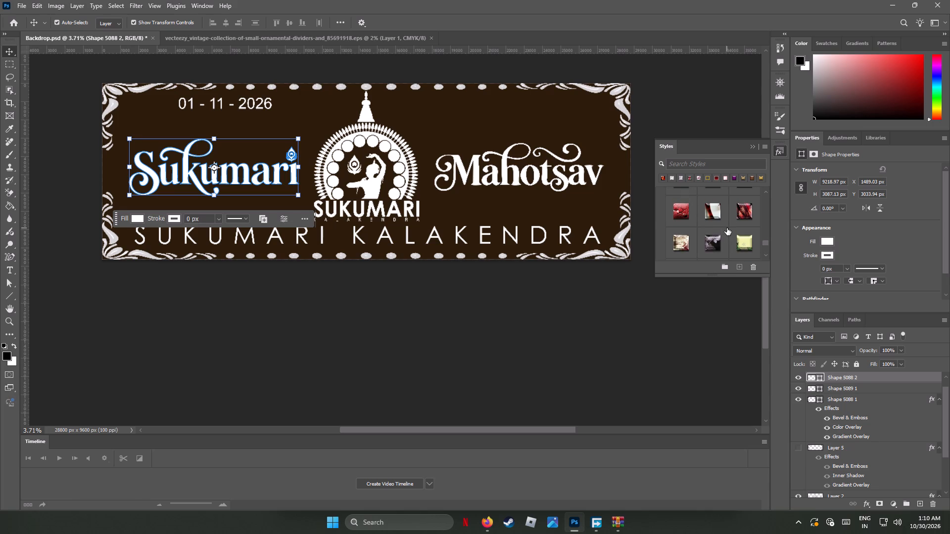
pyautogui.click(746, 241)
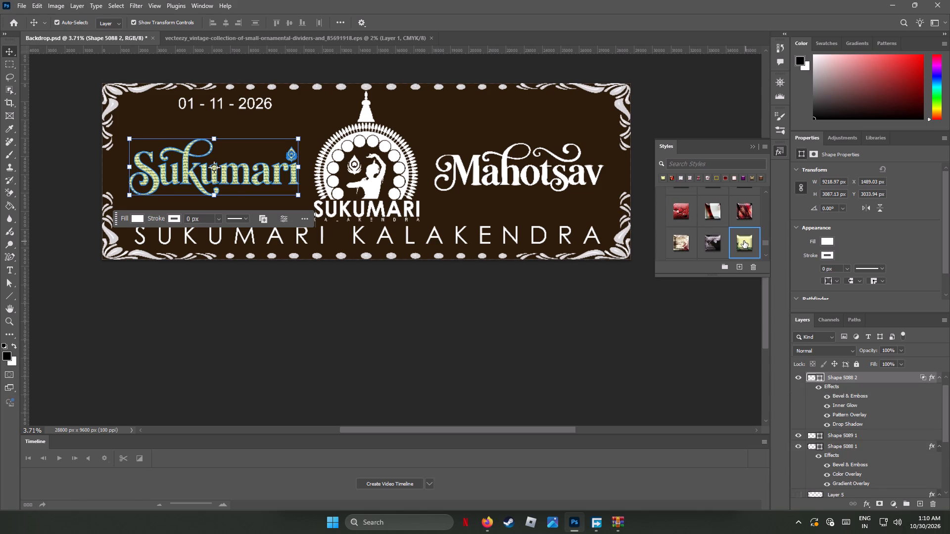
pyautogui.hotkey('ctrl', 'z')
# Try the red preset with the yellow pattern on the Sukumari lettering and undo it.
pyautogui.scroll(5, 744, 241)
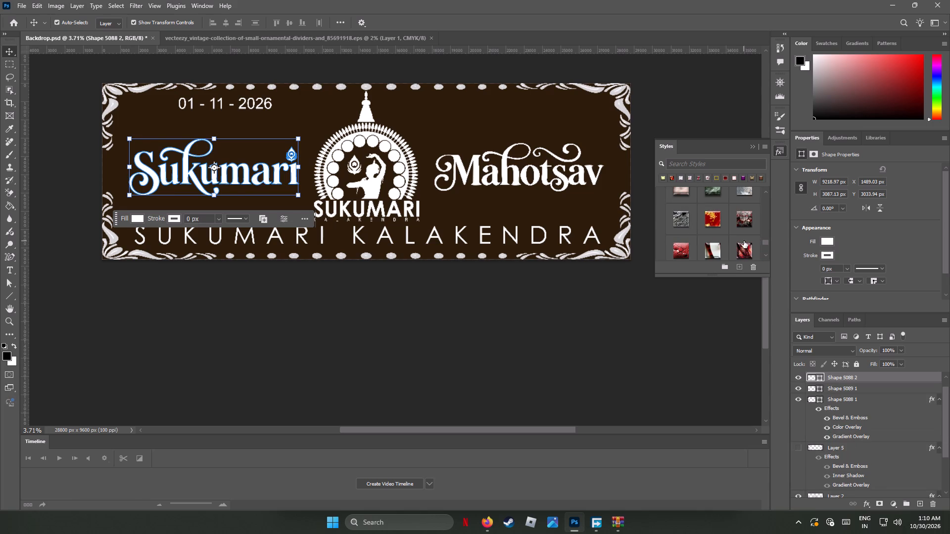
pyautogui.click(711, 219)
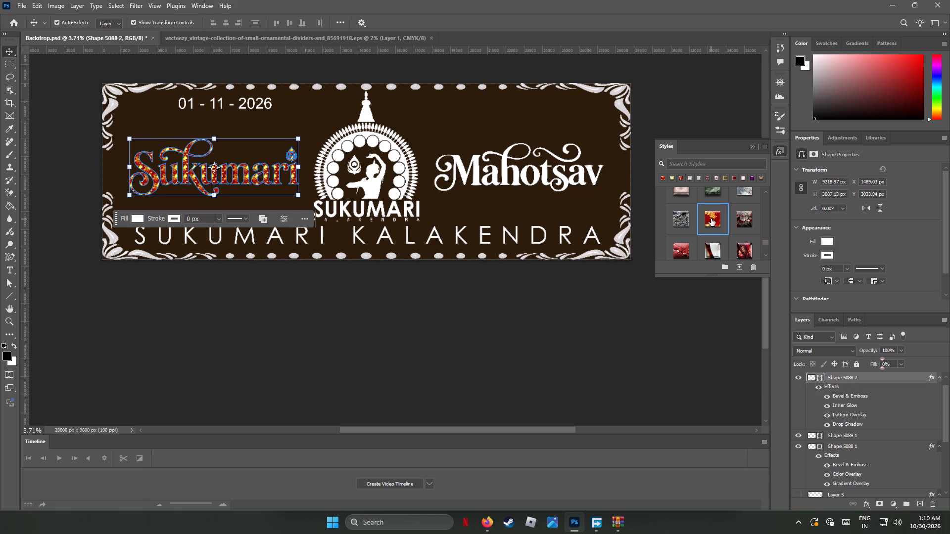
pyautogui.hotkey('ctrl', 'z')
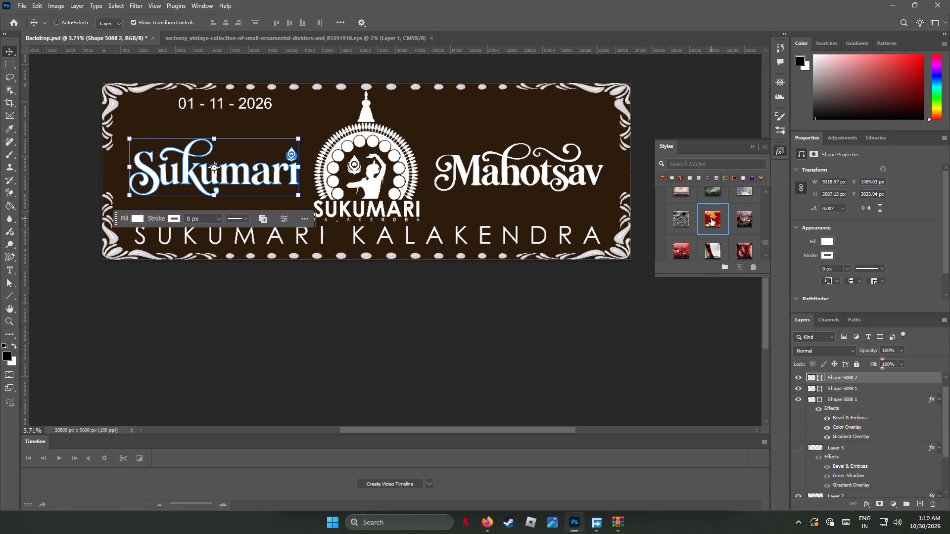
# Apply the bright gold preset, the middle one in the row of three gold presets, to the Sukumari lettering.
pyautogui.scroll(9, 711, 219)
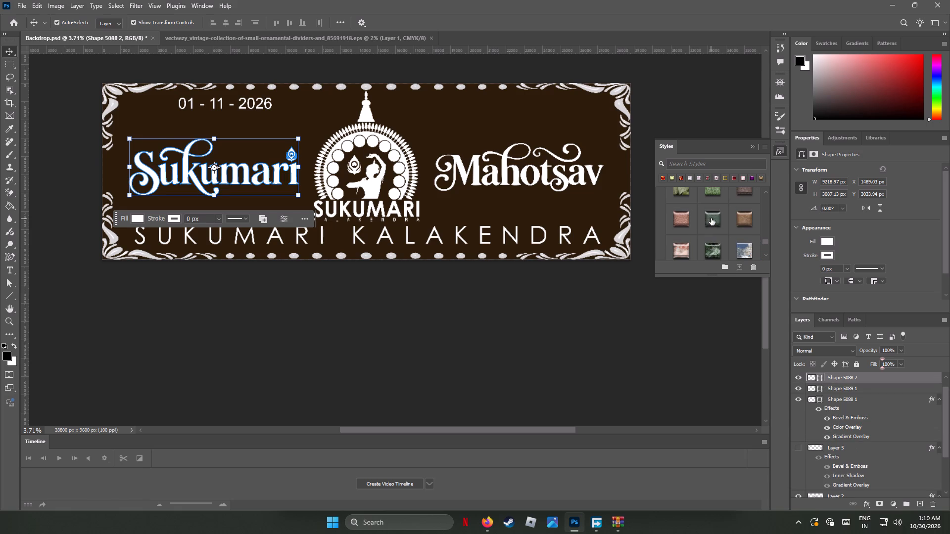
pyautogui.scroll(8, 711, 218)
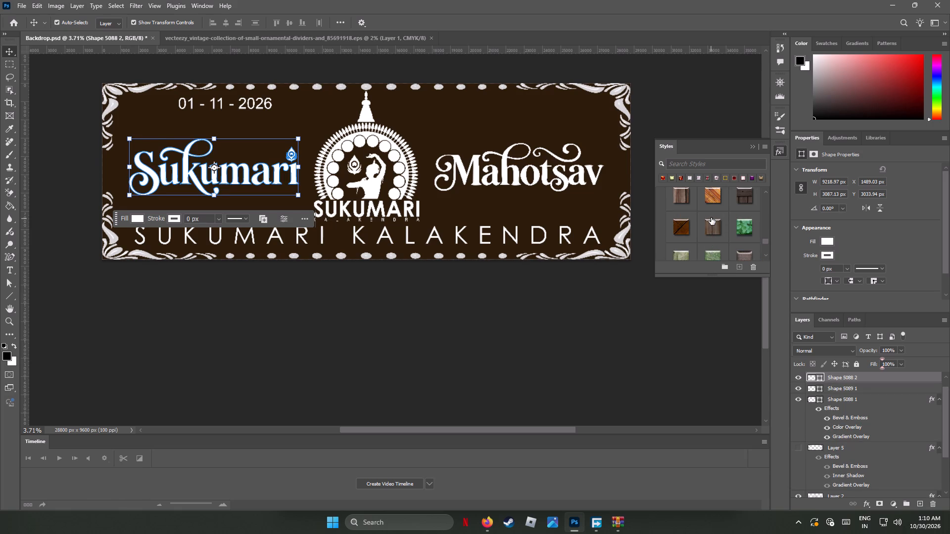
pyautogui.scroll(8, 711, 218)
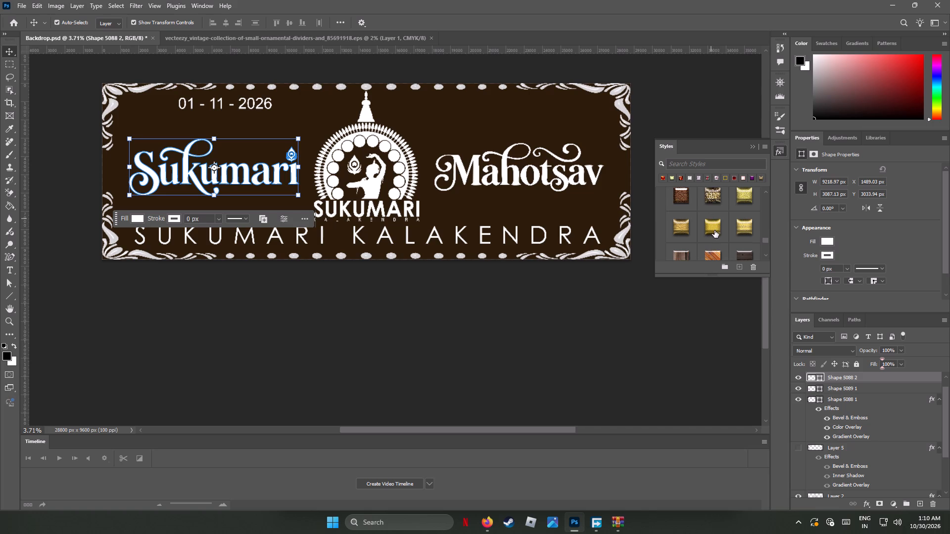
pyautogui.click(713, 226)
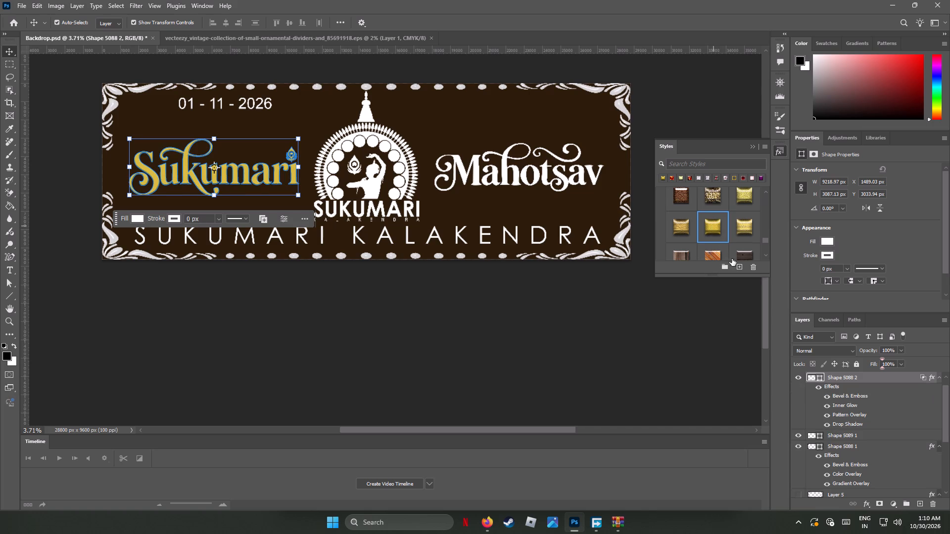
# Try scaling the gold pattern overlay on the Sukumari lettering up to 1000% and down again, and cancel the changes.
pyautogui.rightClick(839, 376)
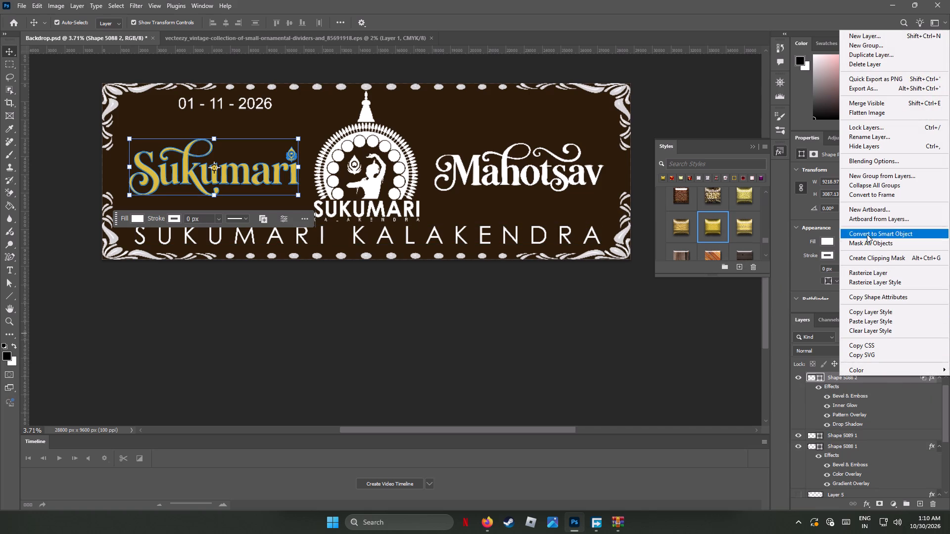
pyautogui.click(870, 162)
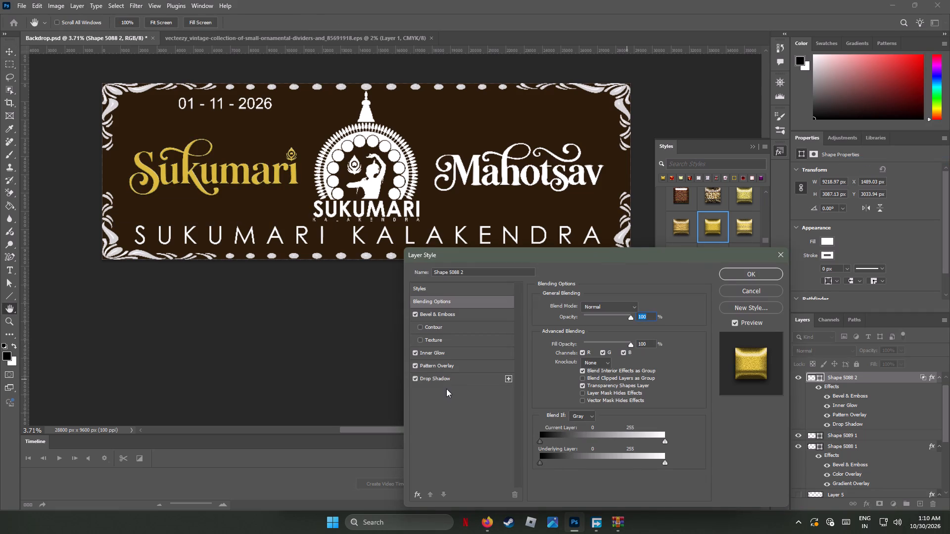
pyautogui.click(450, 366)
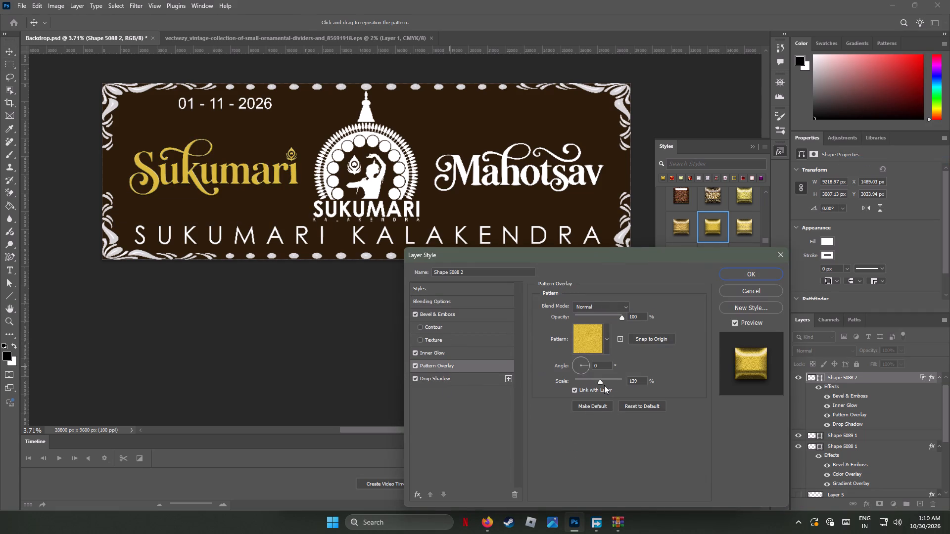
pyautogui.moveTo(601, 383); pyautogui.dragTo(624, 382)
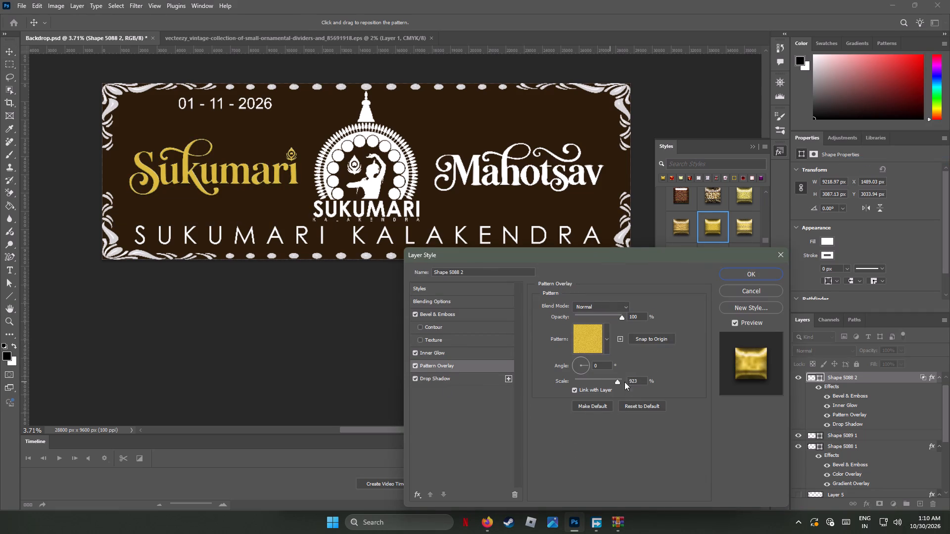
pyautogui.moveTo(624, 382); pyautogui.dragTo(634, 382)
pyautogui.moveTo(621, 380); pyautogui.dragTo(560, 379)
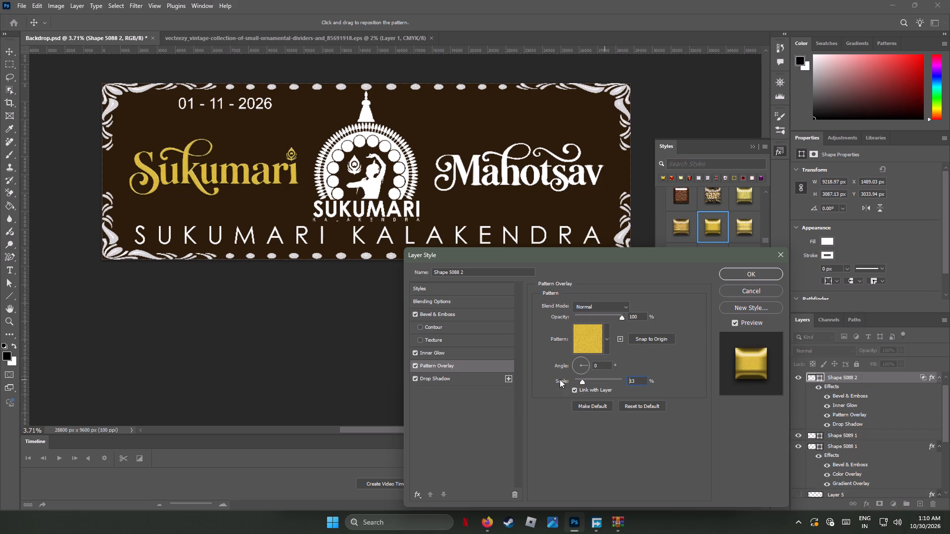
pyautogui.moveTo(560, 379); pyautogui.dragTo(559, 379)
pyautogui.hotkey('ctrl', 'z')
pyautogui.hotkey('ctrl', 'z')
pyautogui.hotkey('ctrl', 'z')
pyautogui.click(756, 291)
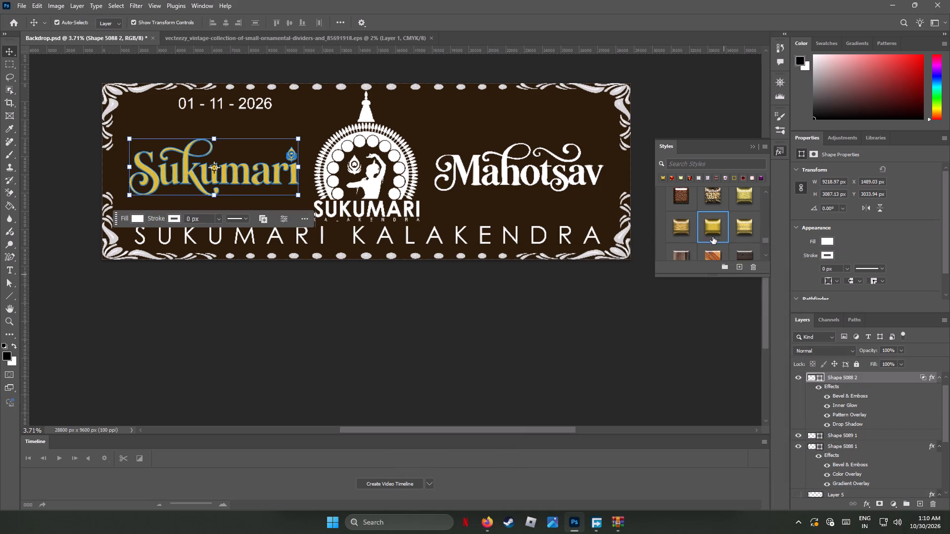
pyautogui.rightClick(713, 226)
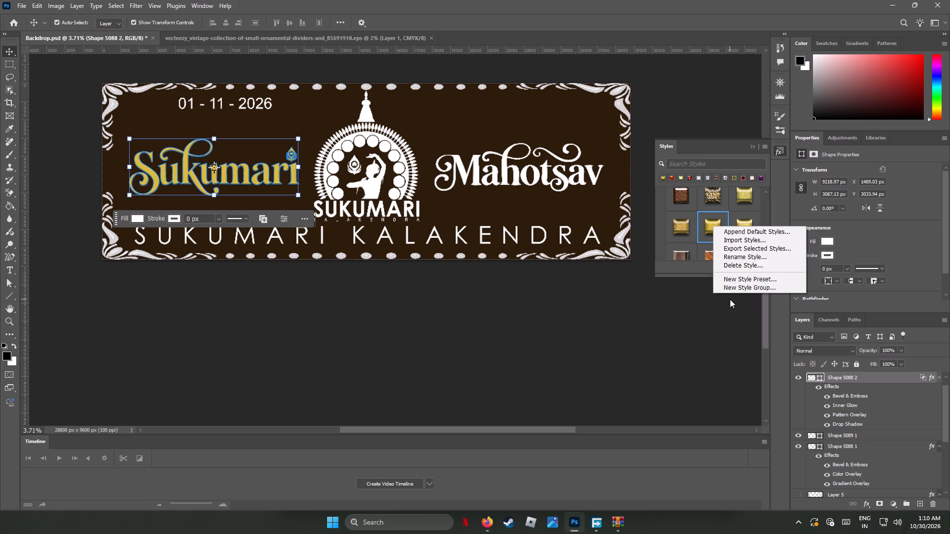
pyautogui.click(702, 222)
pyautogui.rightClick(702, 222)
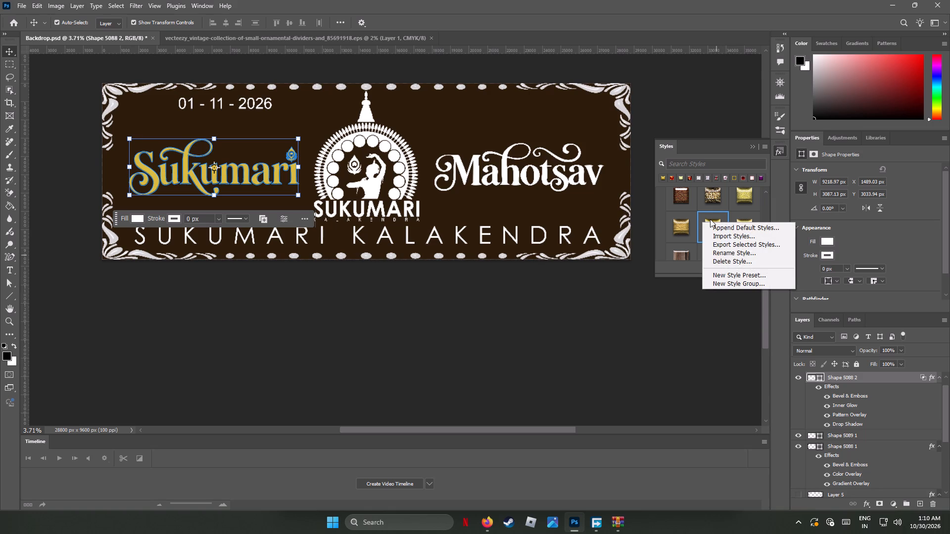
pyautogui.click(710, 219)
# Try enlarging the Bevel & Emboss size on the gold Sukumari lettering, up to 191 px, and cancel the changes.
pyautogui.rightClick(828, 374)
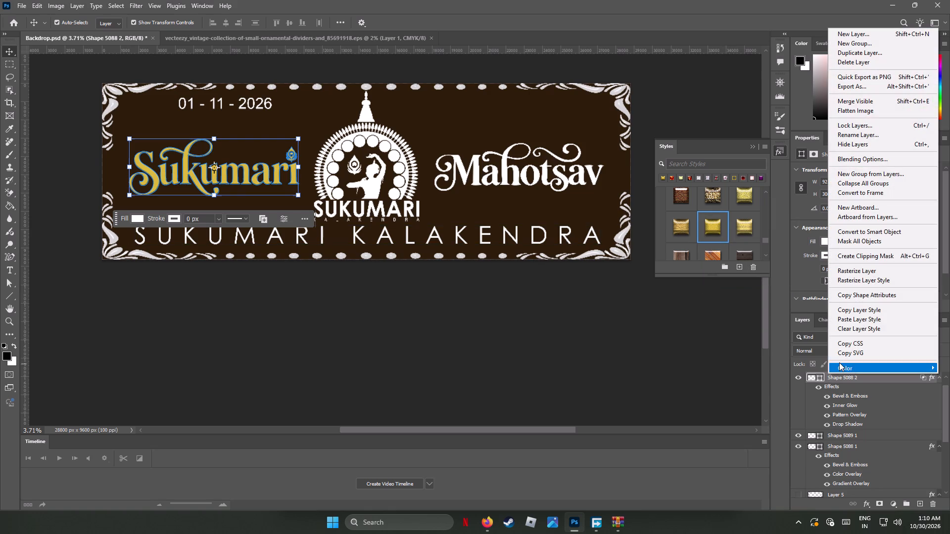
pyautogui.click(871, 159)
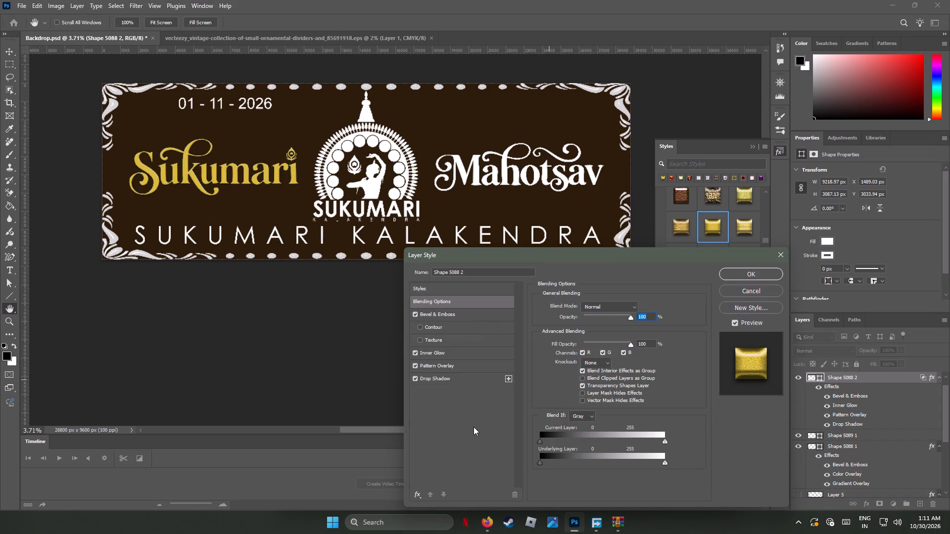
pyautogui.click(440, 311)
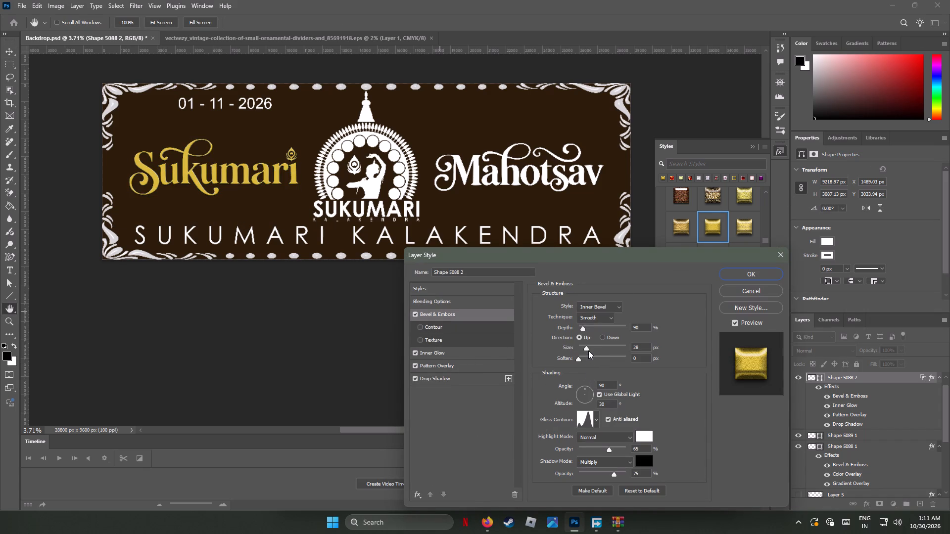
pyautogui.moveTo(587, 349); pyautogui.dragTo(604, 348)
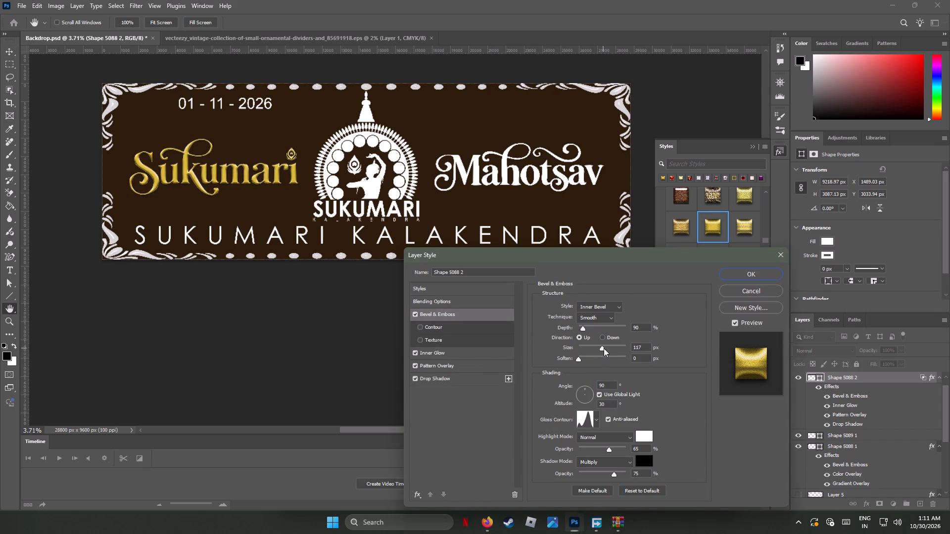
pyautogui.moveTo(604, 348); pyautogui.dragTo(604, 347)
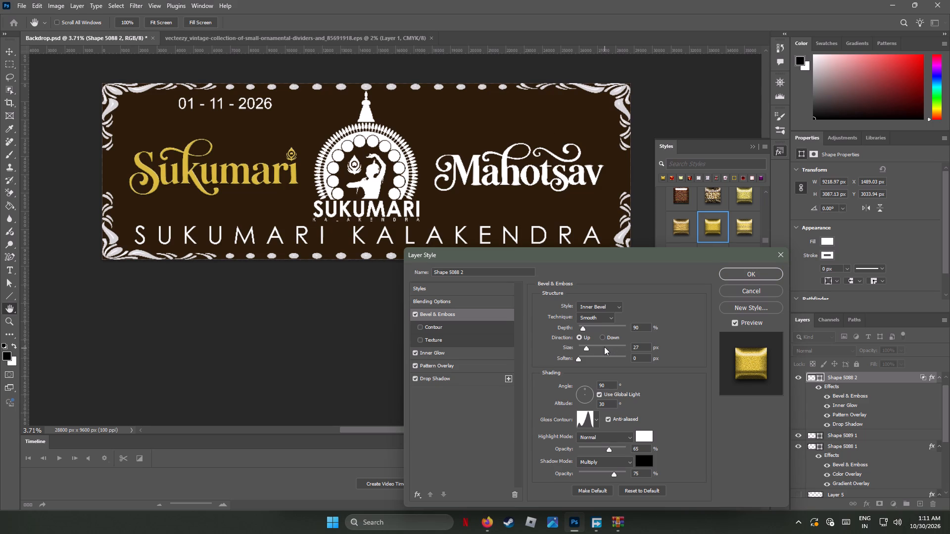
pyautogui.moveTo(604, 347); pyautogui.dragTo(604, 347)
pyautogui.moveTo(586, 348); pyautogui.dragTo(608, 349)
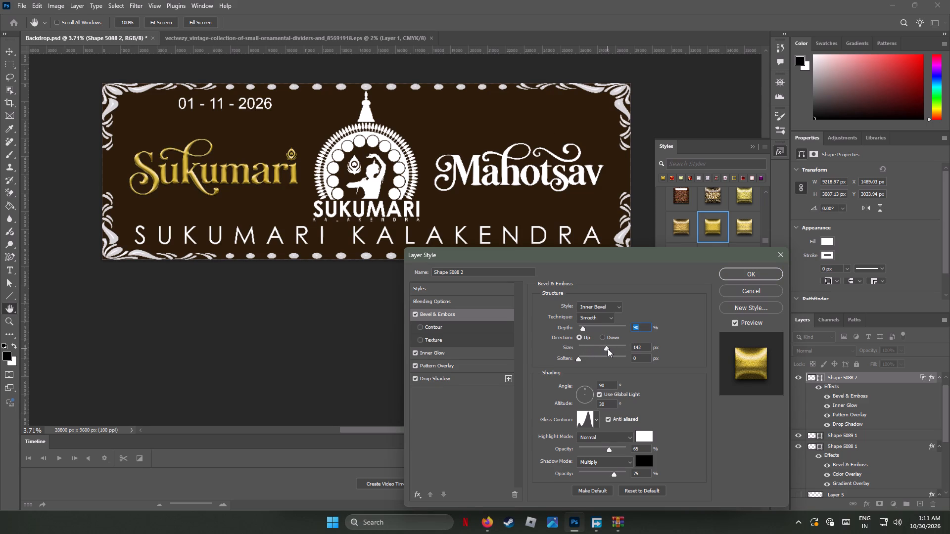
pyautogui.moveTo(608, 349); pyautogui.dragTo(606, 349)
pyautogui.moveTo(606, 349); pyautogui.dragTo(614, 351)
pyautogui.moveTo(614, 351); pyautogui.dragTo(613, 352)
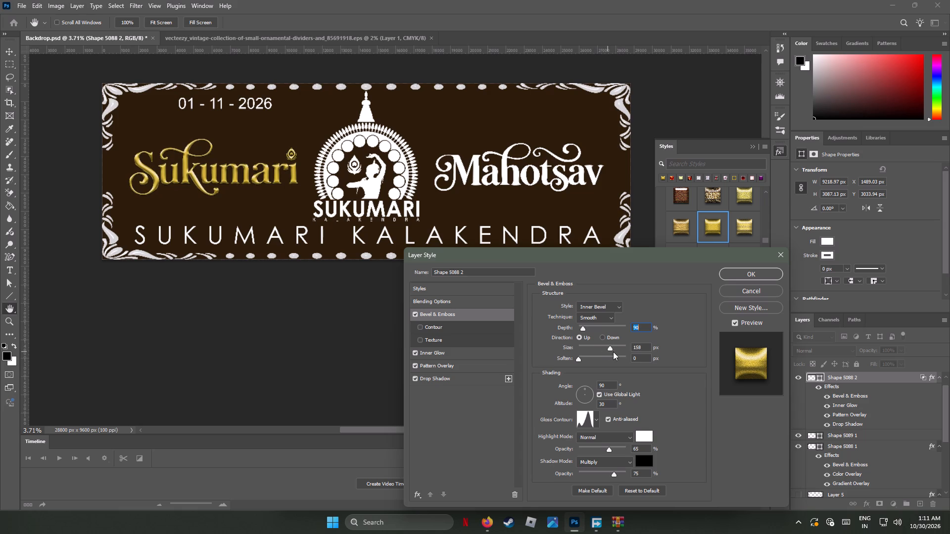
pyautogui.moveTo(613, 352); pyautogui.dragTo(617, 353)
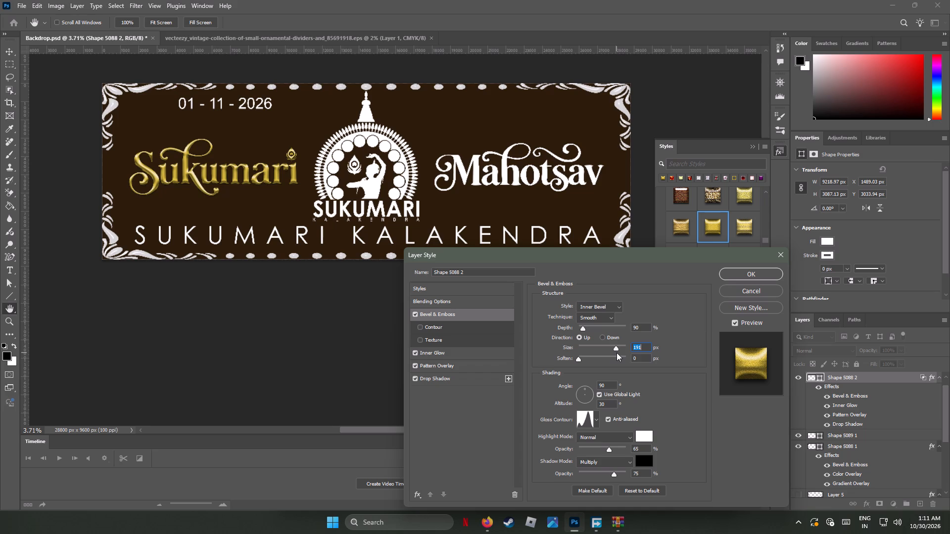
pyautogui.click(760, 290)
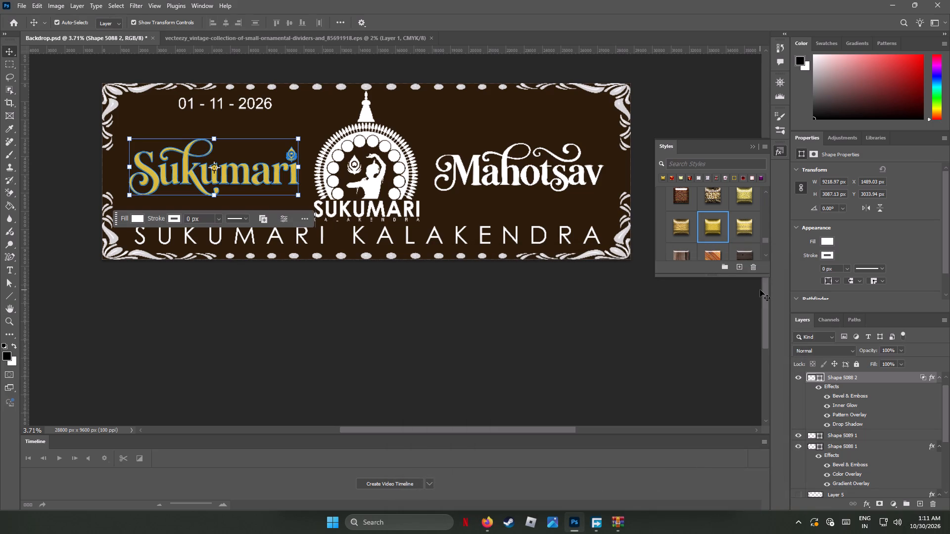
# Undo the gold preset on the Sukumari lettering and apply the dark reddish-brown speckled preset instead.
pyautogui.hotkey('ctrl', 'z')
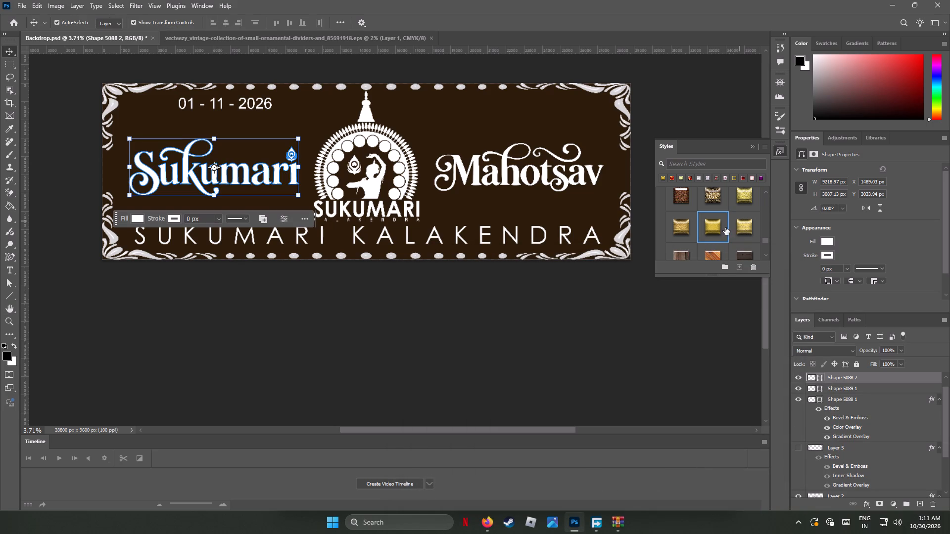
pyautogui.click(683, 198)
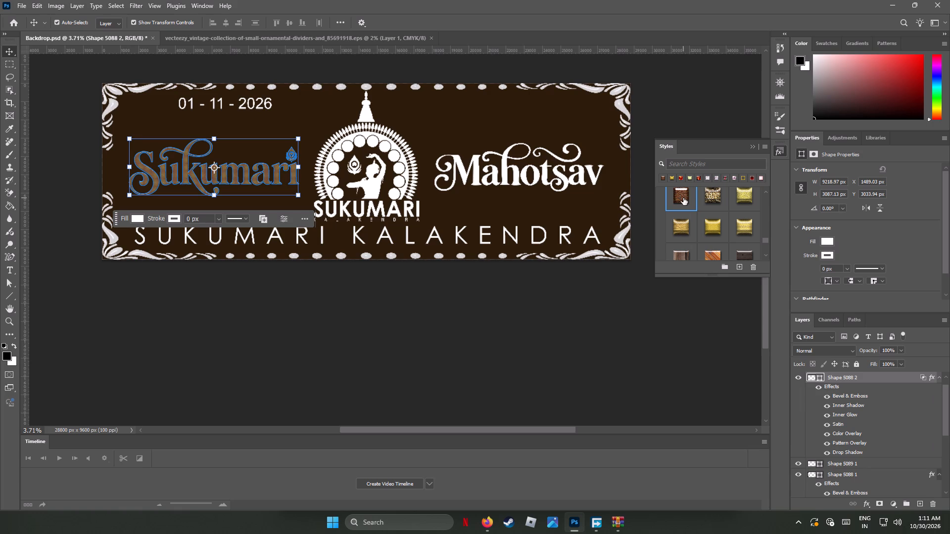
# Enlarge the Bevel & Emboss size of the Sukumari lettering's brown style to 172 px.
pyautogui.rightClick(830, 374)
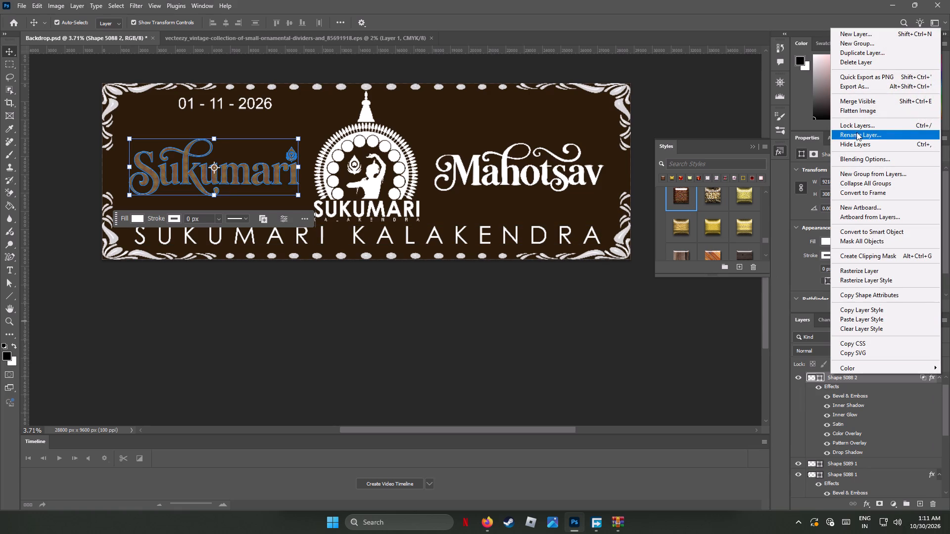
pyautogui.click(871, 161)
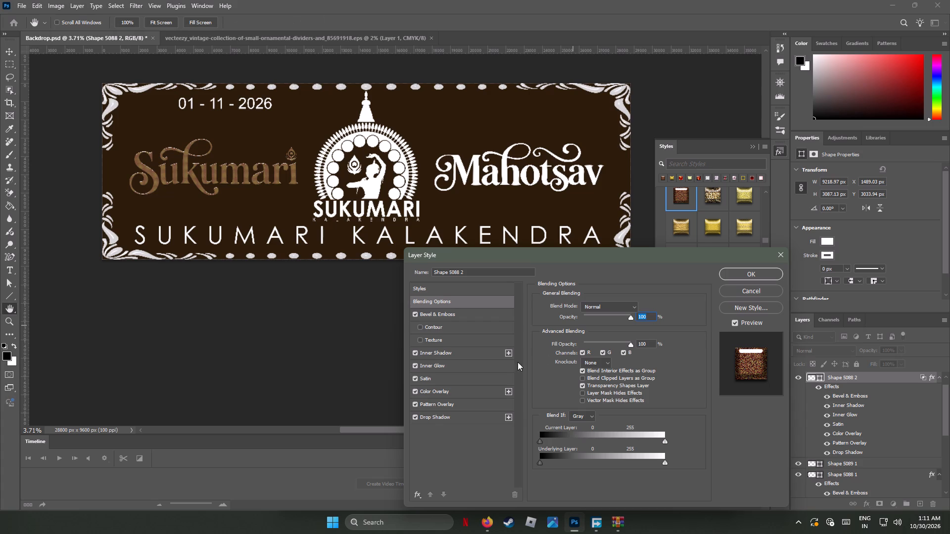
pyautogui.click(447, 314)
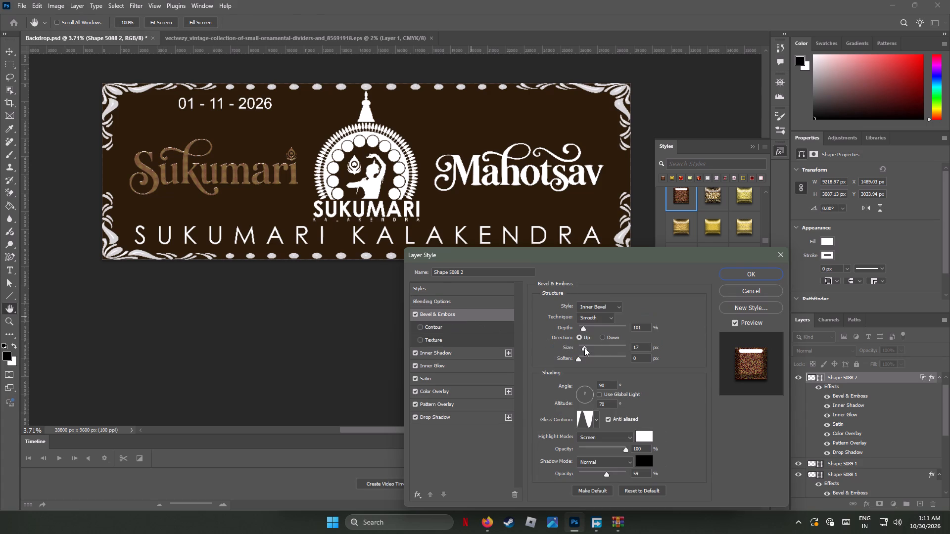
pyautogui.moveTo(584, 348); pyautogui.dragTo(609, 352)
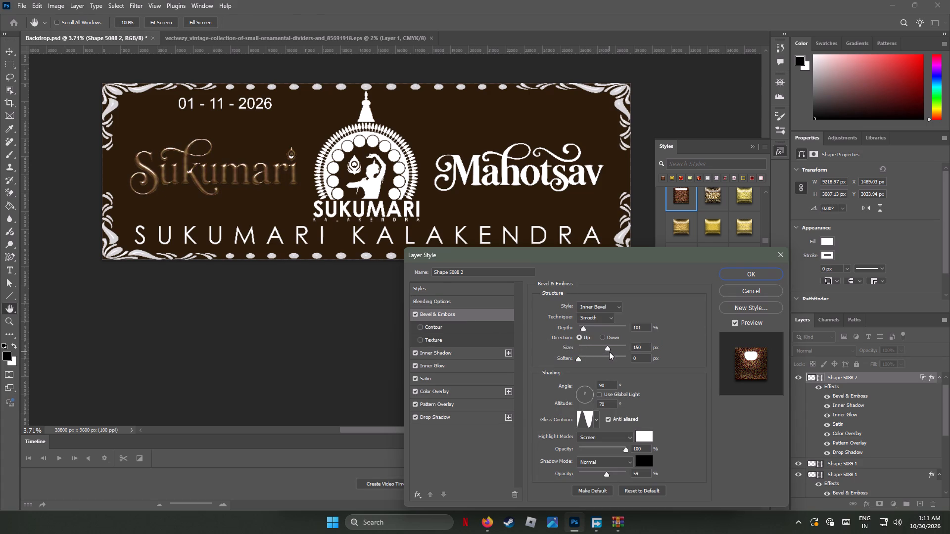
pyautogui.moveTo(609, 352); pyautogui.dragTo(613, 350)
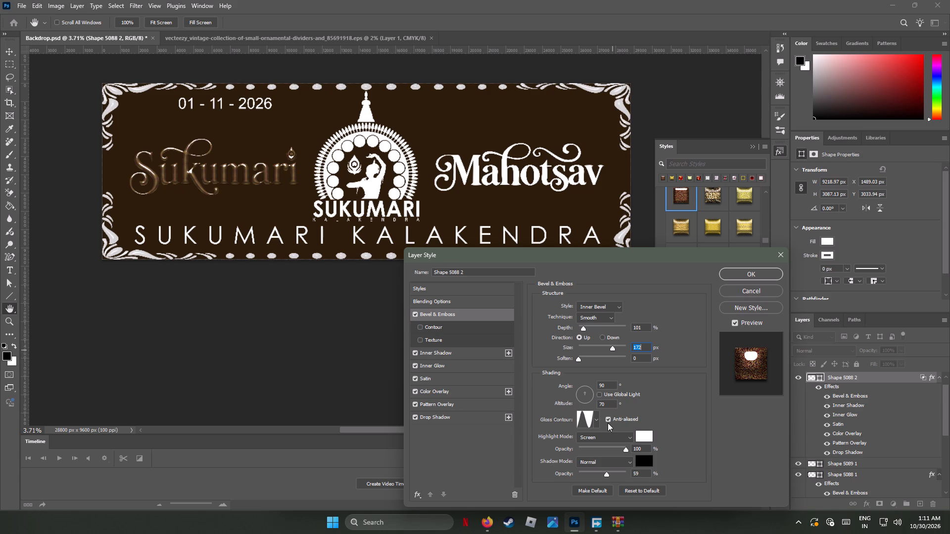
# Enlarge the brown pattern overlay on the Sukumari lettering to near the top of its scale range.
pyautogui.click(449, 404)
pyautogui.moveTo(600, 382); pyautogui.dragTo(603, 383)
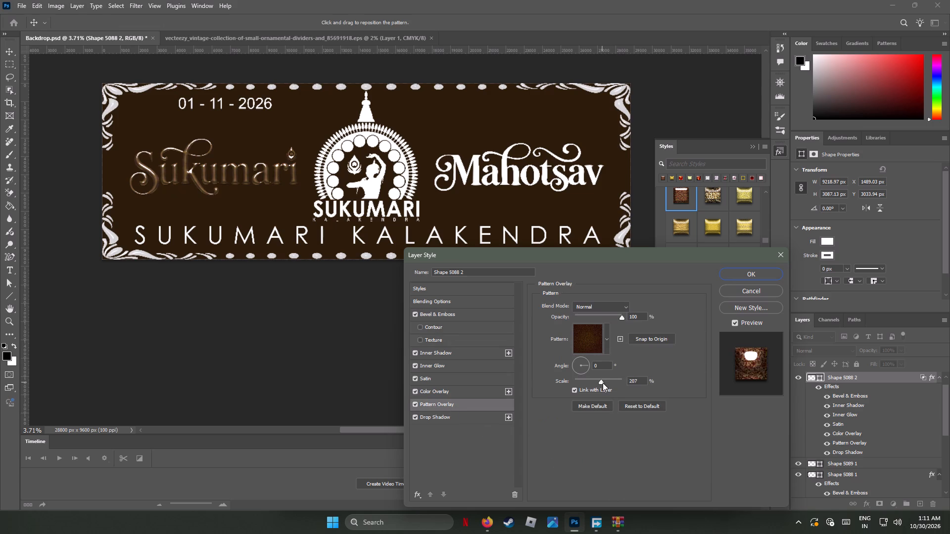
pyautogui.moveTo(603, 383); pyautogui.dragTo(601, 386)
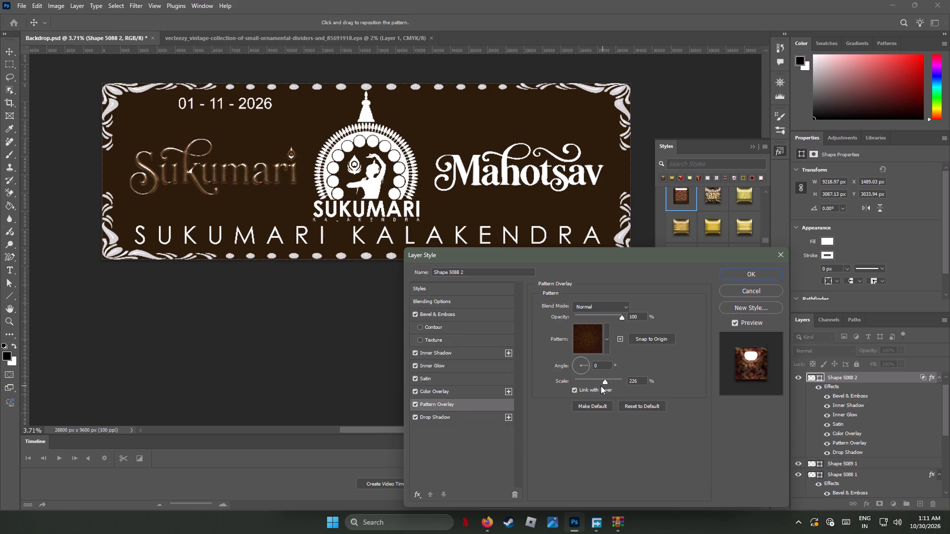
pyautogui.moveTo(601, 386); pyautogui.dragTo(619, 385)
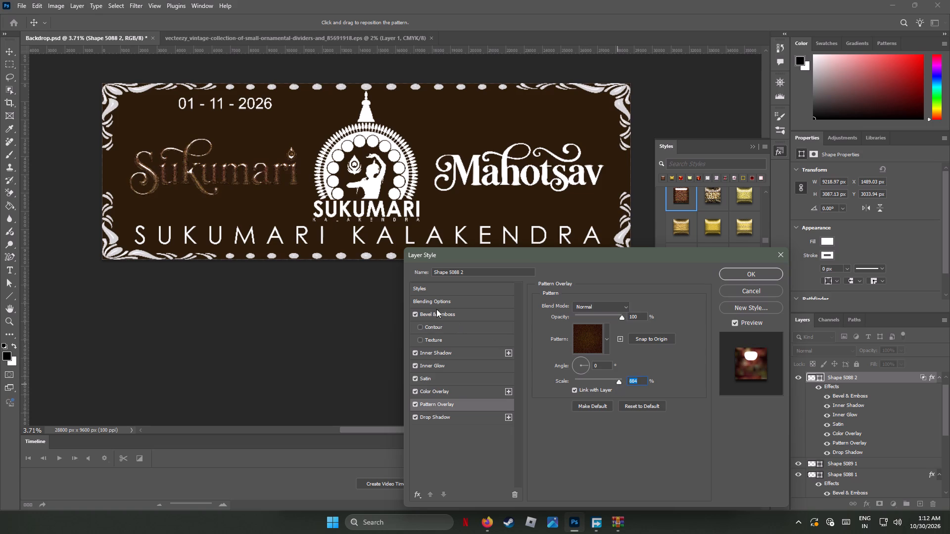
# Set the Bevel & Emboss size of the Sukumari lettering to 106 px and apply the layer style.
pyautogui.click(438, 313)
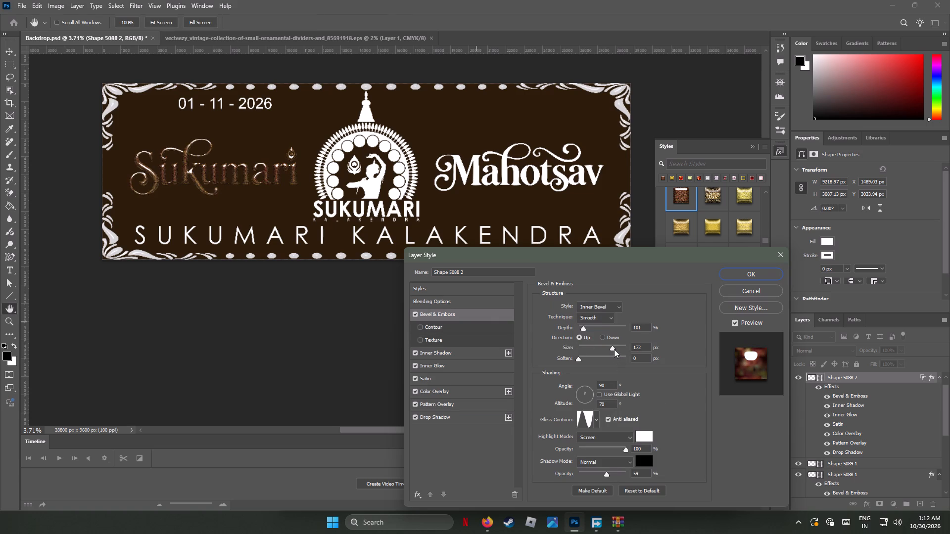
pyautogui.moveTo(614, 349); pyautogui.dragTo(601, 349)
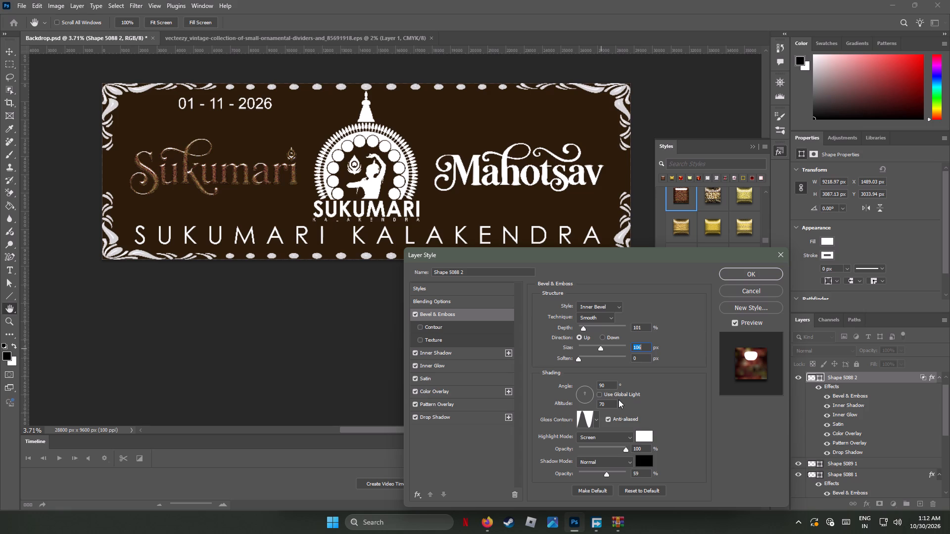
pyautogui.click(737, 271)
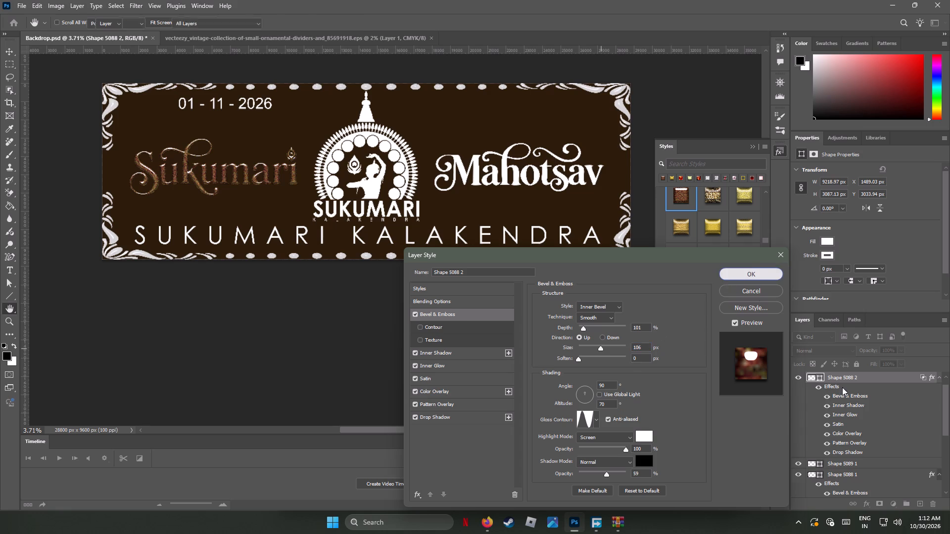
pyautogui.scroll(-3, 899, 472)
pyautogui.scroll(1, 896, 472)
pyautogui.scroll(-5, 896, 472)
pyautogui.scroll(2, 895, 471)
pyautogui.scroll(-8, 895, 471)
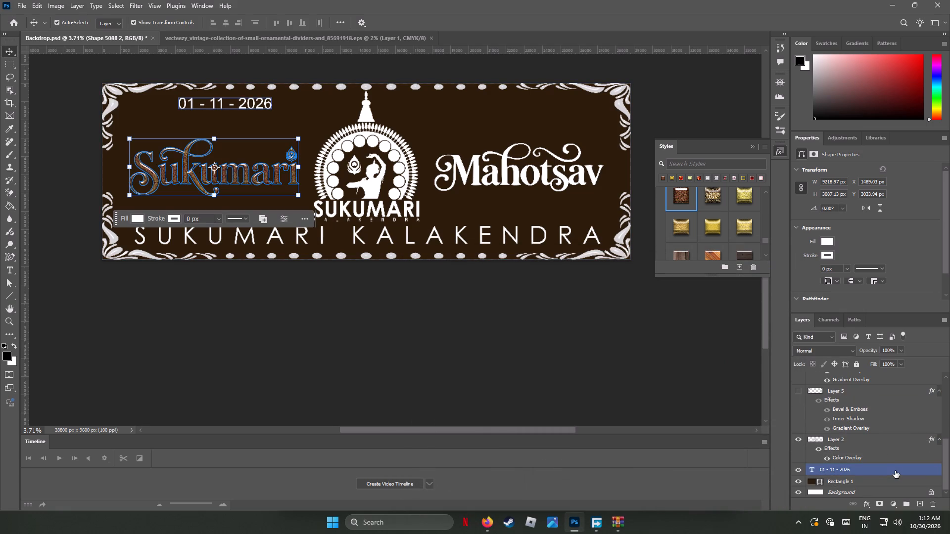
# Identify the brown backdrop layer, Rectangle 1, by toggling its visibility, and add a Color Overlay to it in Normal blend mode.
pyautogui.scroll(-2, 895, 471)
pyautogui.click(797, 492)
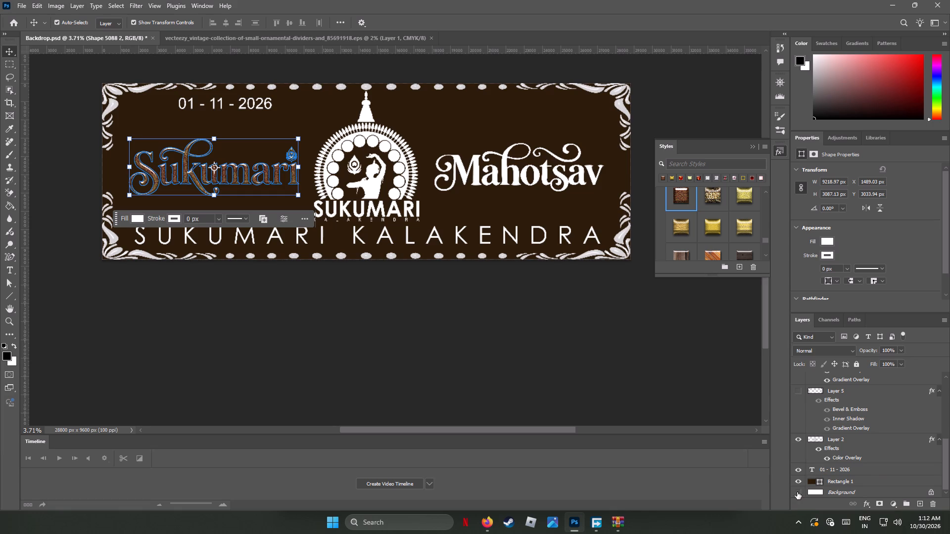
pyautogui.click(797, 491)
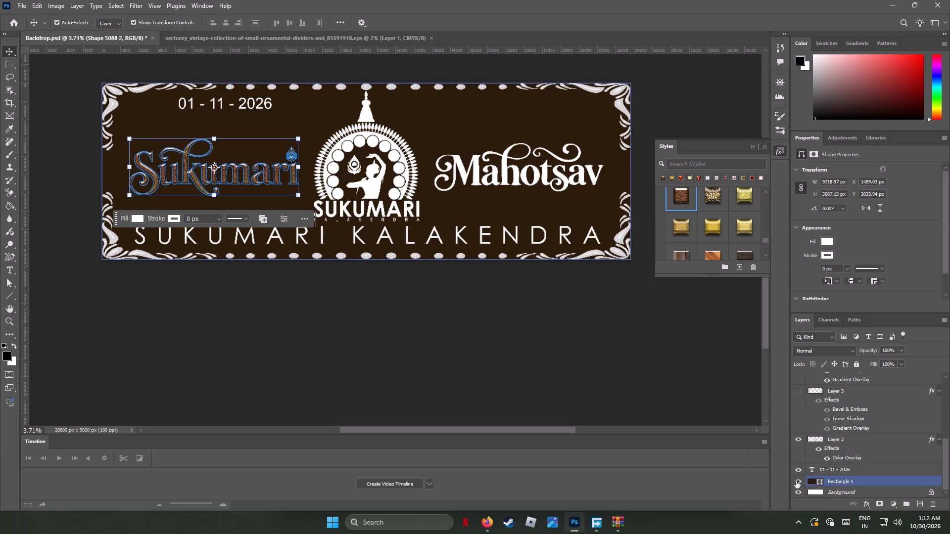
pyautogui.click(796, 481)
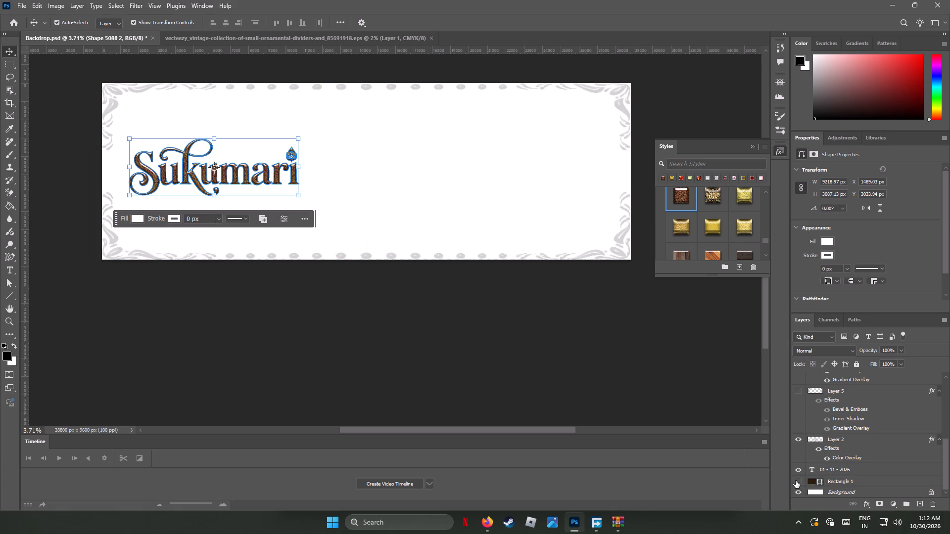
pyautogui.click(796, 481)
pyautogui.click(836, 481)
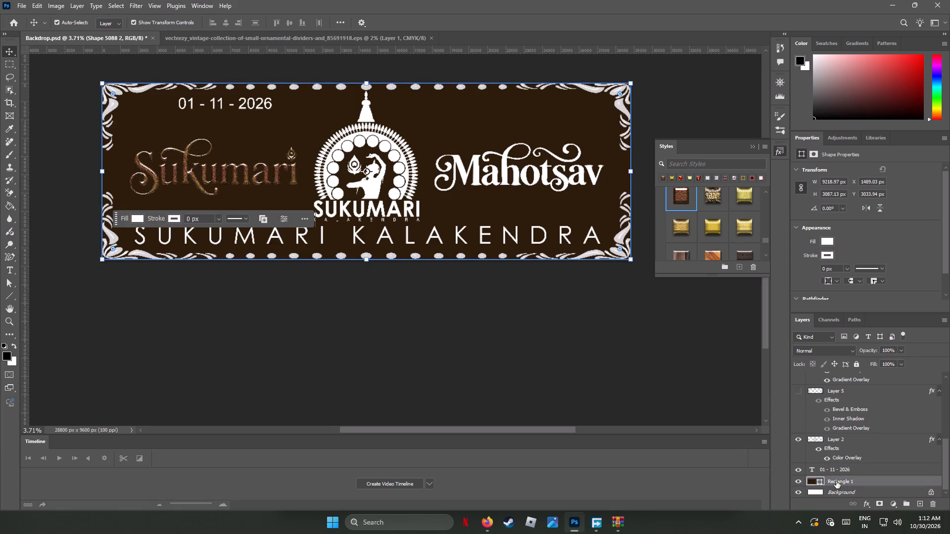
pyautogui.rightClick(836, 481)
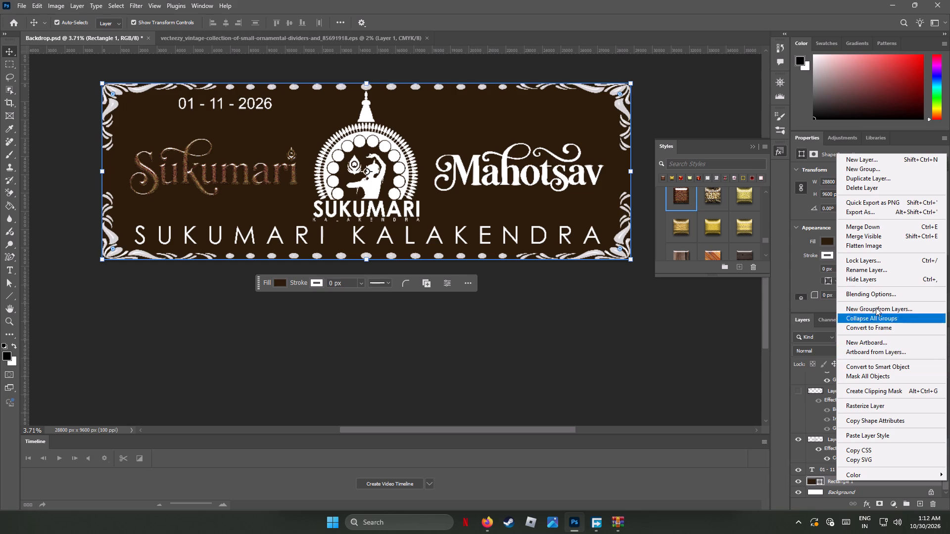
pyautogui.click(873, 292)
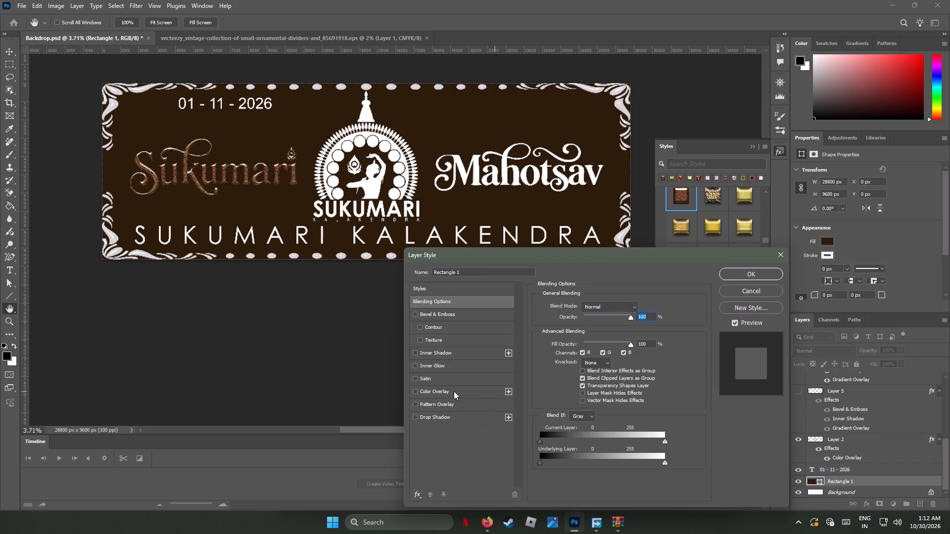
pyautogui.click(419, 392)
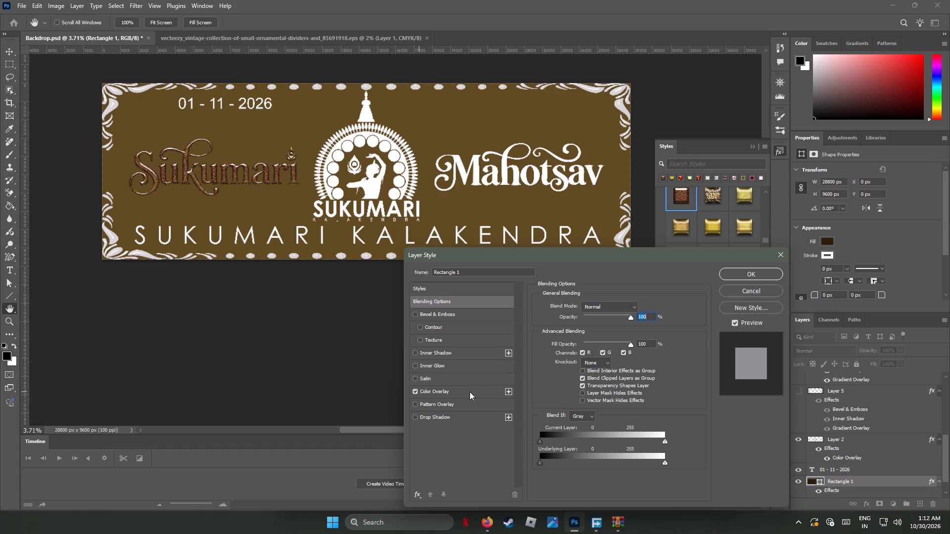
pyautogui.click(456, 392)
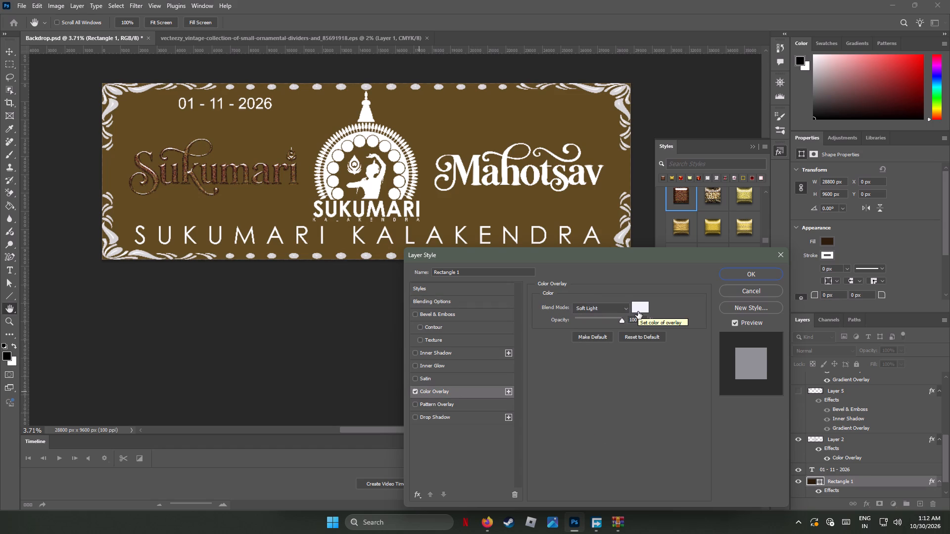
pyautogui.click(639, 310)
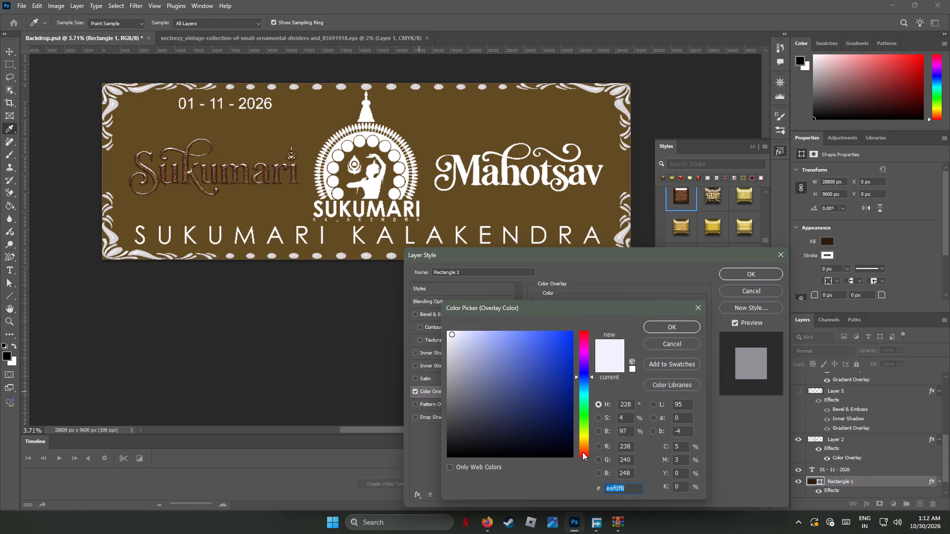
pyautogui.click(665, 344)
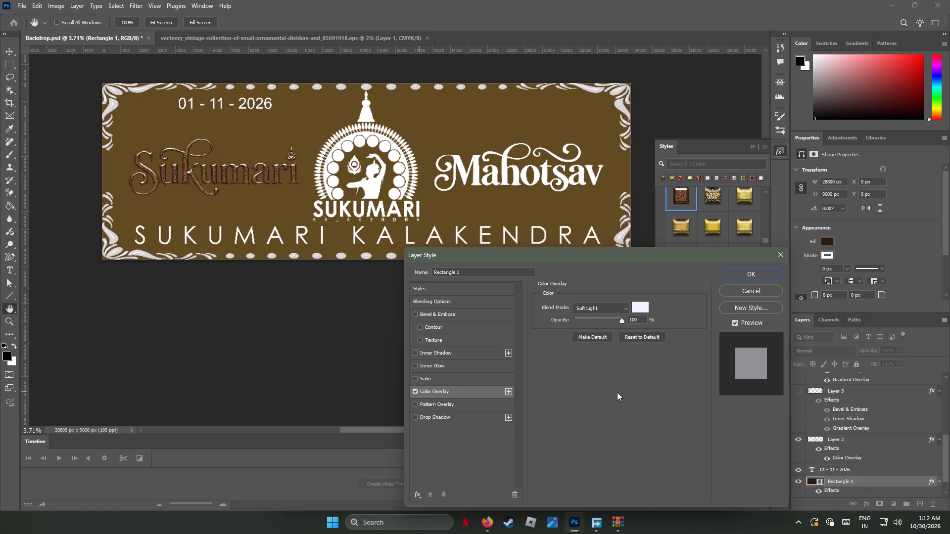
pyautogui.click(626, 311)
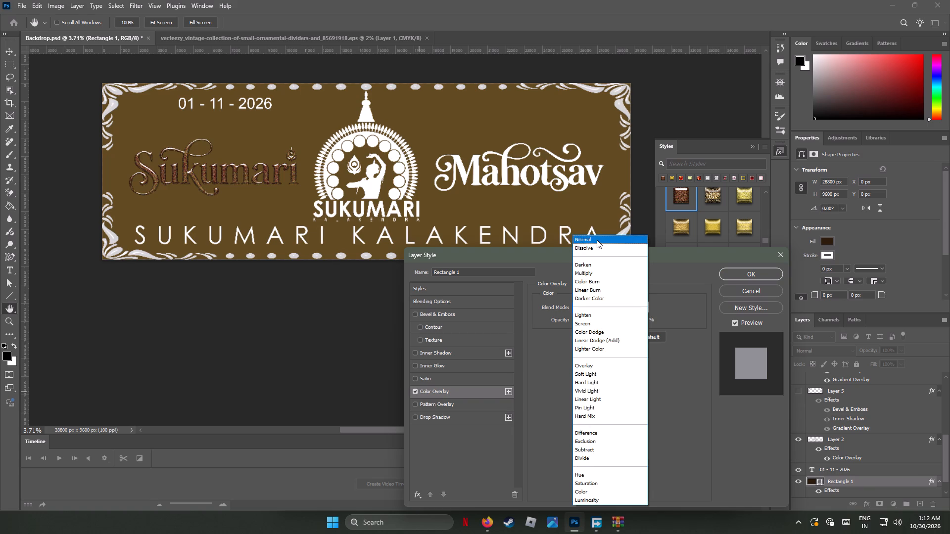
pyautogui.click(597, 240)
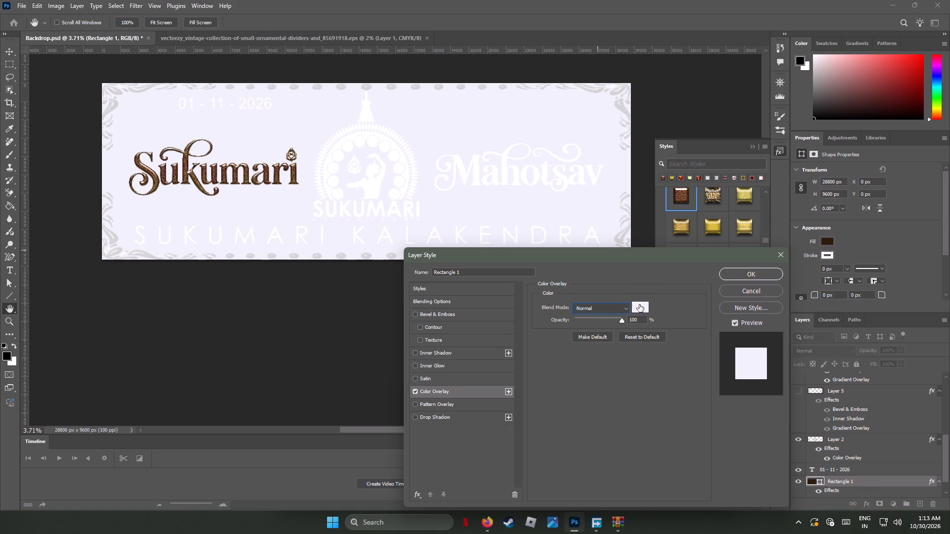
# Set the backdrop rectangle's overlay colour to the dark olive brown #2e2608 and apply the layer style.
pyautogui.moveTo(639, 306); pyautogui.dragTo(634, 312, button='right')
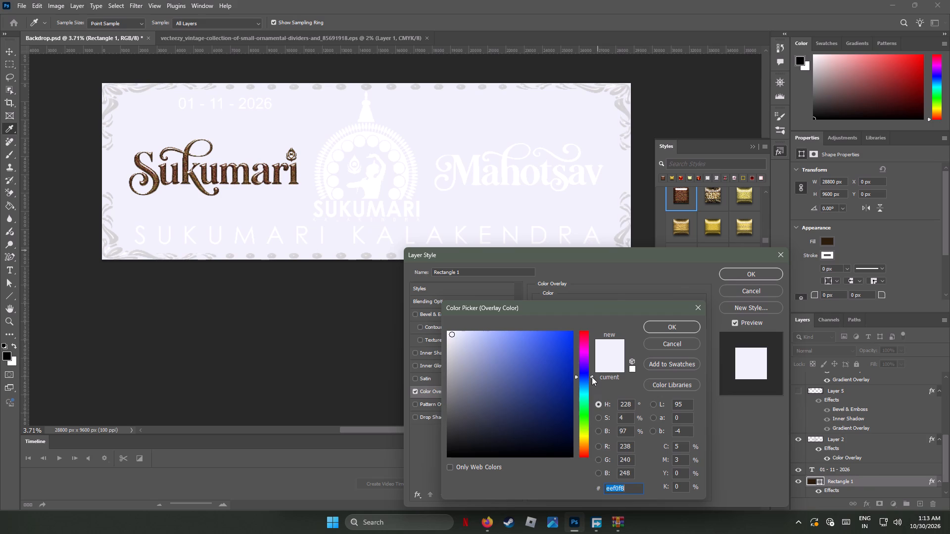
pyautogui.moveTo(592, 377); pyautogui.dragTo(592, 434)
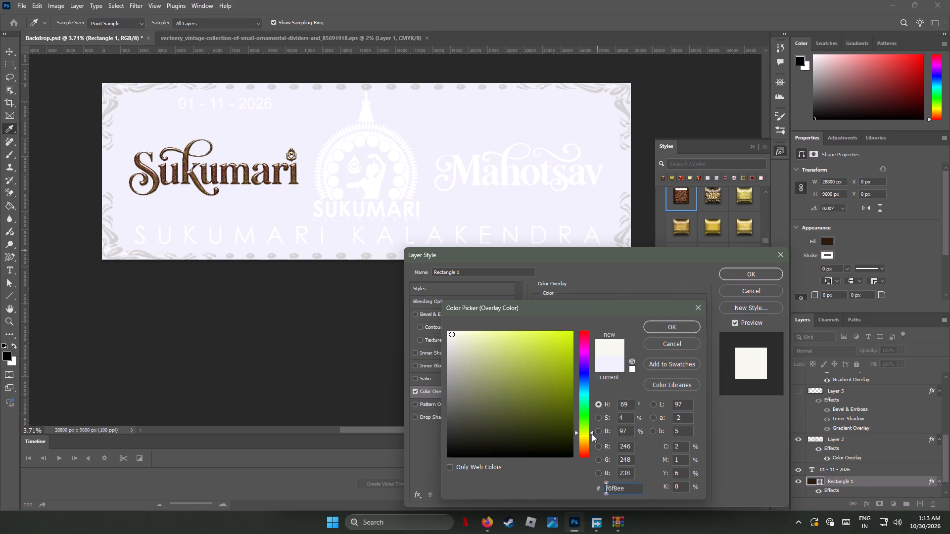
pyautogui.moveTo(592, 434); pyautogui.dragTo(593, 438)
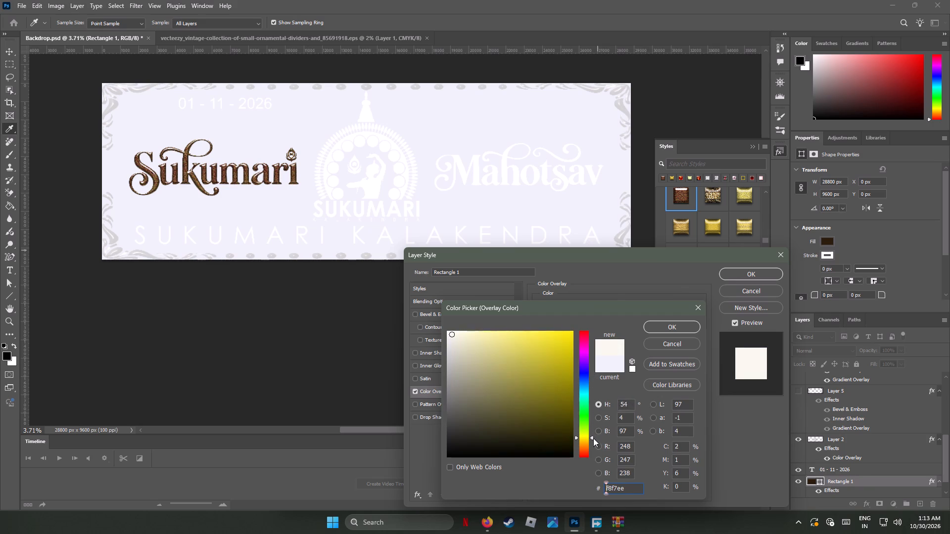
pyautogui.moveTo(593, 438); pyautogui.dragTo(593, 441)
pyautogui.moveTo(556, 370); pyautogui.dragTo(582, 328)
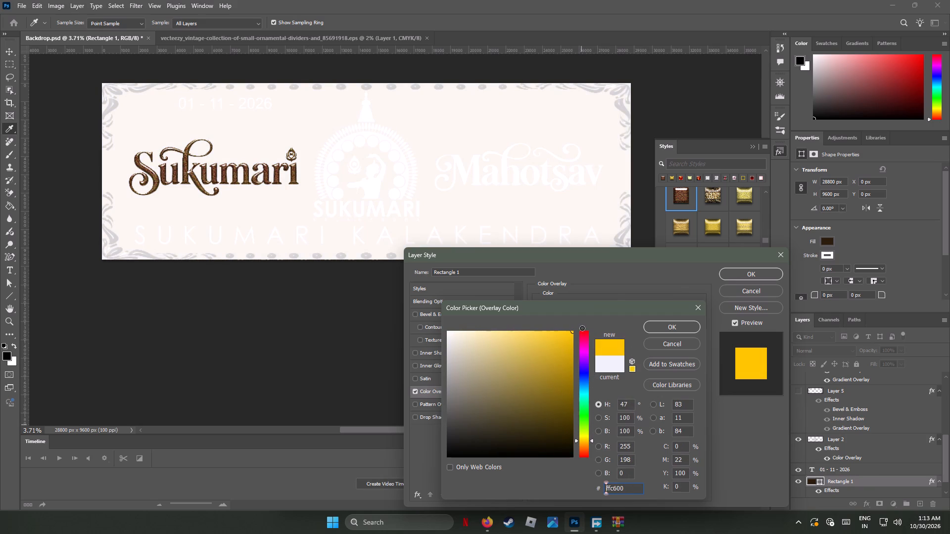
pyautogui.moveTo(582, 328); pyautogui.dragTo(582, 327)
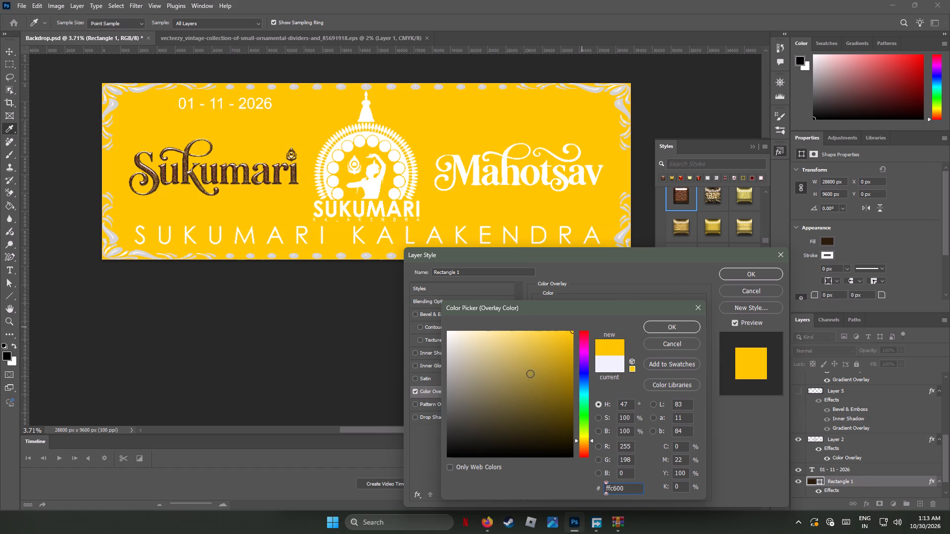
pyautogui.click(550, 381)
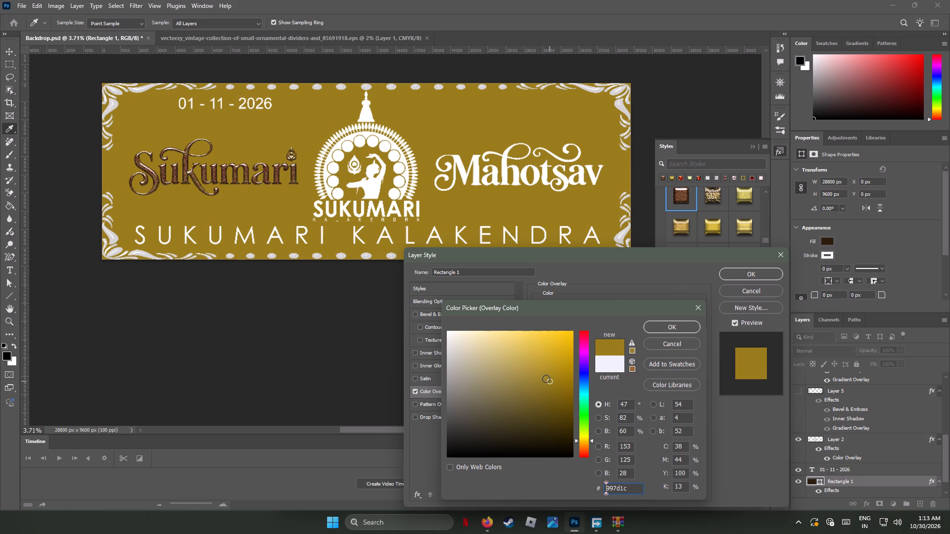
pyautogui.click(550, 436)
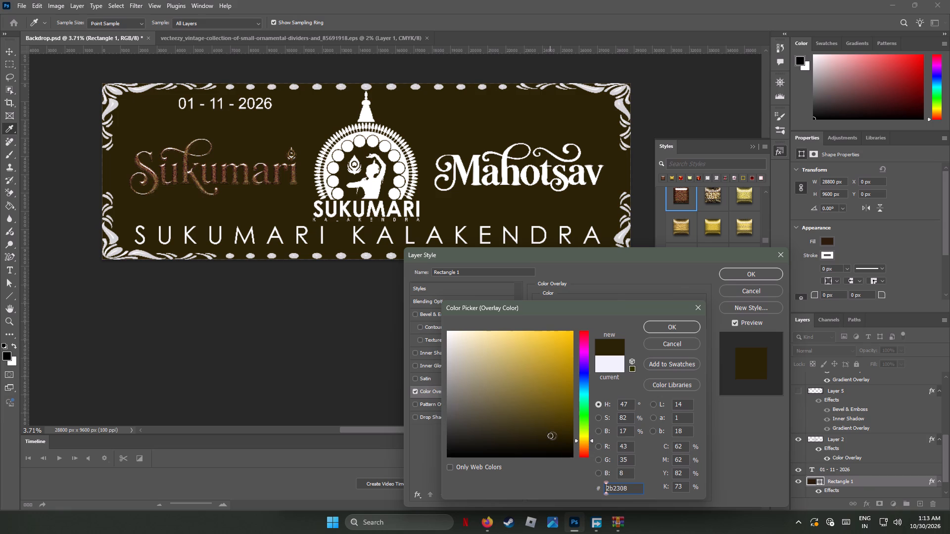
pyautogui.click(552, 436)
pyautogui.moveTo(552, 436); pyautogui.dragTo(551, 429)
pyautogui.moveTo(551, 429); pyautogui.dragTo(552, 437)
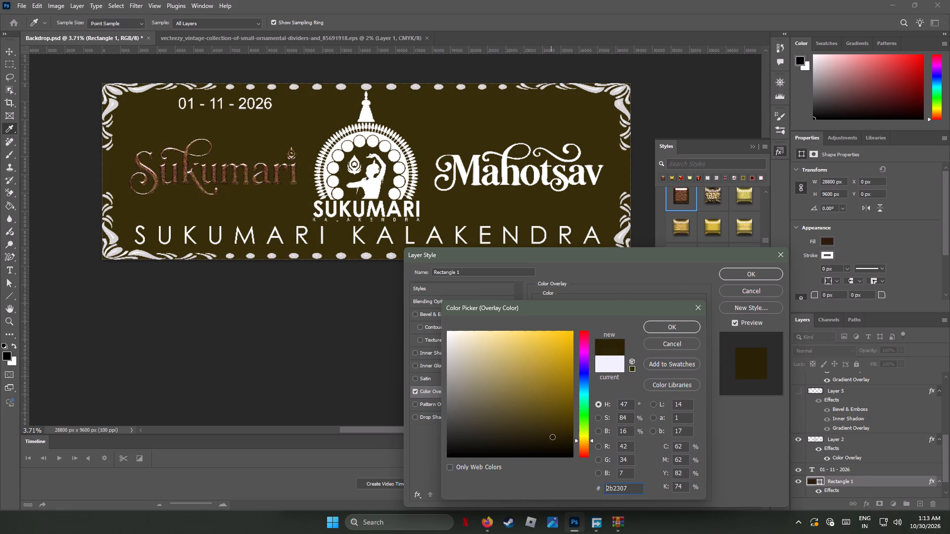
pyautogui.moveTo(552, 437); pyautogui.dragTo(552, 439)
pyautogui.moveTo(552, 439); pyautogui.dragTo(551, 438)
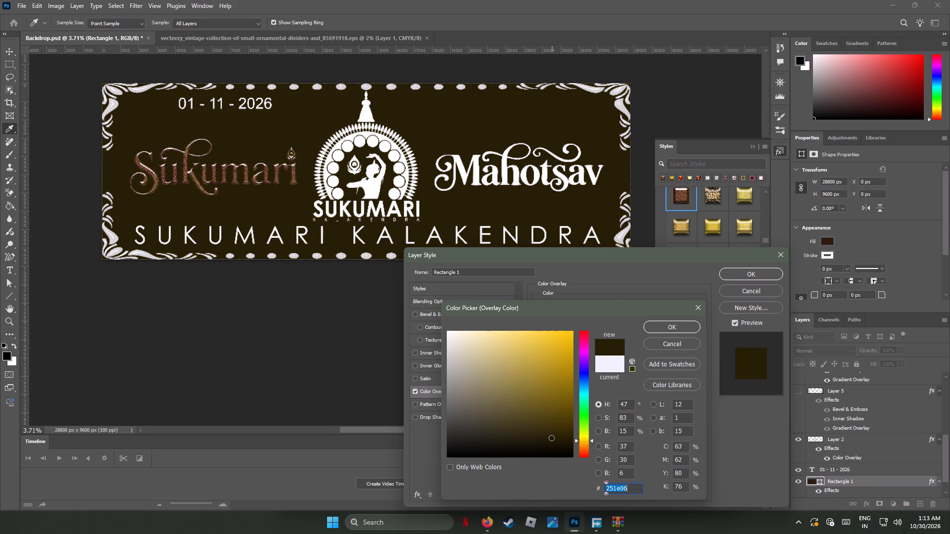
pyautogui.moveTo(551, 438); pyautogui.dragTo(551, 434)
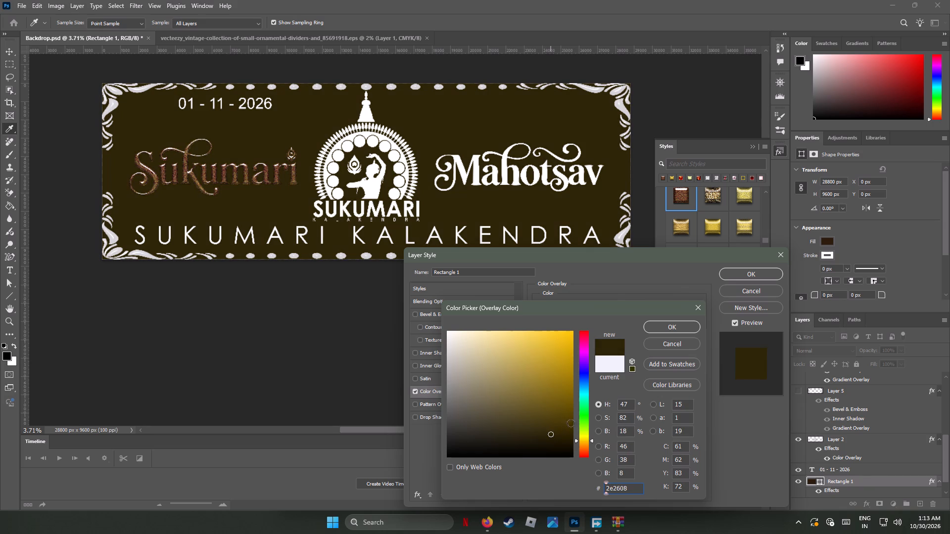
pyautogui.click(685, 325)
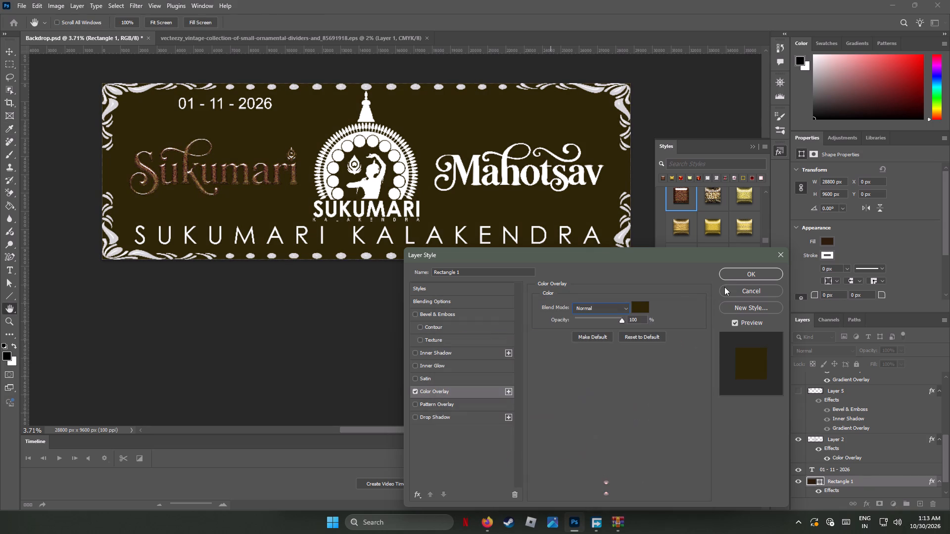
pyautogui.click(737, 276)
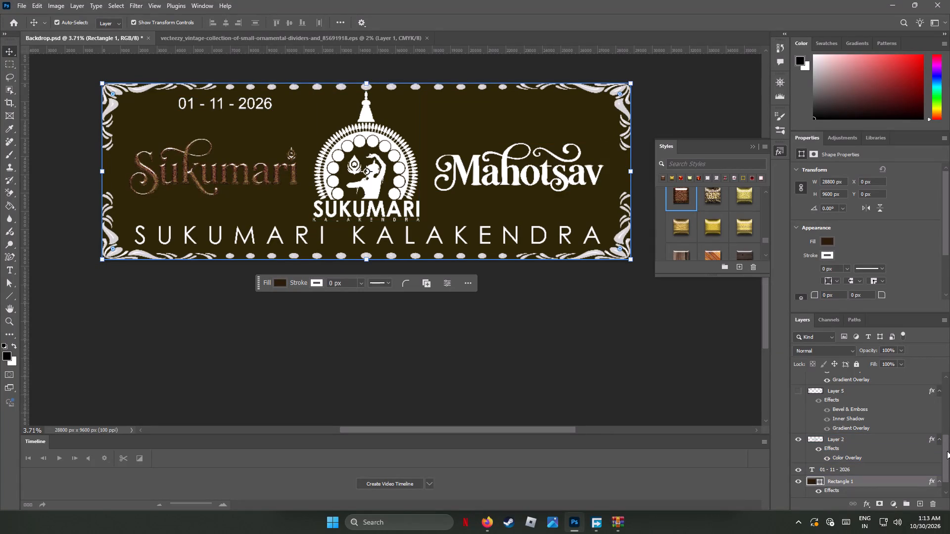
# Clear the brown layer style from the Sukumari lettering layer, Shape 5088 2.
pyautogui.moveTo(946, 451); pyautogui.dragTo(943, 388)
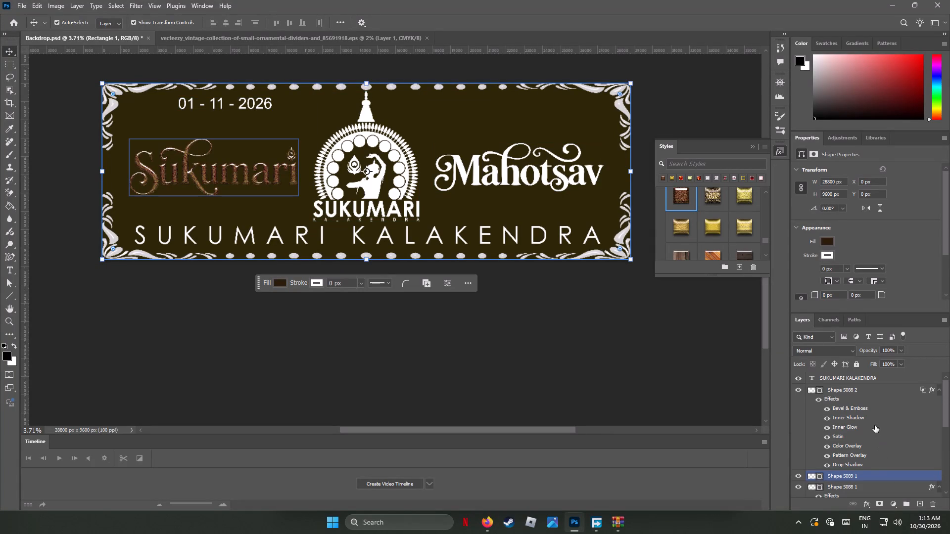
pyautogui.click(798, 389)
pyautogui.click(798, 389)
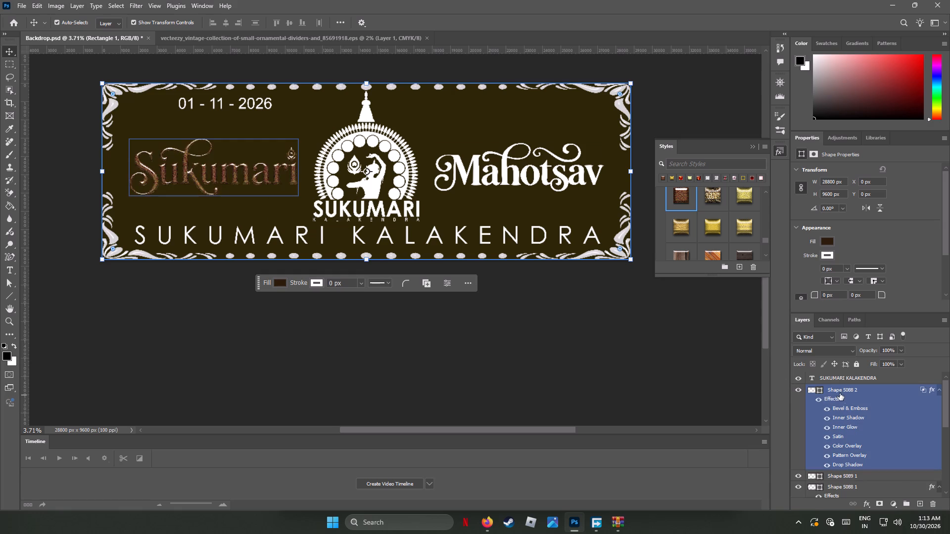
pyautogui.rightClick(841, 390)
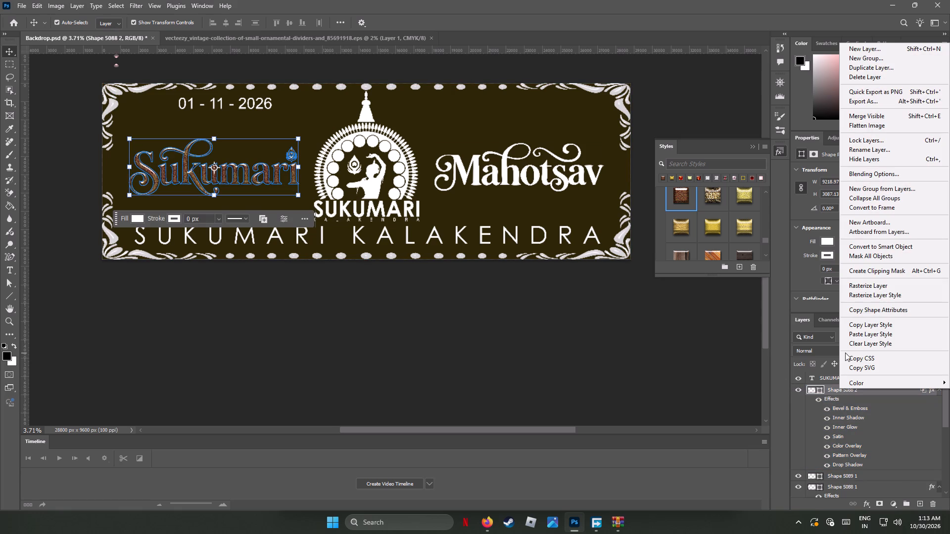
pyautogui.click(863, 344)
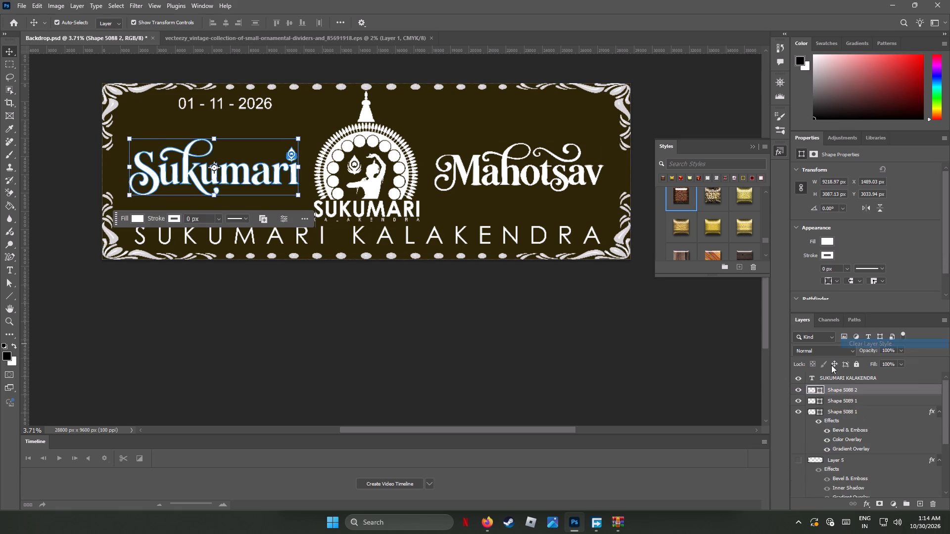
# Apply the multicoloured red, pink and blue patterned style preset to the Sukumari lettering.
pyautogui.scroll(2, 708, 205)
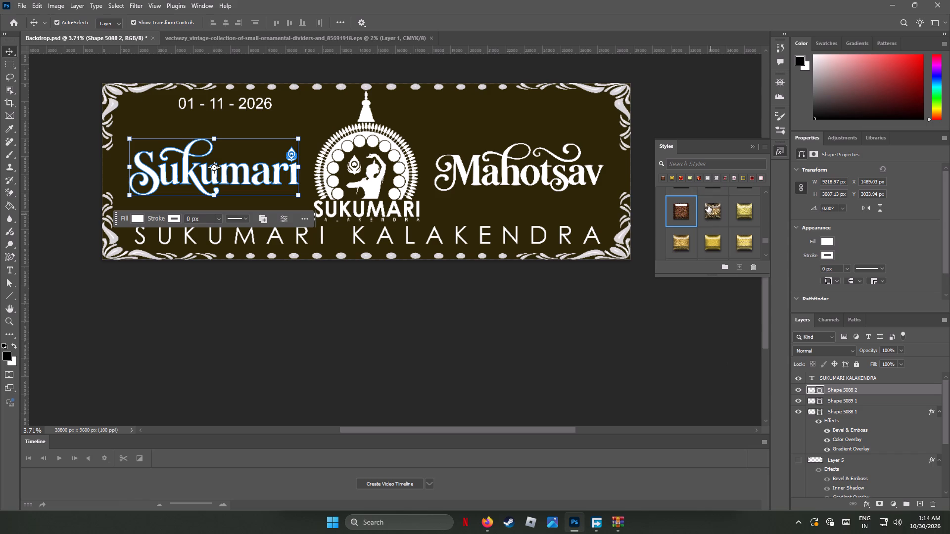
pyautogui.scroll(3, 708, 205)
pyautogui.scroll(-1, 730, 230)
pyautogui.scroll(3, 730, 230)
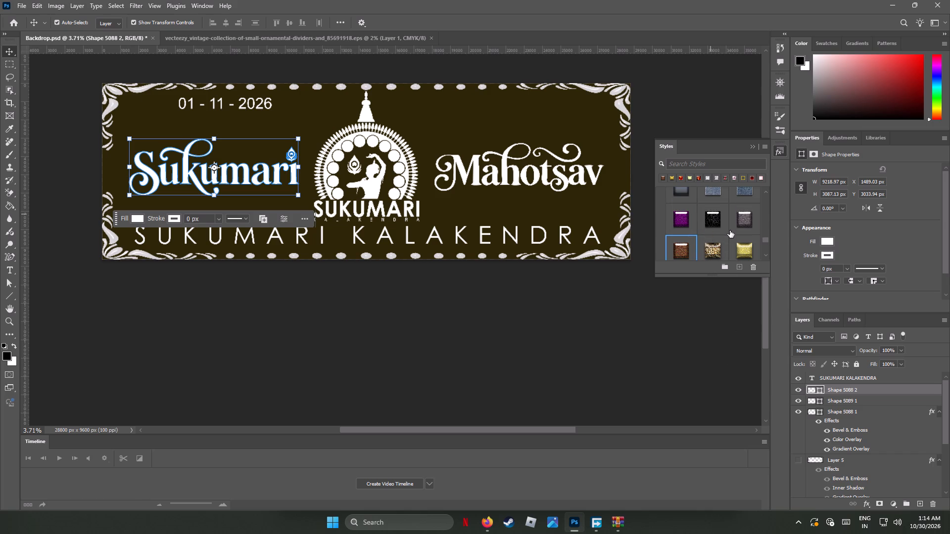
pyautogui.scroll(5, 730, 230)
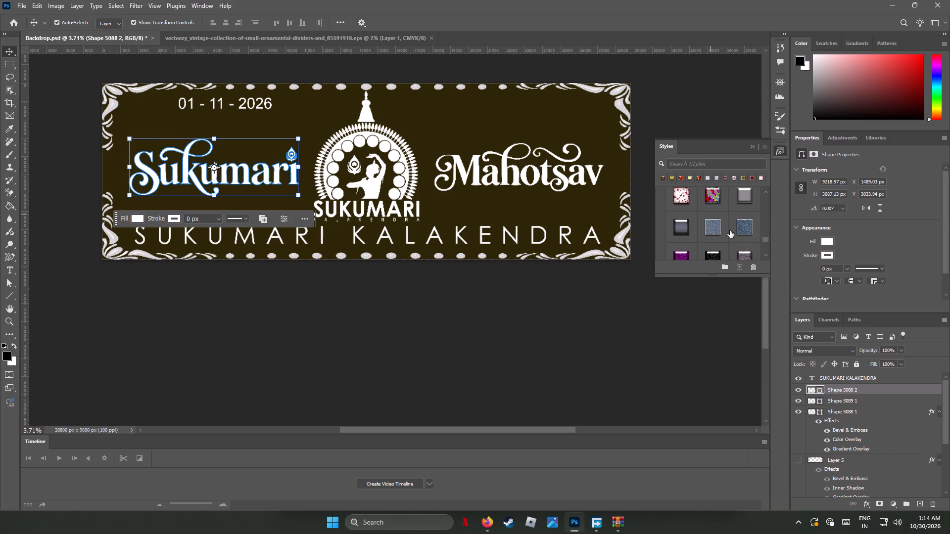
pyautogui.scroll(5, 730, 230)
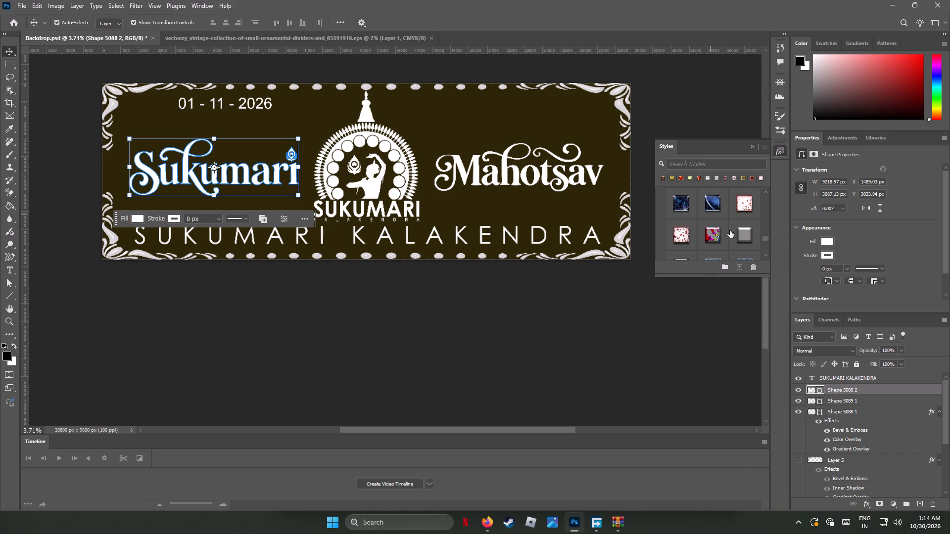
pyautogui.click(715, 233)
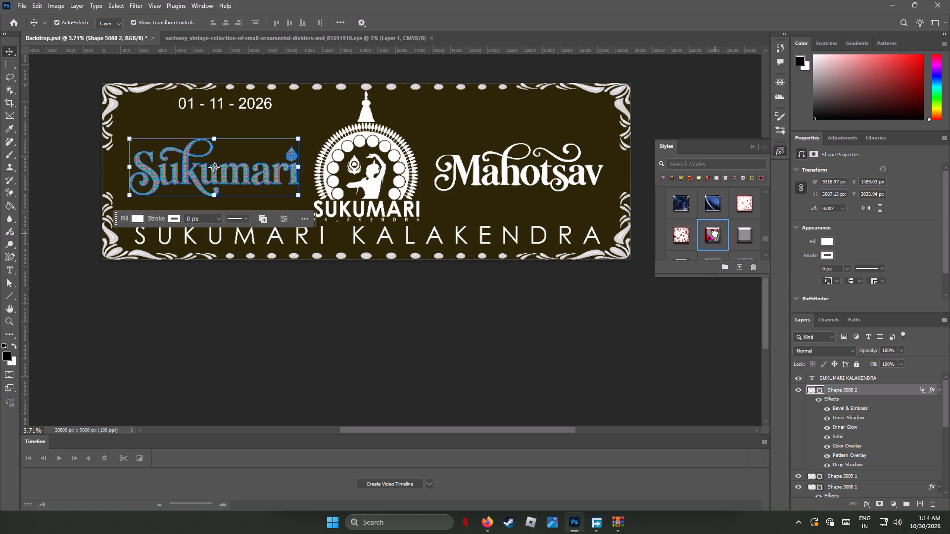
# Open the blending options of the Sukumari lettering layer with the multicoloured style.
pyautogui.rightClick(836, 390)
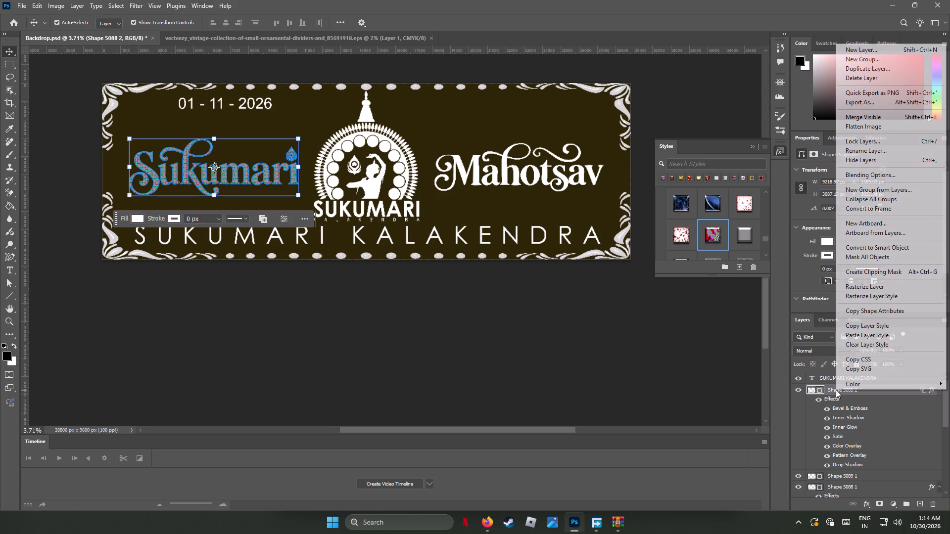
pyautogui.click(878, 175)
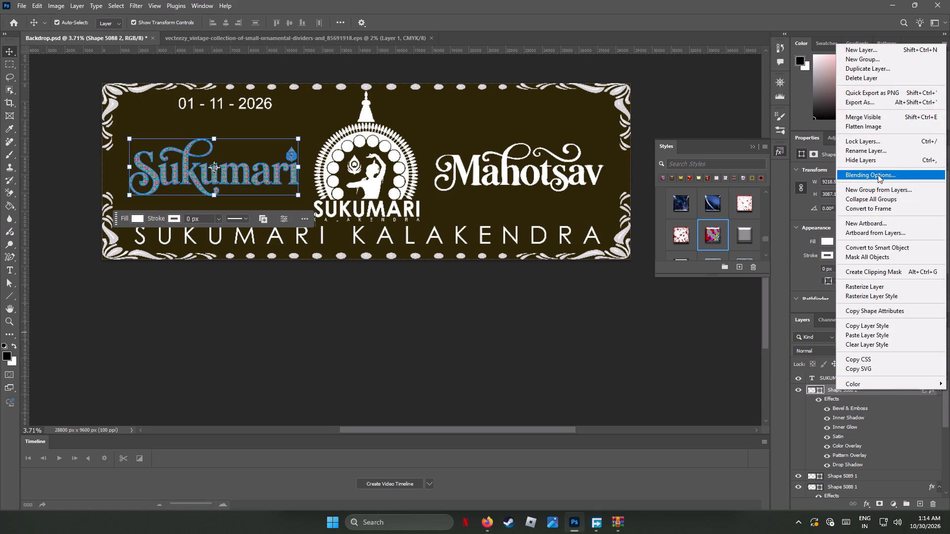
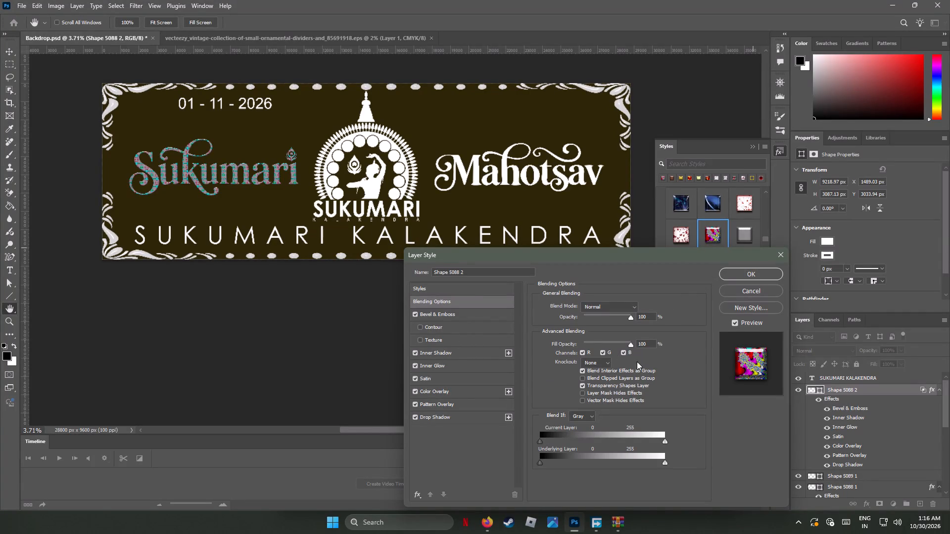
# Increase the Bevel & Emboss size on the Sukumari lettering, trying up to 142 px before settling on a somewhat smaller size.
pyautogui.click(447, 315)
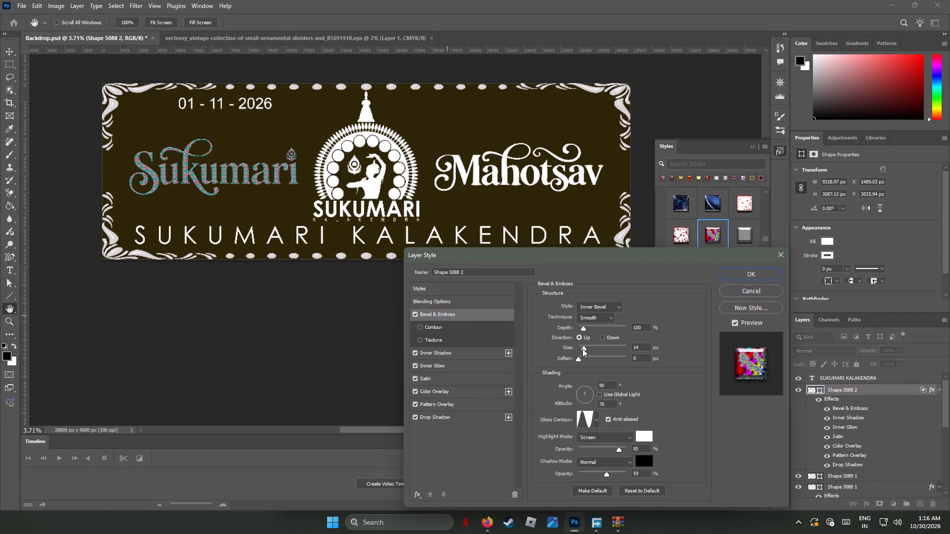
pyautogui.moveTo(583, 349); pyautogui.dragTo(599, 351)
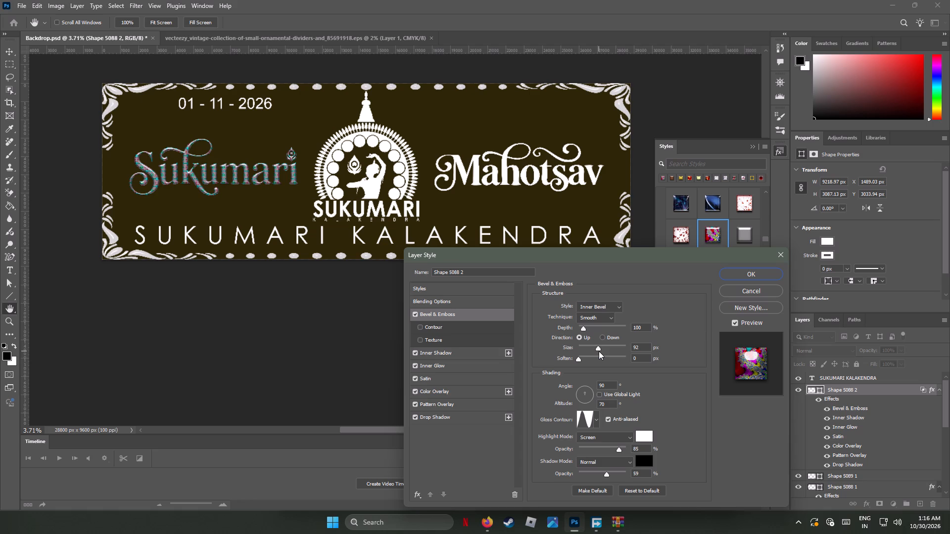
pyautogui.moveTo(599, 351); pyautogui.dragTo(608, 351)
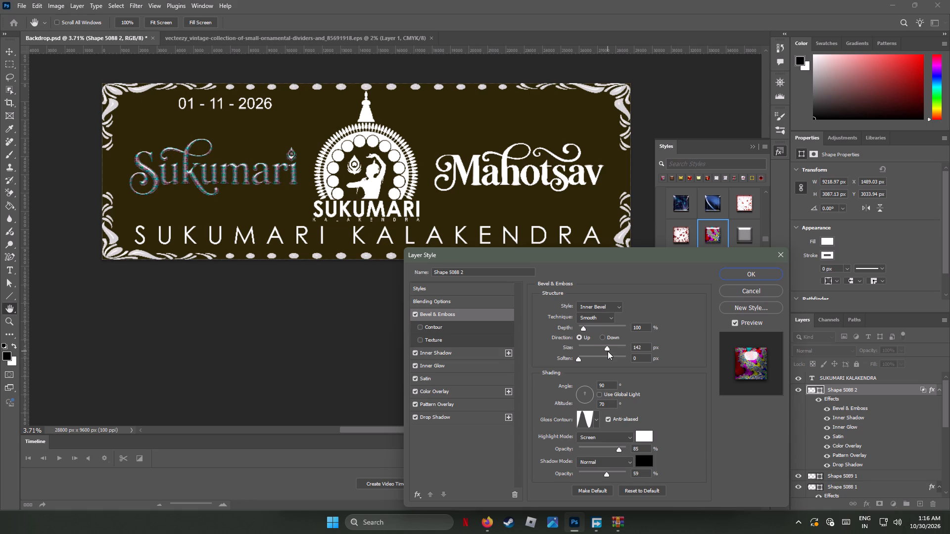
pyautogui.moveTo(608, 351); pyautogui.dragTo(598, 351)
# Enlarge the Pattern Overlay scale on the Sukumari lettering to about 725%.
pyautogui.click(438, 404)
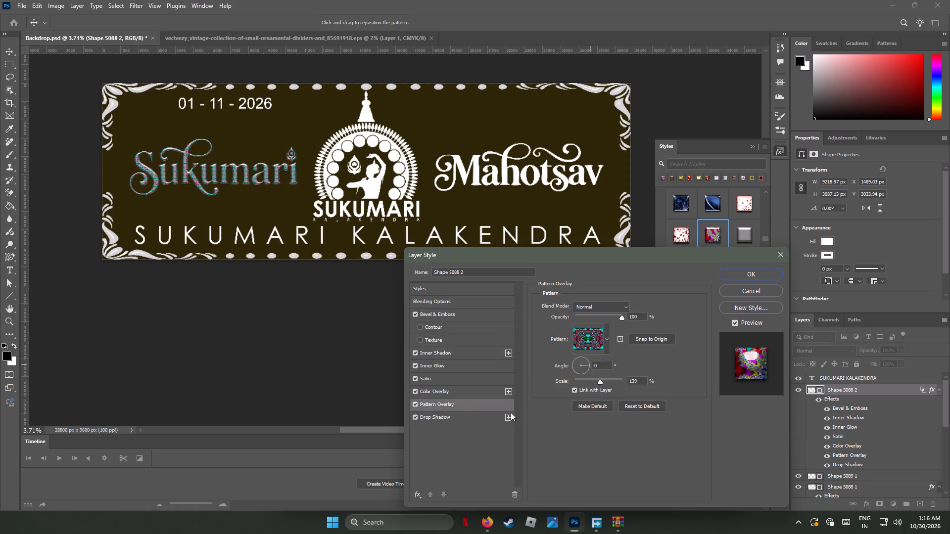
pyautogui.moveTo(599, 383); pyautogui.dragTo(609, 385)
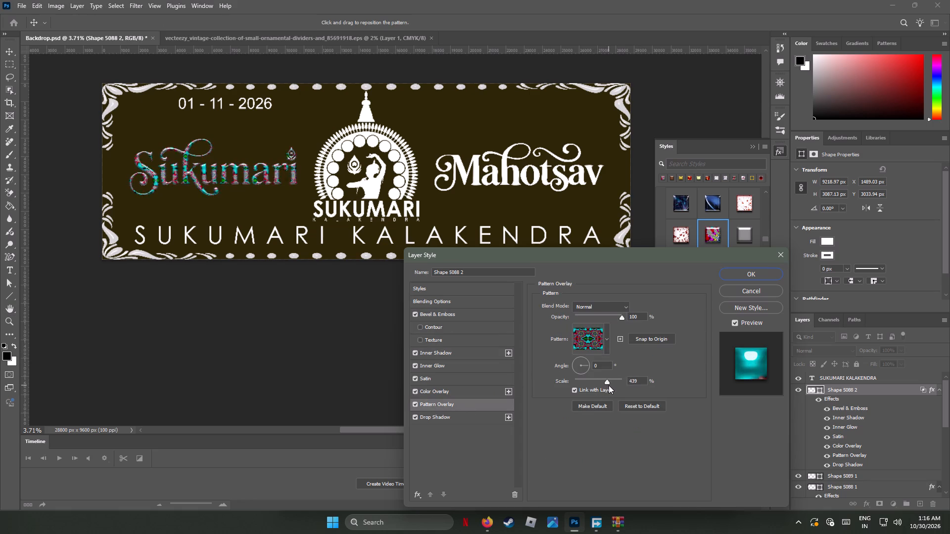
pyautogui.moveTo(609, 385); pyautogui.dragTo(616, 389)
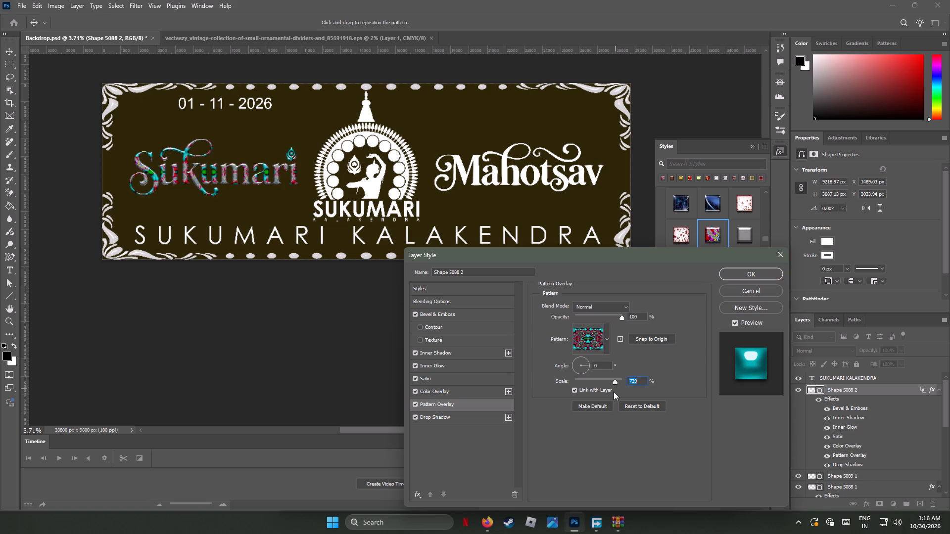
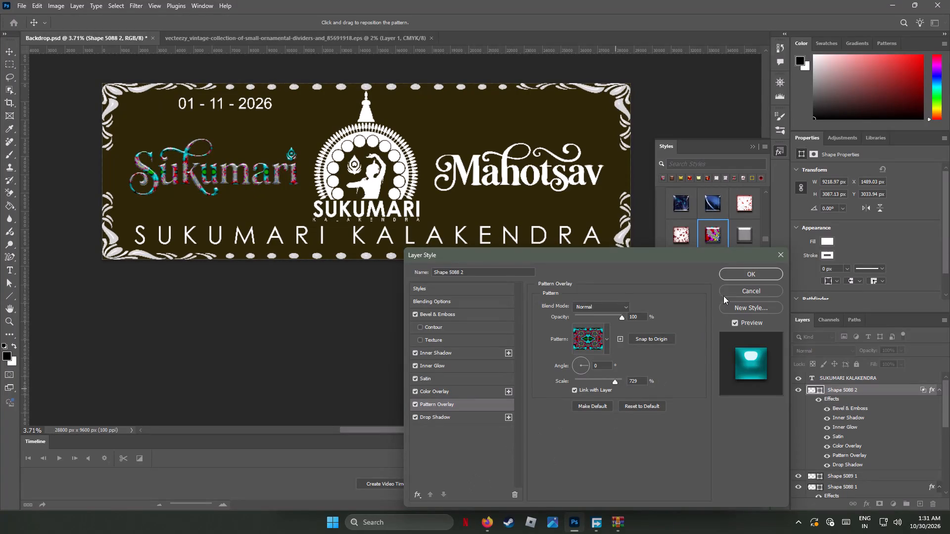
# Discard the pending layer style adjustments and undo the multicoloured patterned style applied to the Sukumari lettering.
pyautogui.click(736, 293)
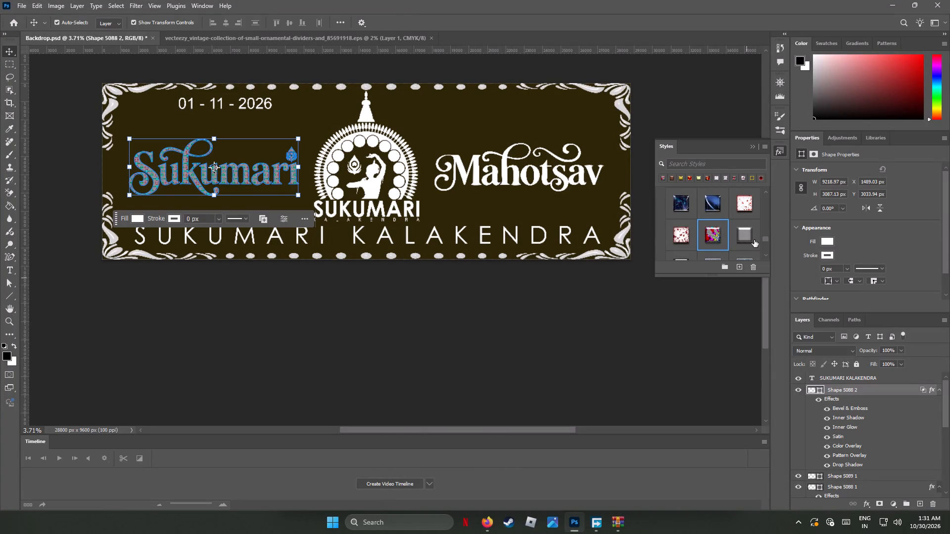
pyautogui.click(782, 150)
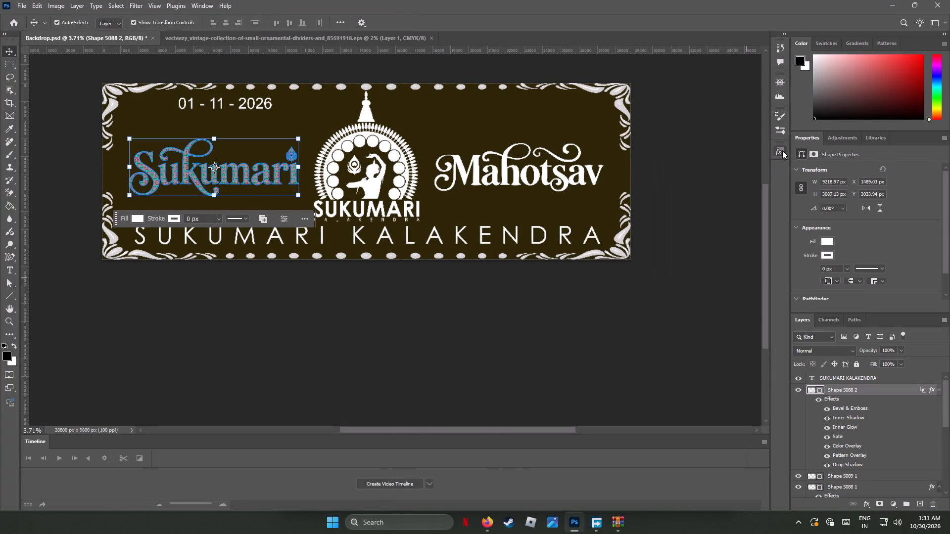
pyautogui.hotkey('ctrl', 'z')
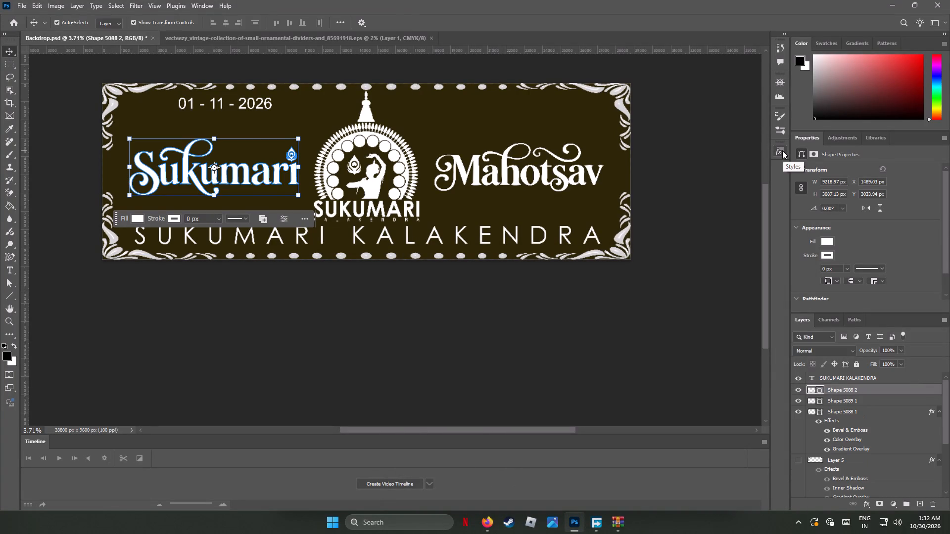
# Save the backdrop document.
pyautogui.hotkey('ctrl', 's')
pyautogui.hotkey('ctrl', 's')
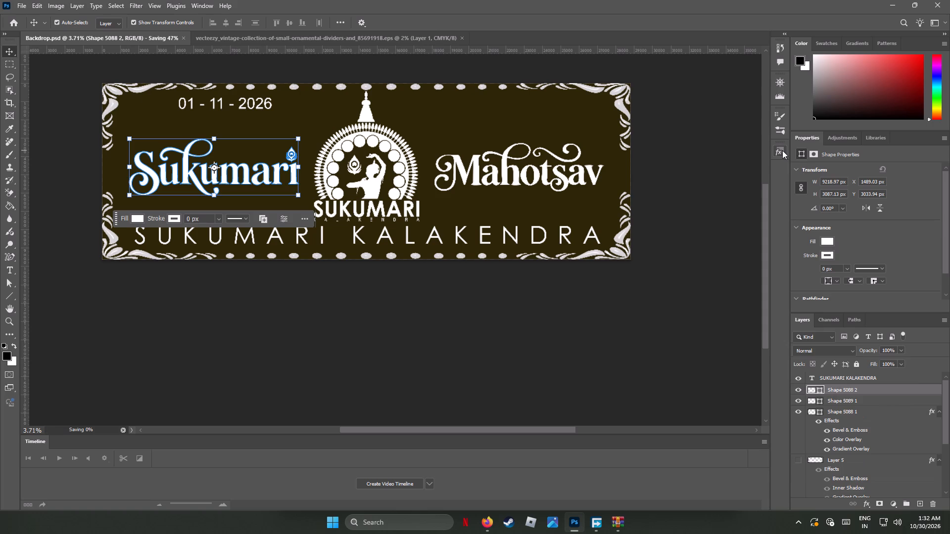
# Add the text "Sunday" in white 600 pt Arial and place it above the Mahotsav lettering, level with the date.
pyautogui.click(221, 103)
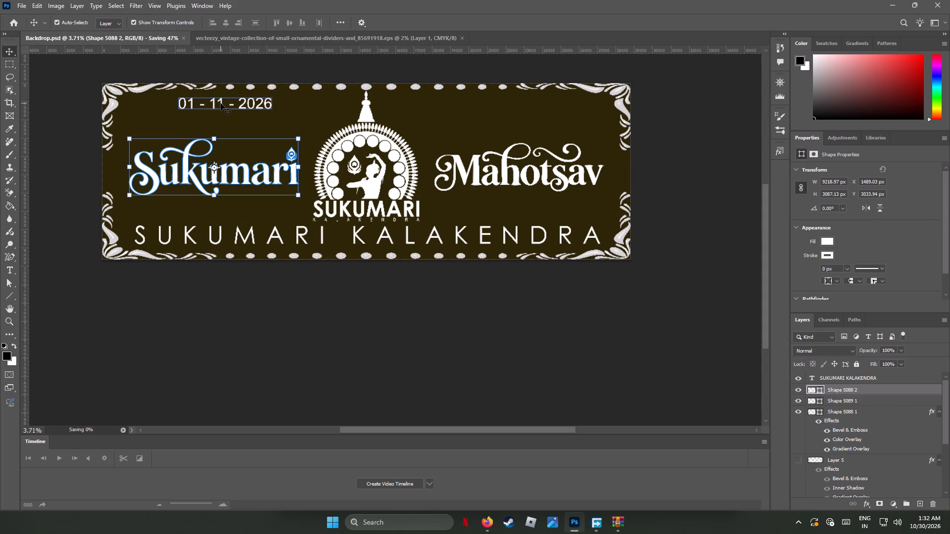
pyautogui.click(8, 270)
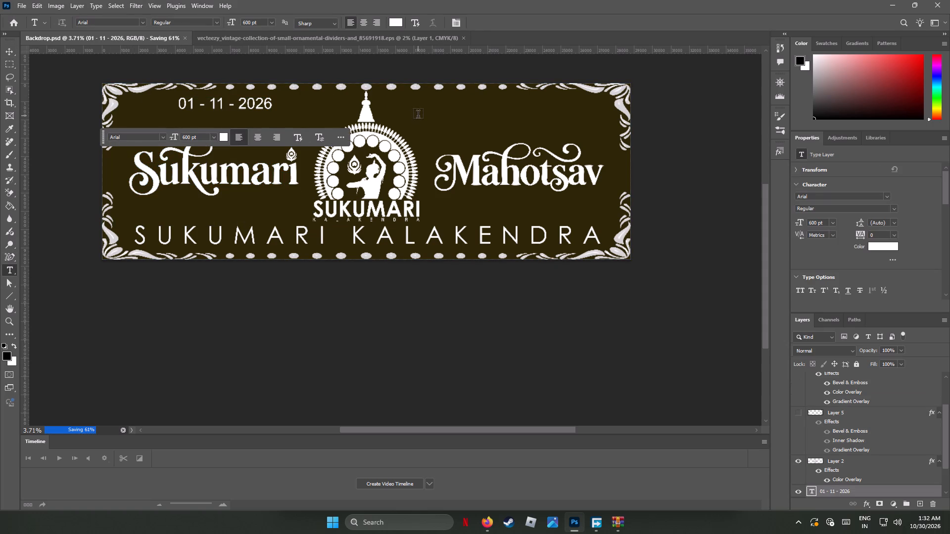
pyautogui.click(418, 116)
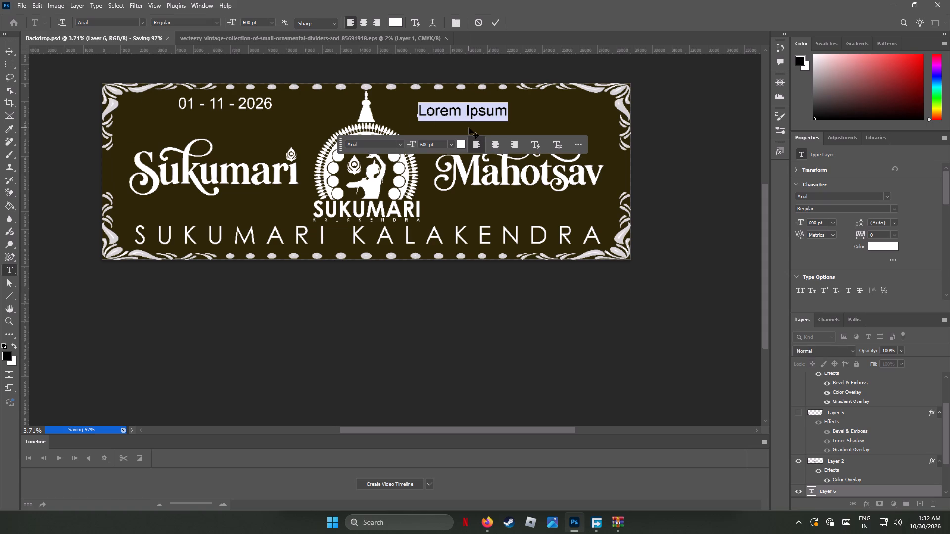
pyautogui.hotkey('shift', 's')
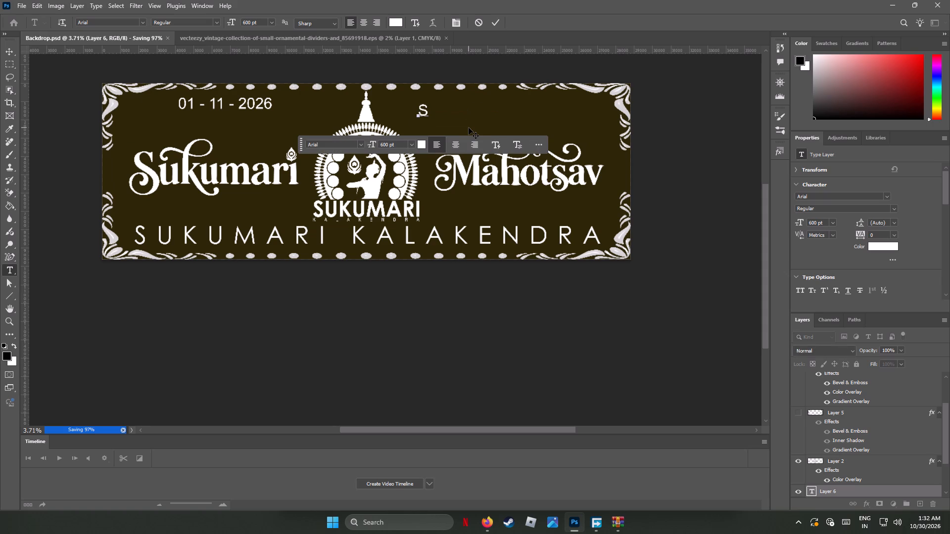
pyautogui.press('u')
pyautogui.write('nda')
pyautogui.press('y')
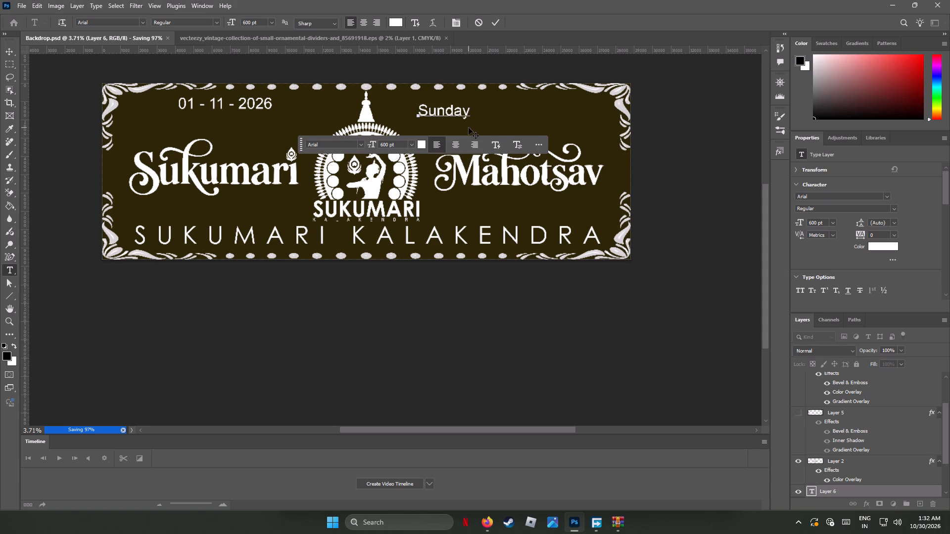
pyautogui.click(9, 50)
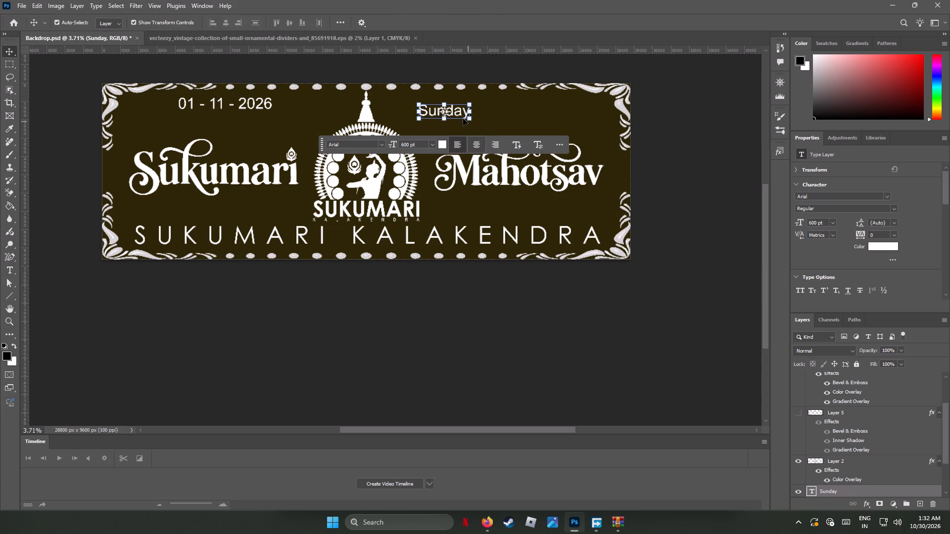
pyautogui.moveTo(460, 113); pyautogui.dragTo(537, 106)
pyautogui.click(701, 152)
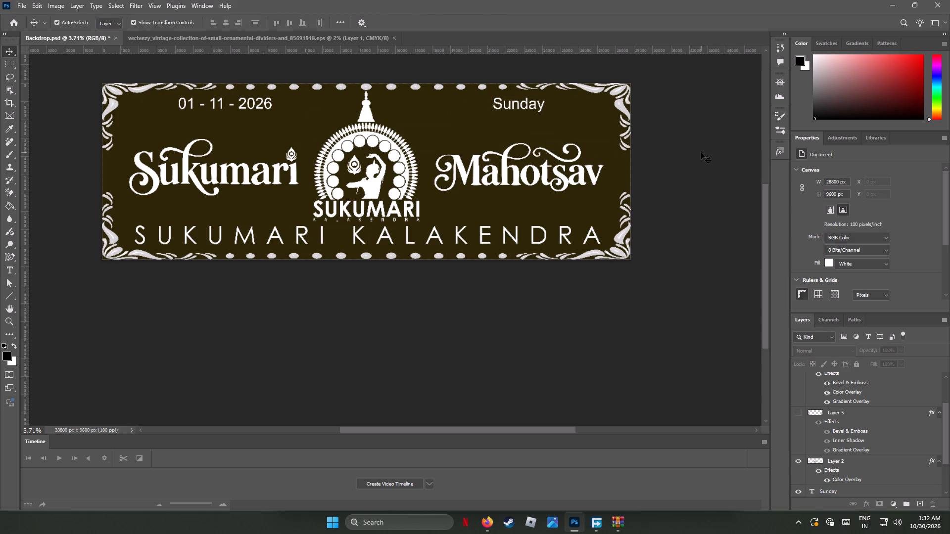
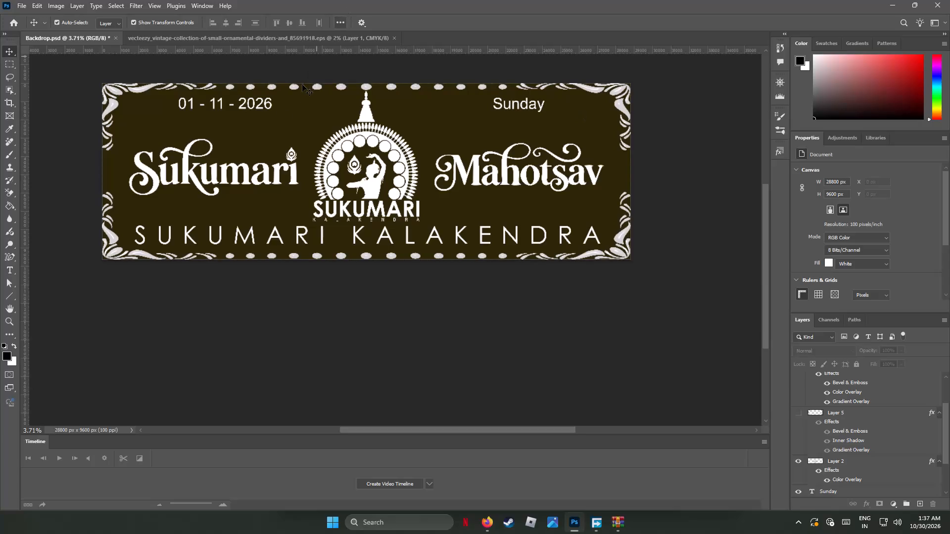
# Close the Backdrop.psd document, saving its changes.
pyautogui.click(116, 39)
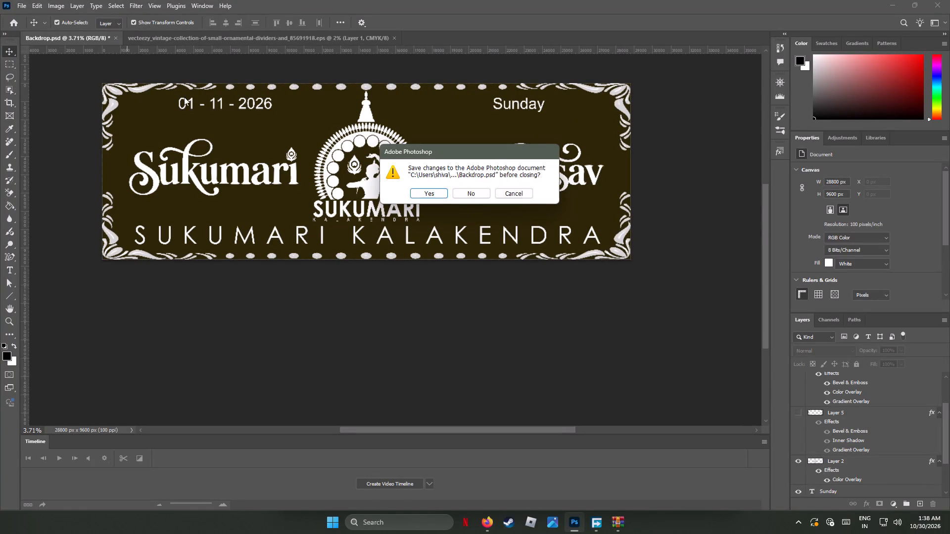
pyautogui.click(437, 195)
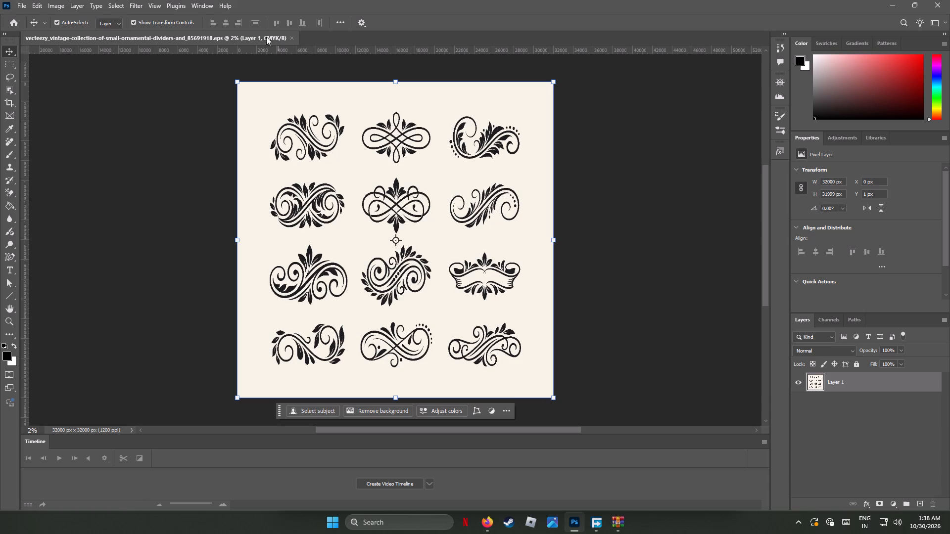
# Save the ornamental dividers document to the Desktop in Large Document Format (PSB), keeping its suggested file name.
pyautogui.click(20, 4)
pyautogui.click(58, 128)
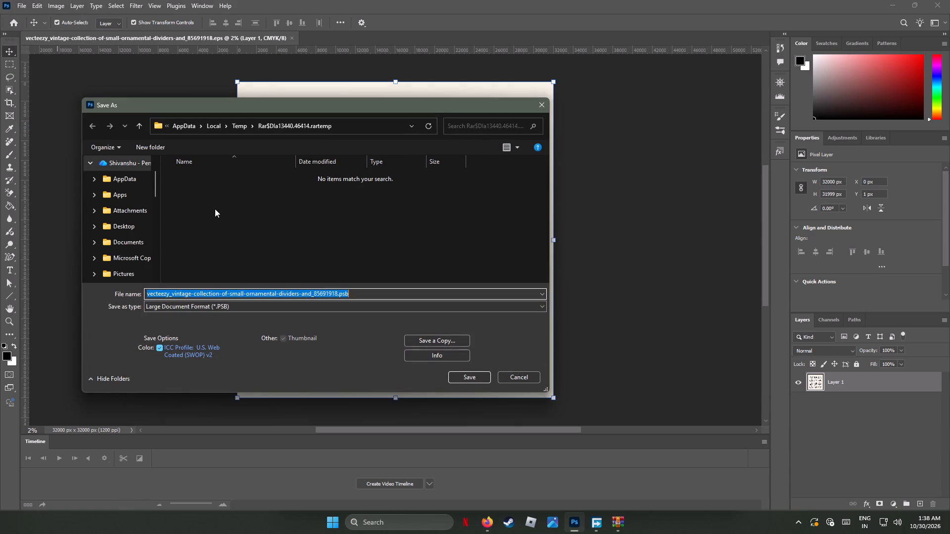
pyautogui.moveTo(156, 188); pyautogui.dragTo(156, 199)
pyautogui.click(156, 199)
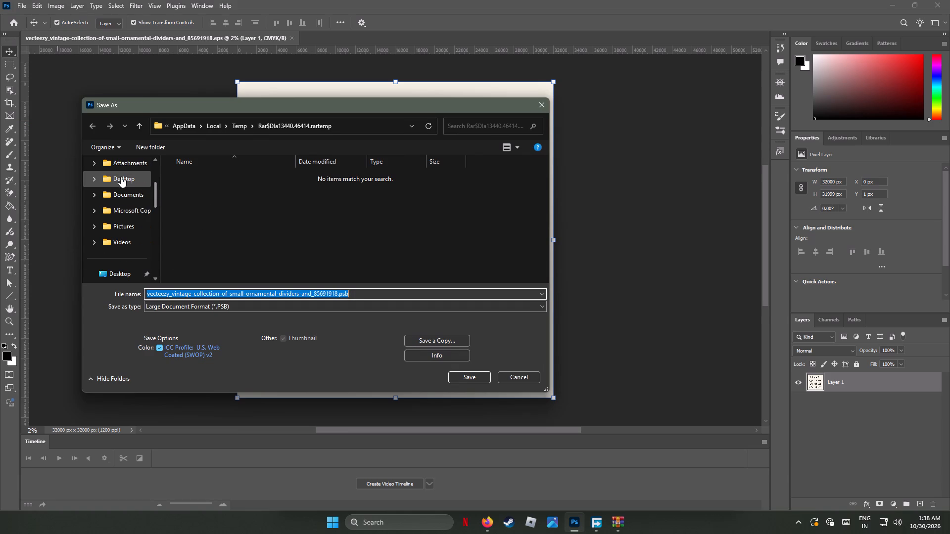
pyautogui.click(121, 176)
pyautogui.moveTo(154, 193); pyautogui.dragTo(155, 211)
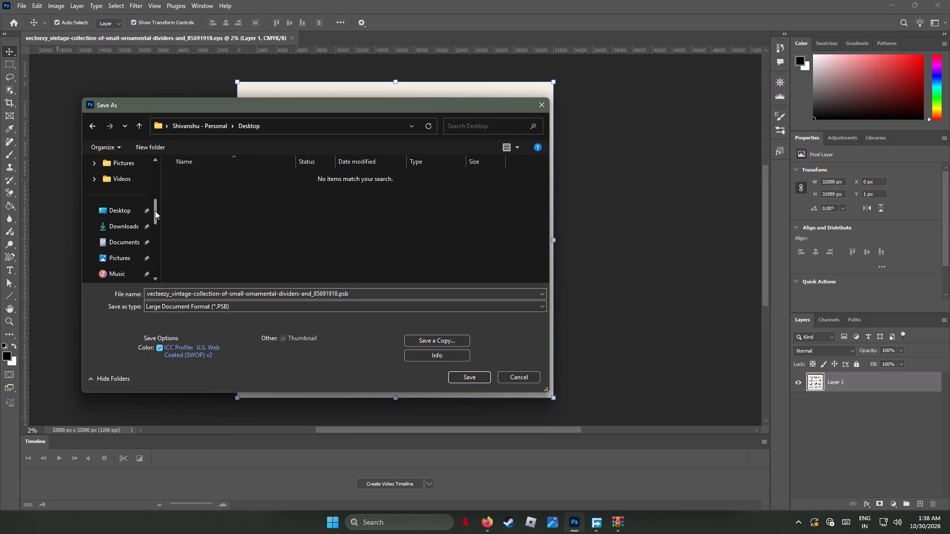
pyautogui.moveTo(155, 211); pyautogui.dragTo(155, 213)
pyautogui.click(126, 195)
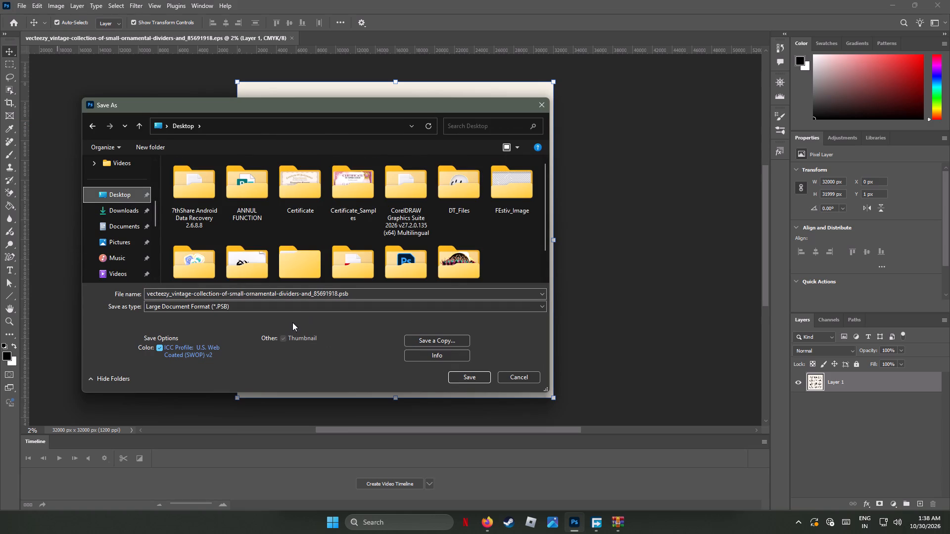
pyautogui.click(292, 308)
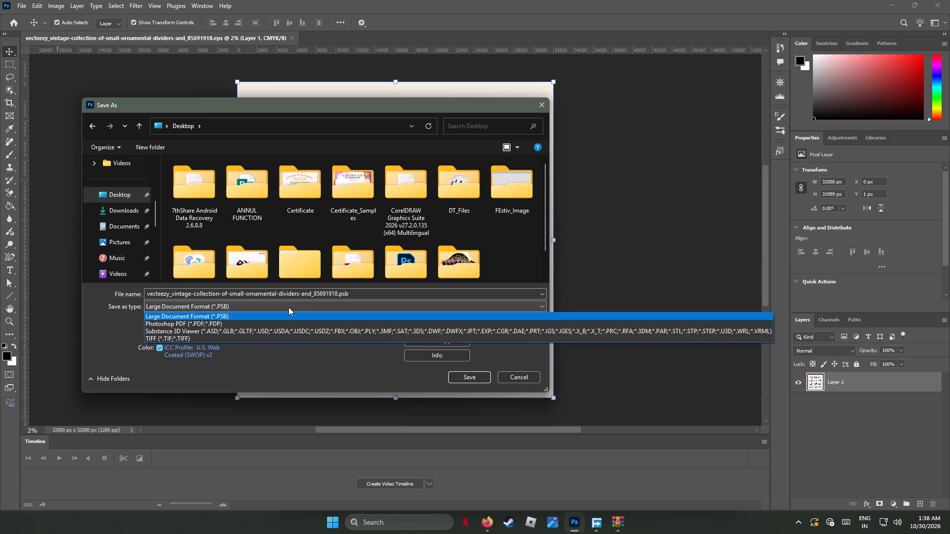
pyautogui.scroll(4, 288, 307)
pyautogui.click(297, 367)
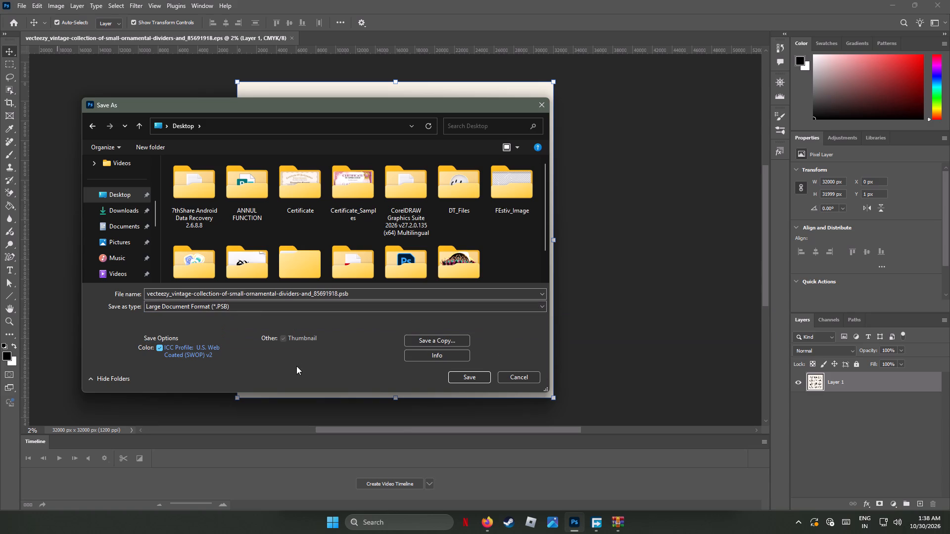
pyautogui.click(249, 307)
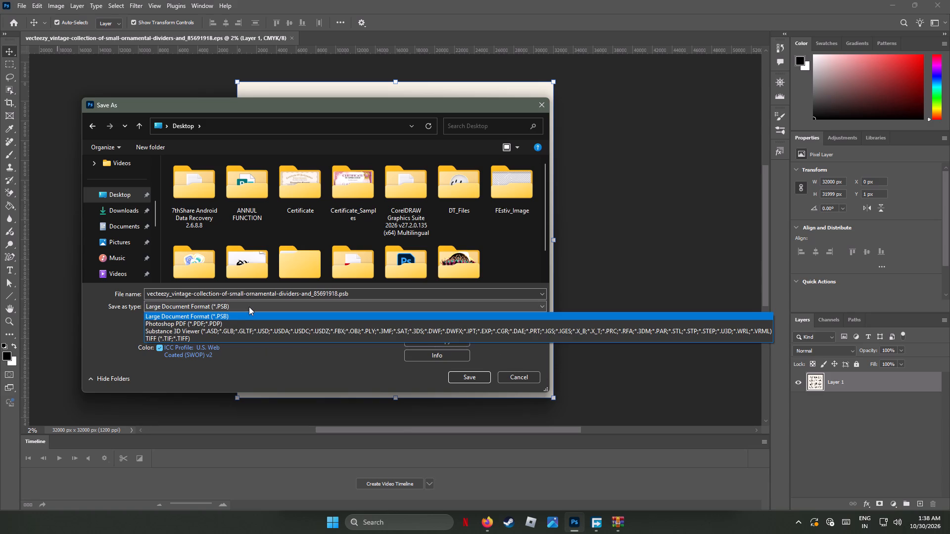
pyautogui.click(247, 304)
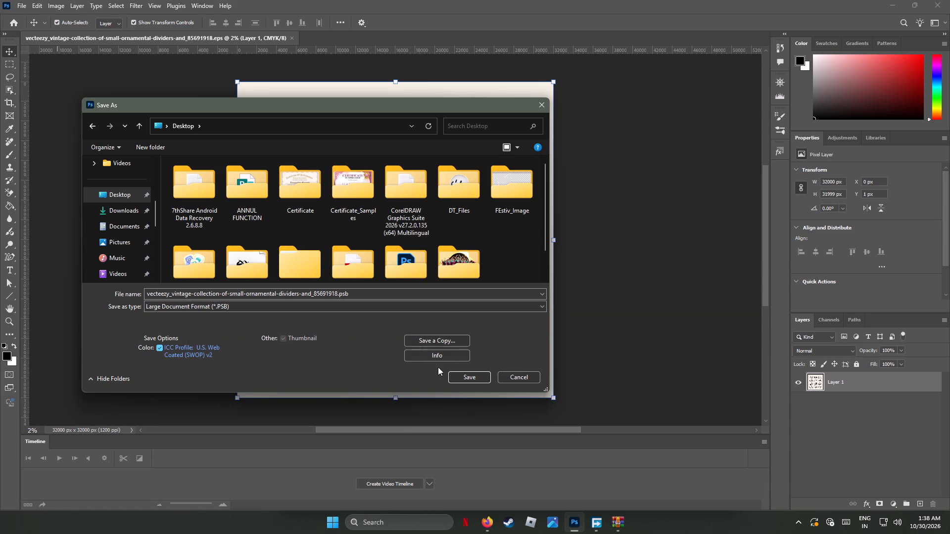
pyautogui.click(456, 375)
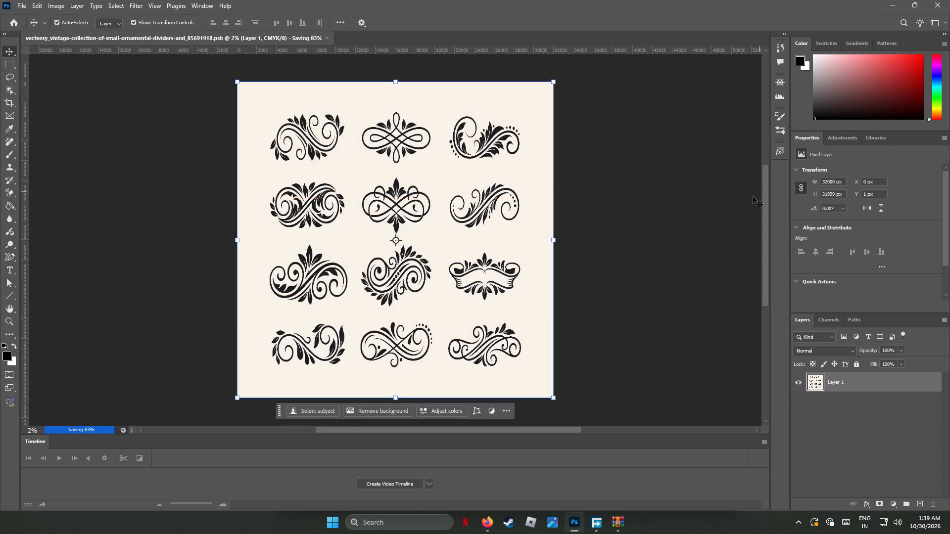
# Close Photoshop.
pyautogui.click(934, 2)
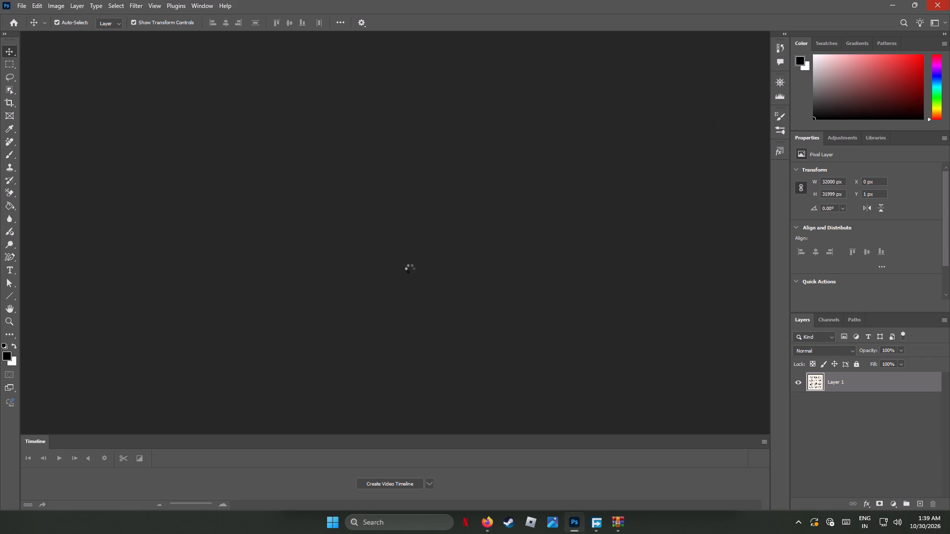
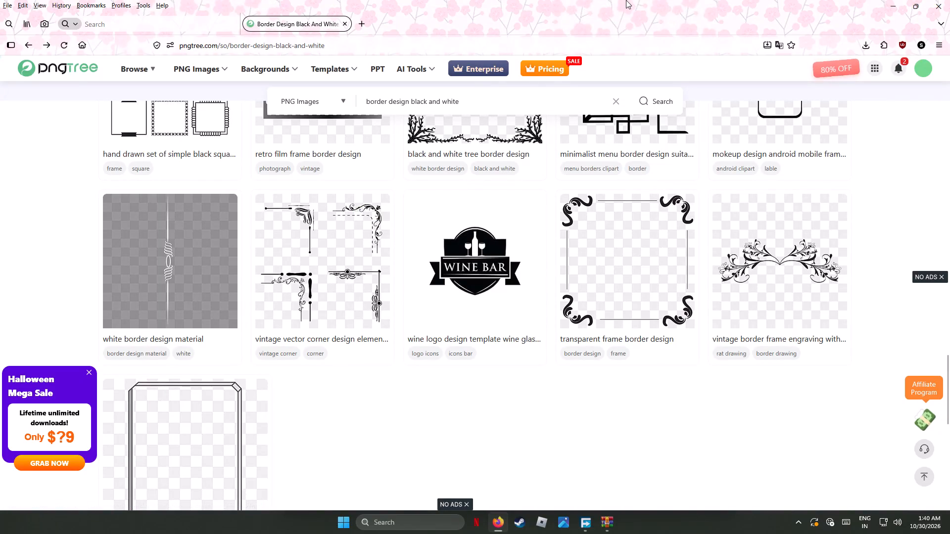
# Close the Firefox, Free Download Manager and WinRAR windows so that only the desktop remains.
pyautogui.click(935, 6)
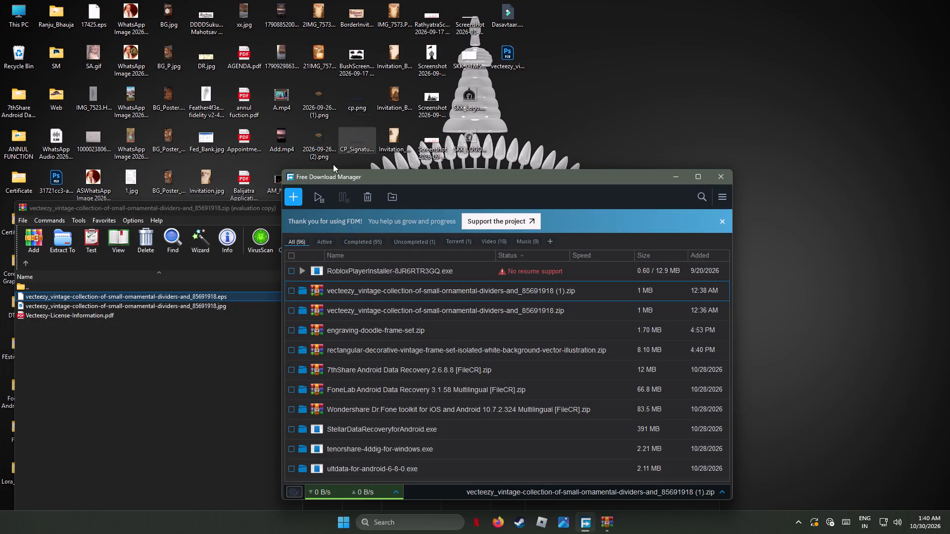
pyautogui.click(720, 178)
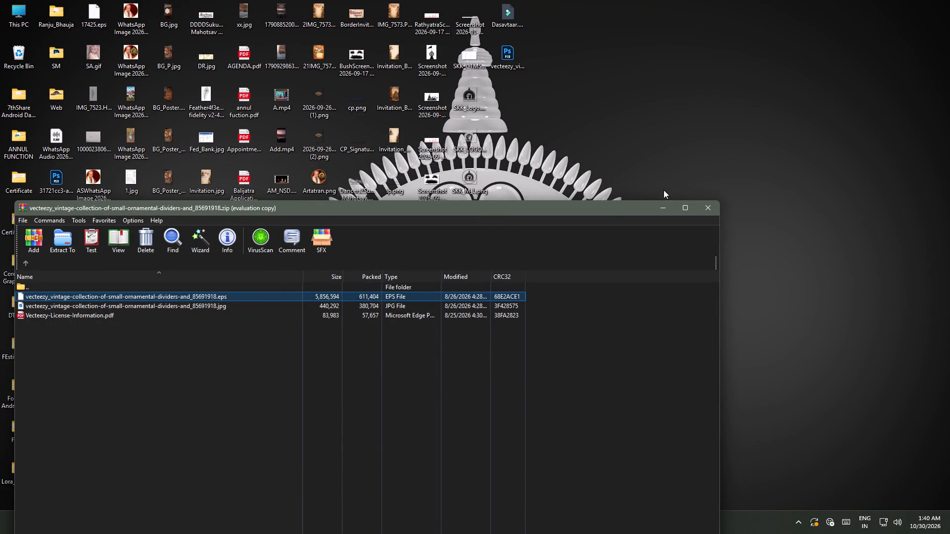
pyautogui.click(708, 207)
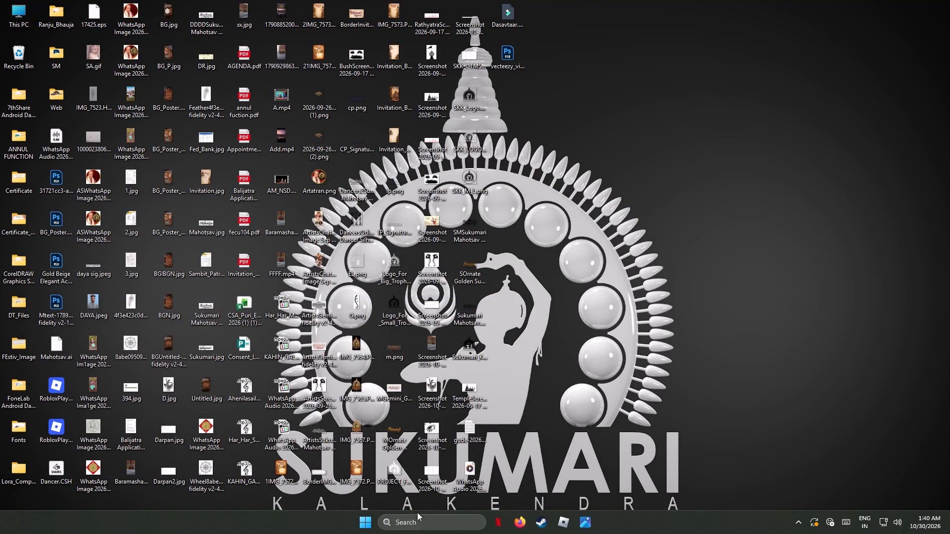
# Shut down the computer without installing the pending updates.
pyautogui.click(369, 524)
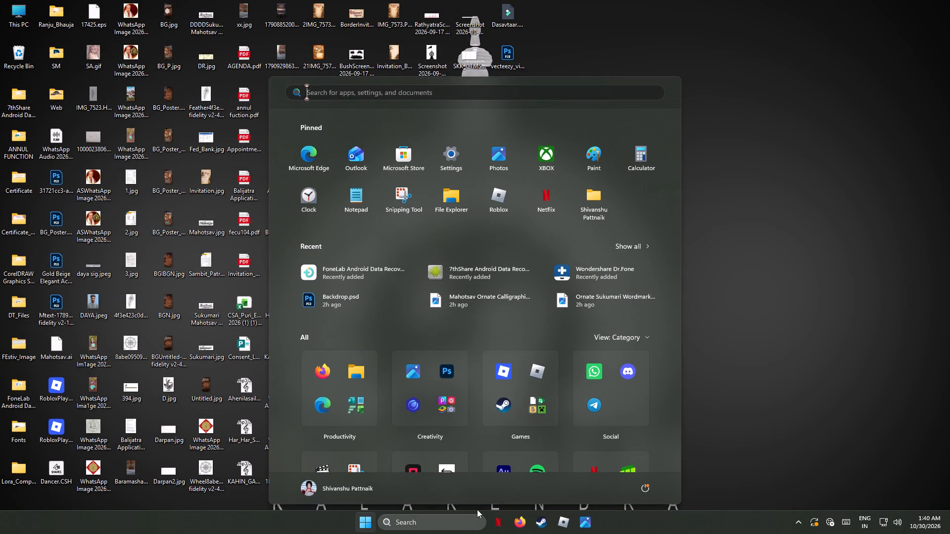
pyautogui.click(648, 489)
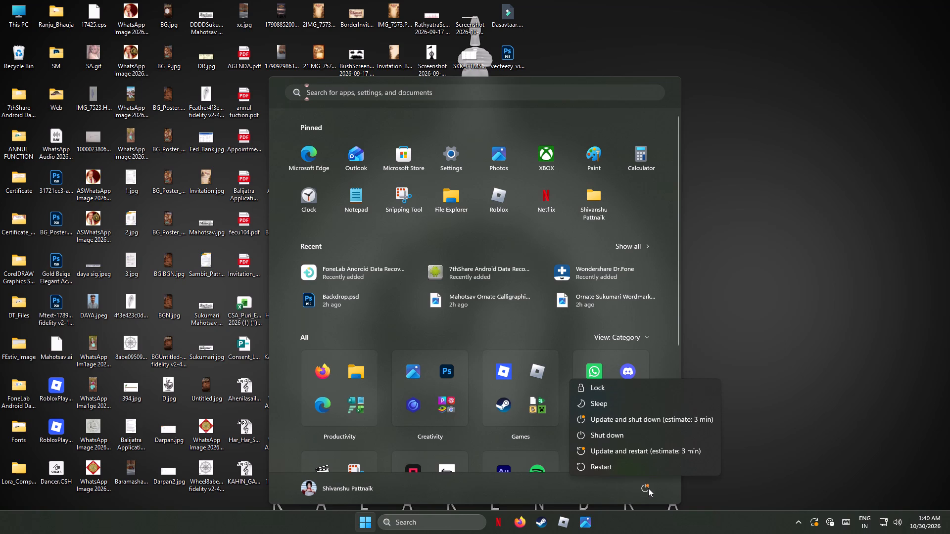
pyautogui.click(629, 436)
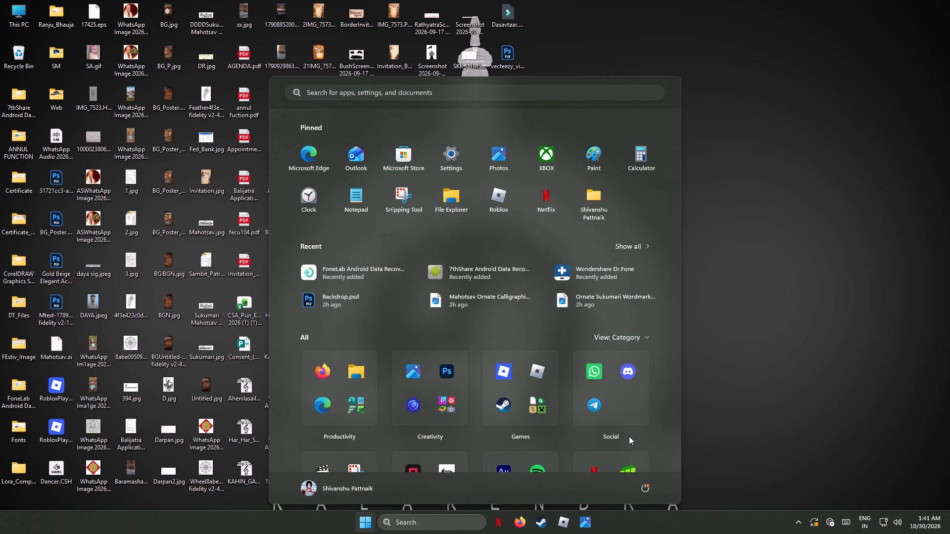